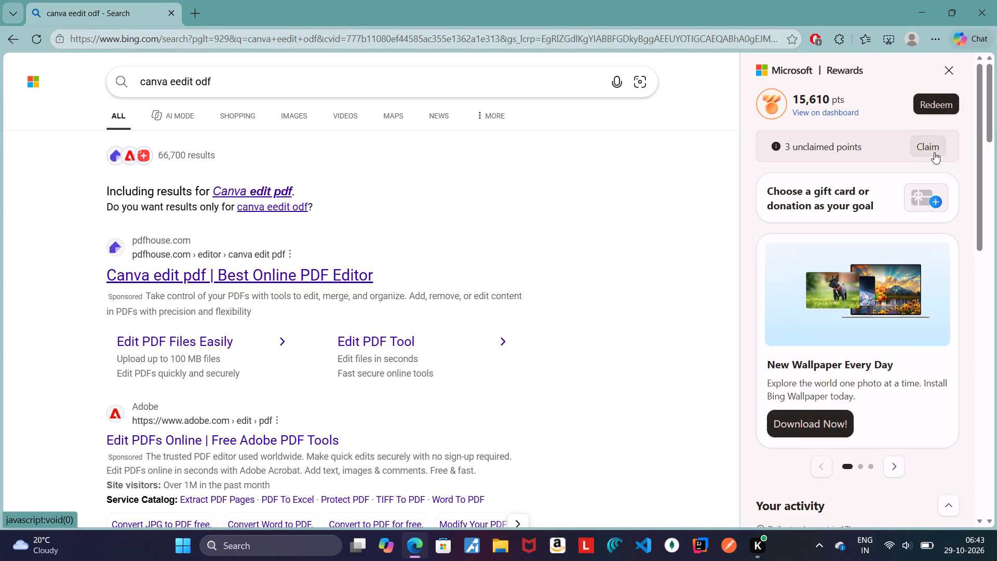
# Close the Rewards panel and open the Canva Help Center article "Import and edit PDFs in Canva" from the search results.
pyautogui.click(688, 157)
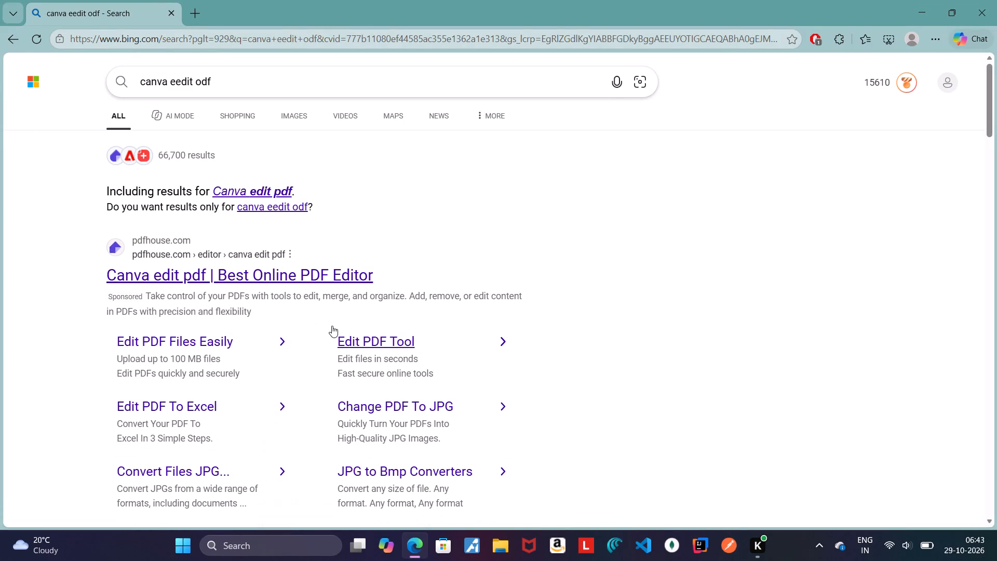
pyautogui.press('Down')
pyautogui.press('Down')
pyautogui.press('Down')
pyautogui.press('Down')
pyautogui.press('Down')
pyautogui.press('Down')
pyautogui.press('Down')
pyautogui.press('Down')
pyautogui.press('Down')
pyautogui.press('Down')
pyautogui.press('Down')
pyautogui.press('Down')
pyautogui.press('Down')
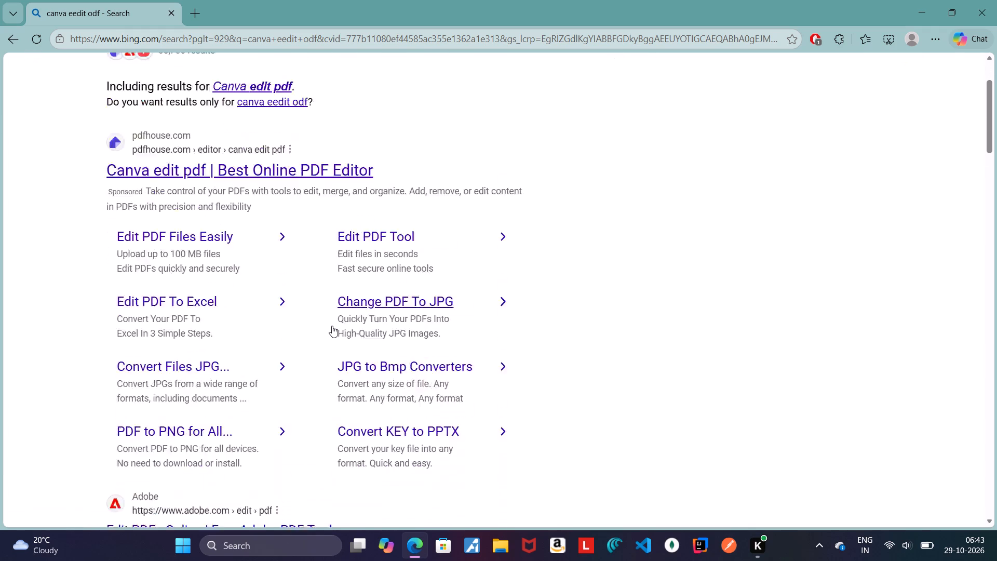
pyautogui.press('Down')
pyautogui.press('Down')
pyautogui.press('Down')
pyautogui.press('Down')
pyautogui.press('Down')
pyautogui.press('Down')
pyautogui.press('Down')
pyautogui.press('Down')
pyautogui.press('Down')
pyautogui.press('Down')
pyautogui.press('Down')
pyautogui.press('Down')
pyautogui.press('Down')
pyautogui.press('Down')
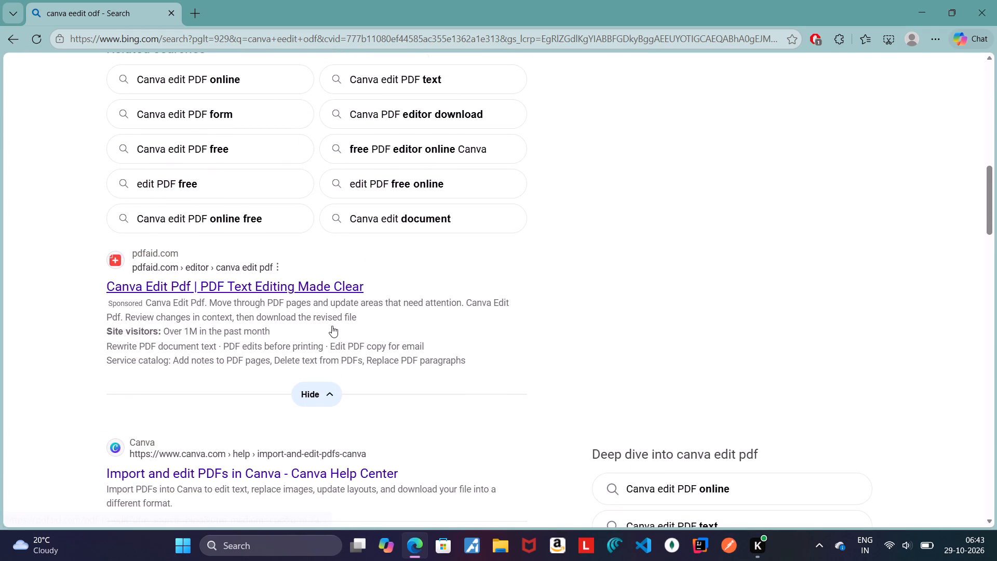
pyautogui.click(168, 474)
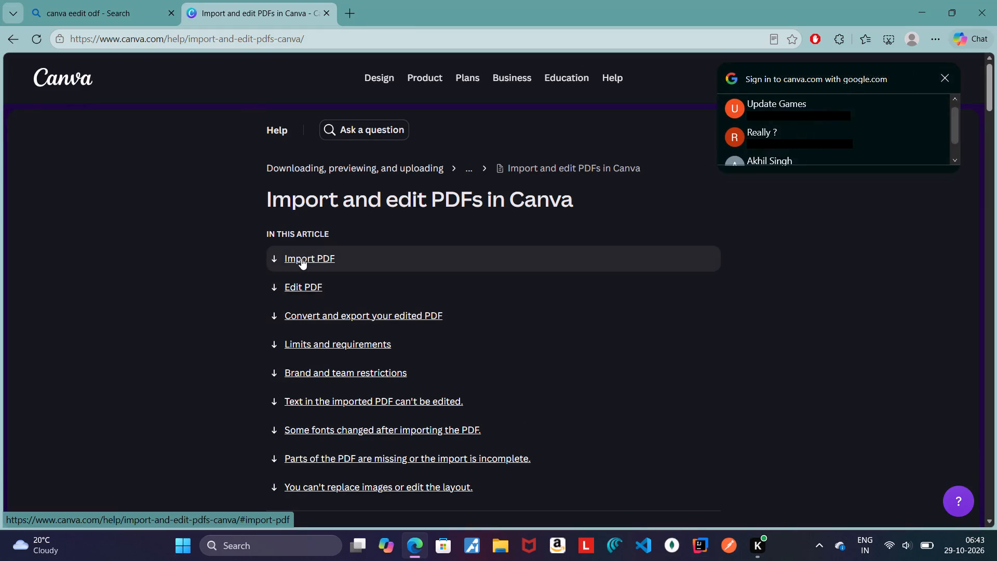
# Log in to Canva with the Update Games Google account and skip adding a passkey.
pyautogui.click(775, 111)
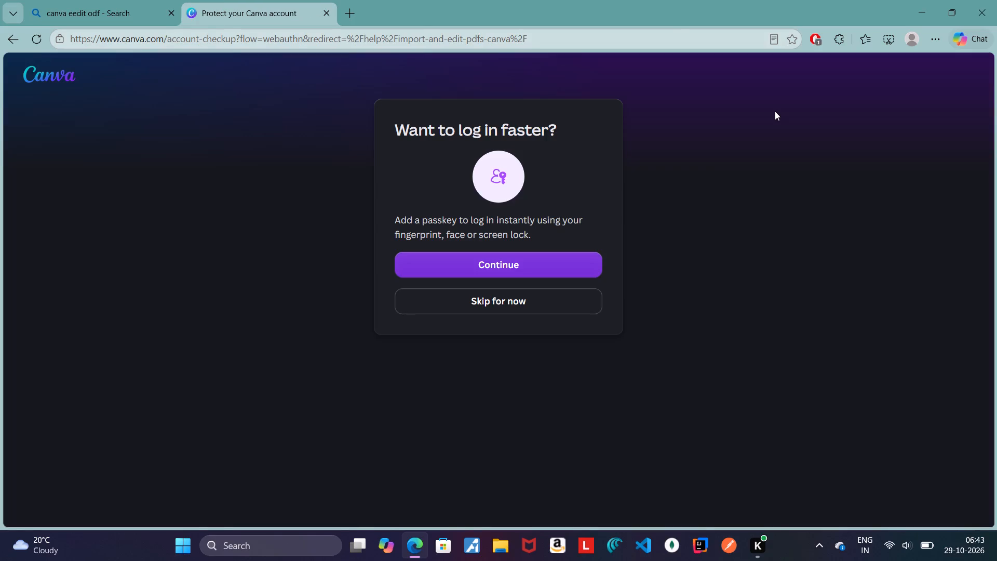
pyautogui.click(548, 263)
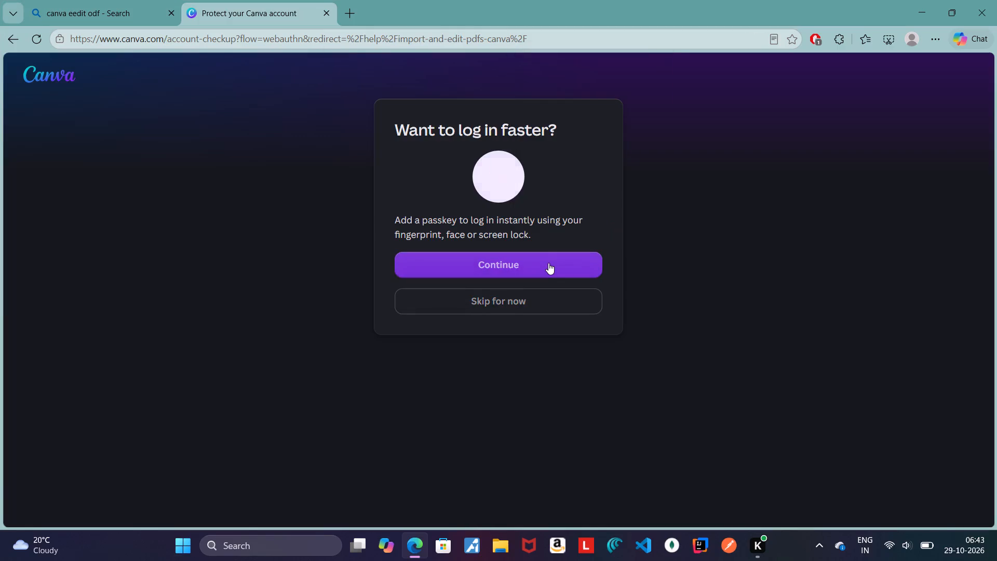
pyautogui.click(613, 204)
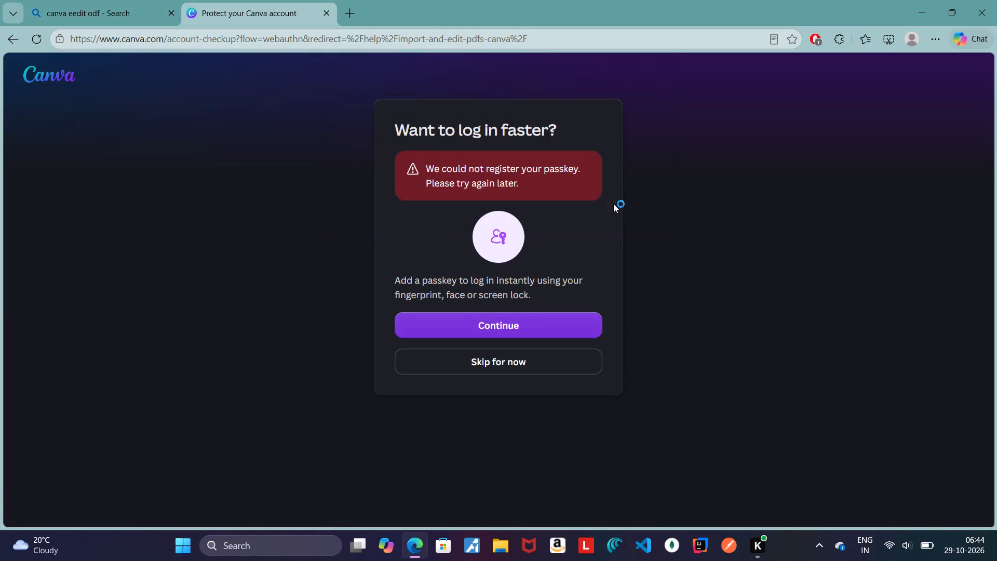
pyautogui.click(514, 363)
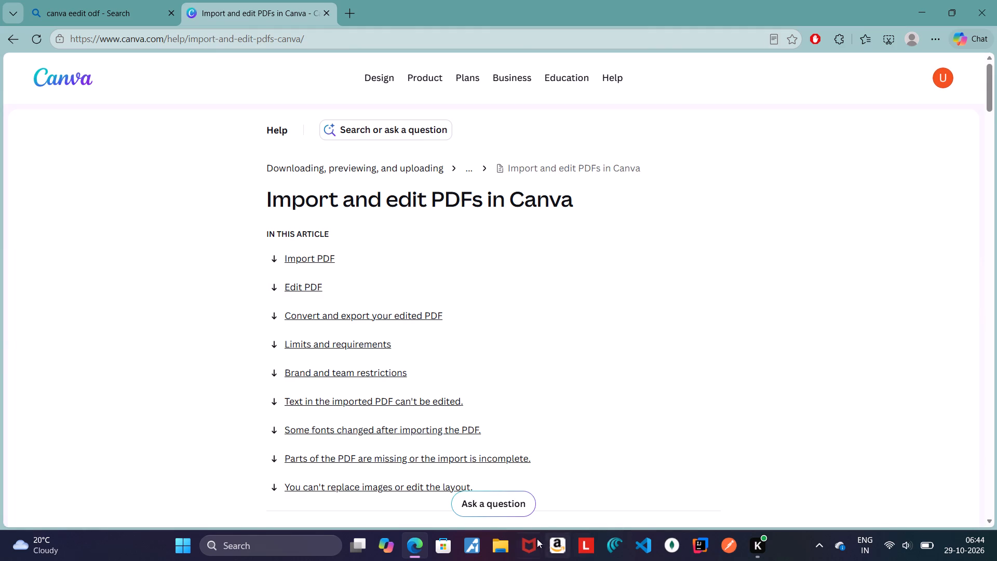
# Look through the Canva help article for how to import and edit a PDF.
pyautogui.click(691, 332)
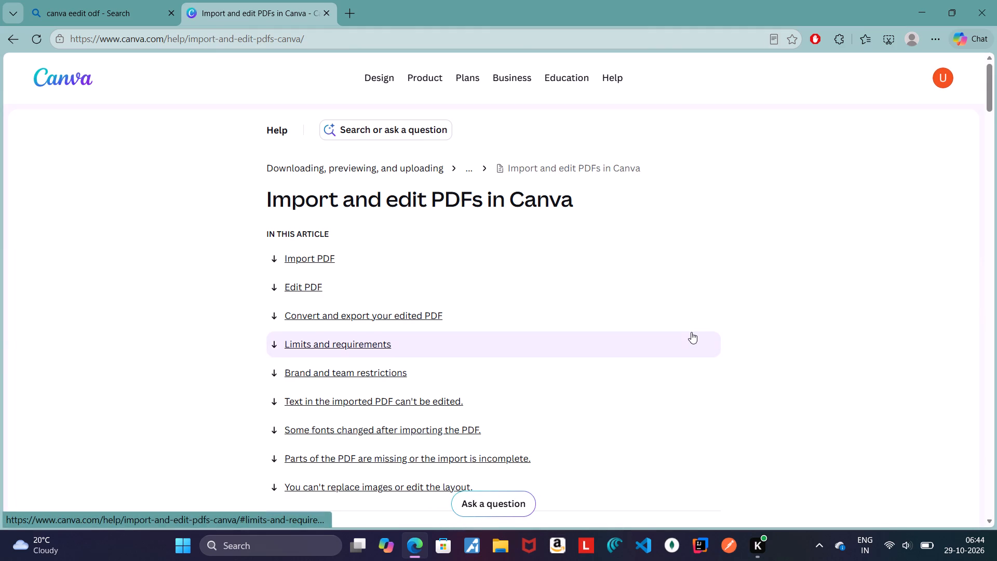
pyautogui.press('Down')
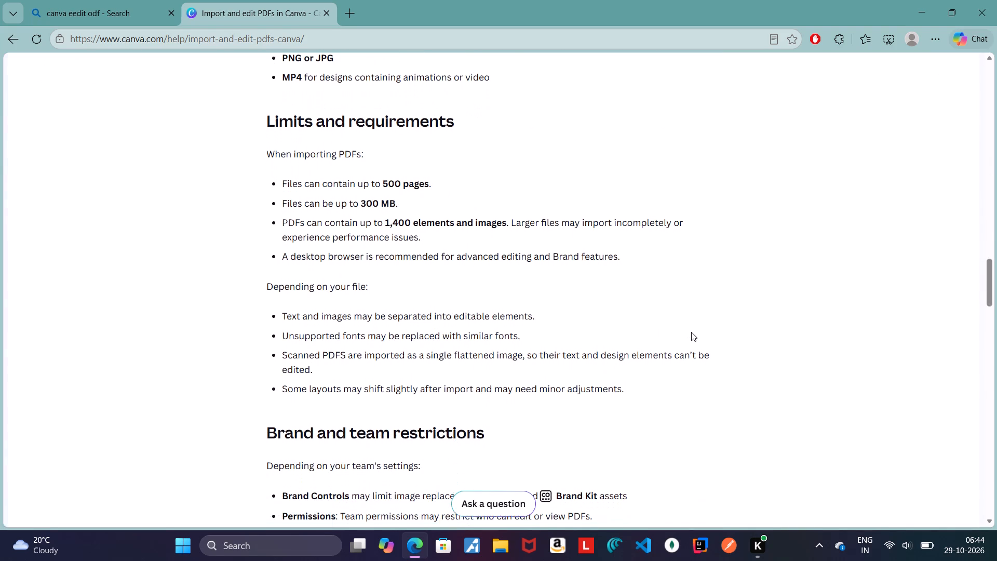
pyautogui.press('Up')
pyautogui.press('Down')
pyautogui.press('Up')
pyautogui.press('Up')
pyautogui.press('Up')
pyautogui.press('Up')
pyautogui.press('Up')
pyautogui.press('Up')
pyautogui.press('Up')
pyautogui.press('Up')
pyautogui.press('Up')
pyautogui.press('Up')
pyautogui.press('Up')
pyautogui.press('Up')
pyautogui.press('Up')
pyautogui.press('Up')
pyautogui.press('Up')
pyautogui.press('Up')
pyautogui.press('Up')
pyautogui.press('Up')
pyautogui.press('Up')
pyautogui.press('Up')
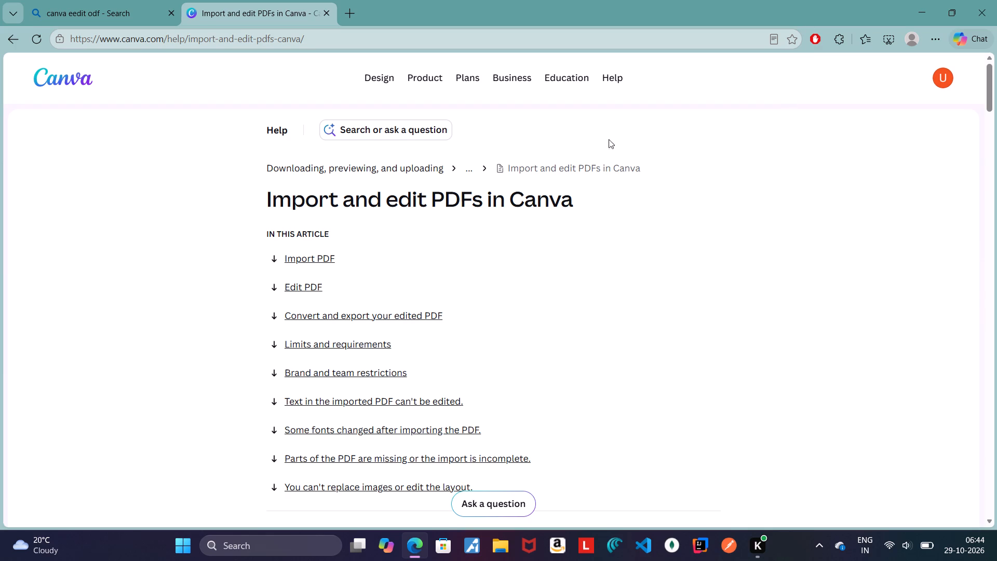
pyautogui.click(576, 167)
# Return to the search results and open pdfhouse.com's "Edit PDF Files Easily" page.
pyautogui.click(158, 4)
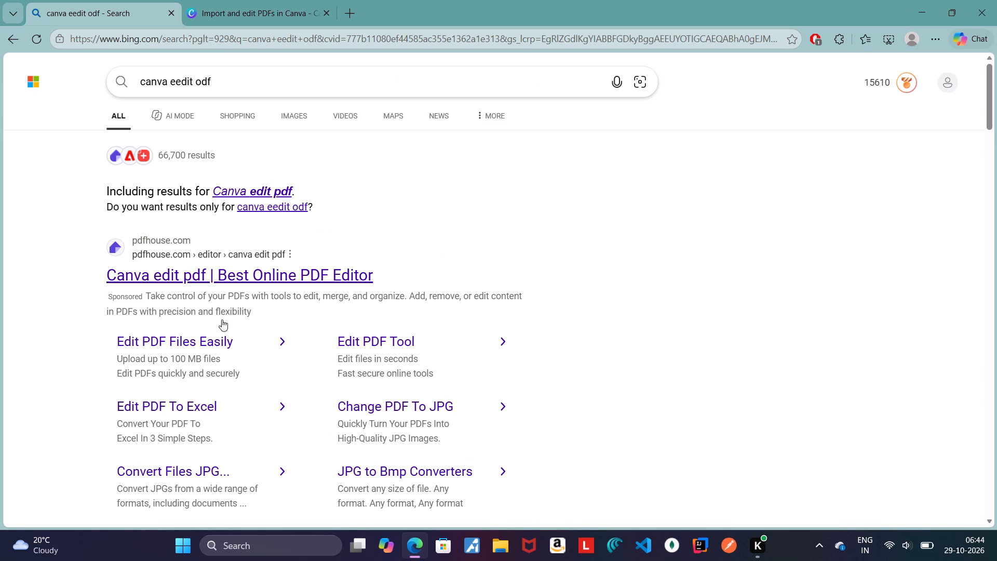
pyautogui.click(204, 338)
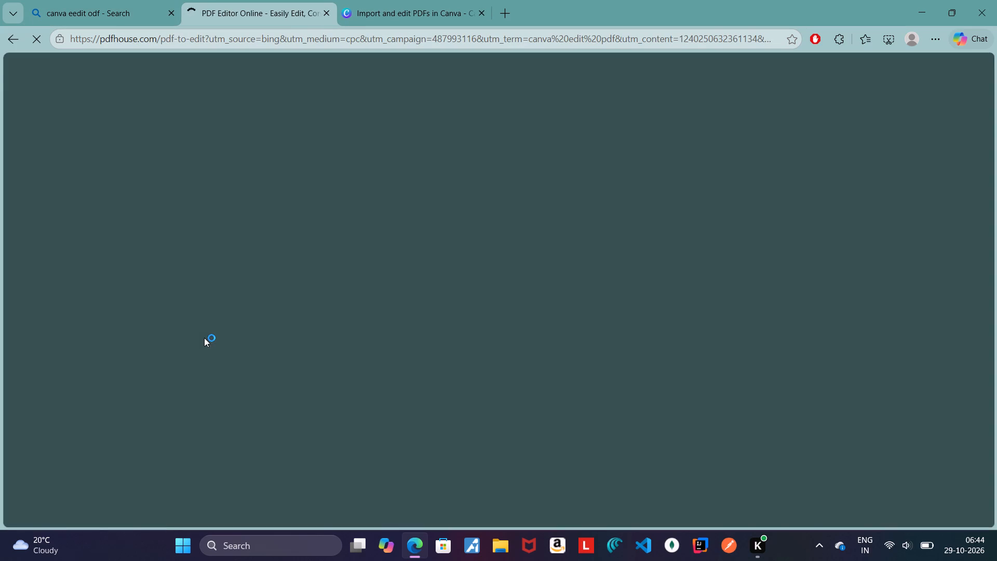
# Upload the PDF "DAA Lab 1" from the Desktop folder to the online PDF editor.
pyautogui.click(429, 400)
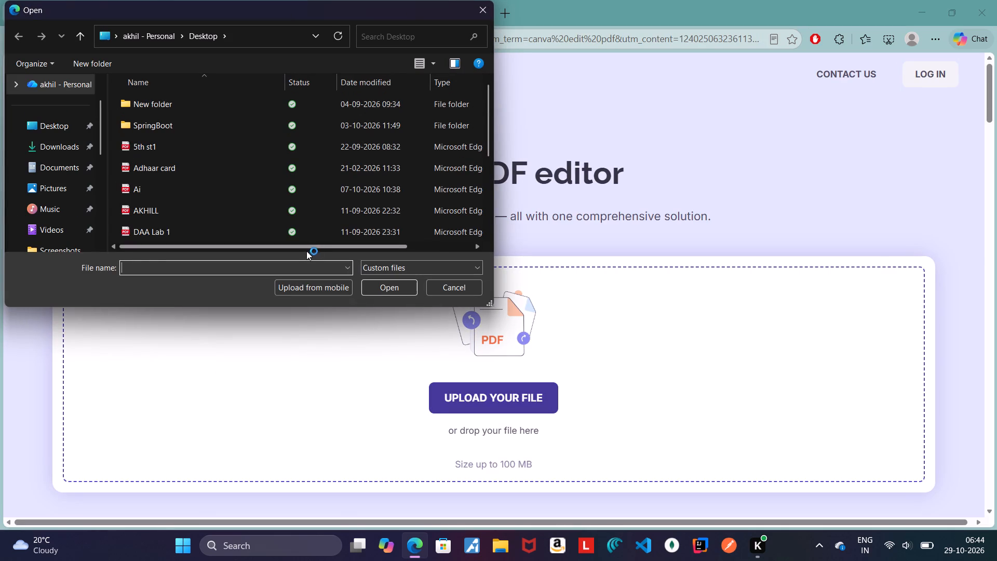
pyautogui.click(299, 237)
pyautogui.click(400, 289)
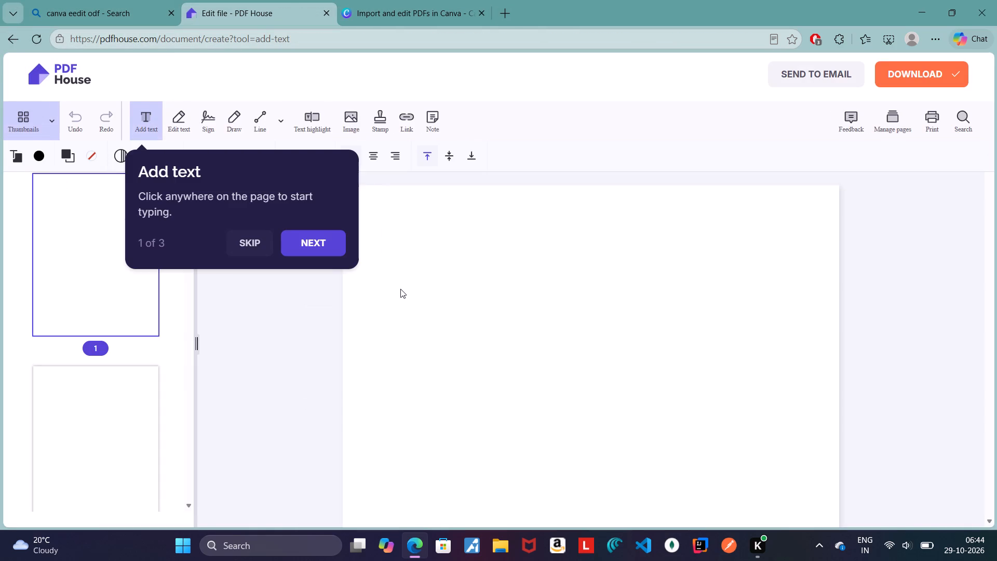
# Skip the editor's introductory tour and place an empty text box at the end of the "Program - 1" heading on page 1.
pyautogui.click(605, 288)
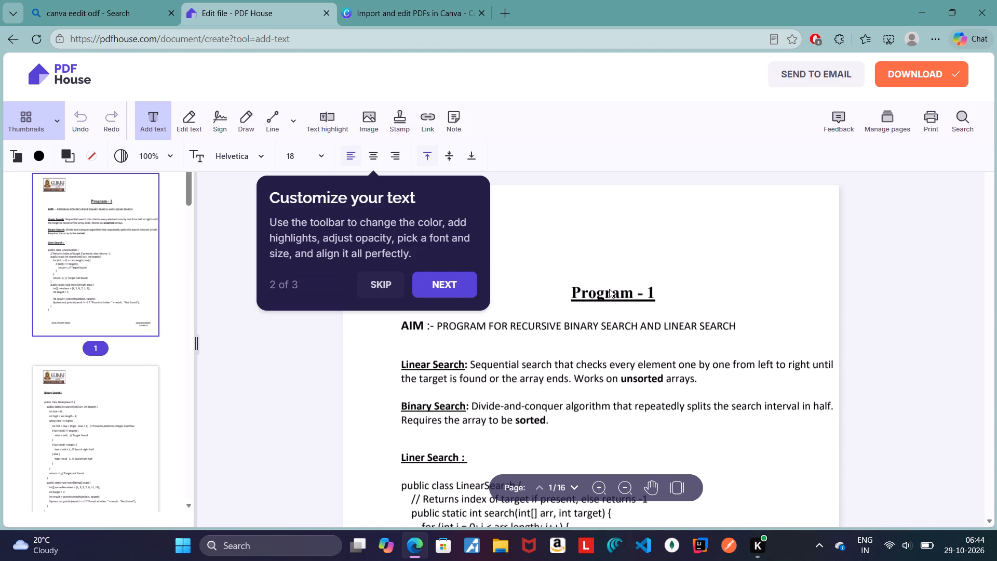
pyautogui.click(383, 279)
pyautogui.click(658, 288)
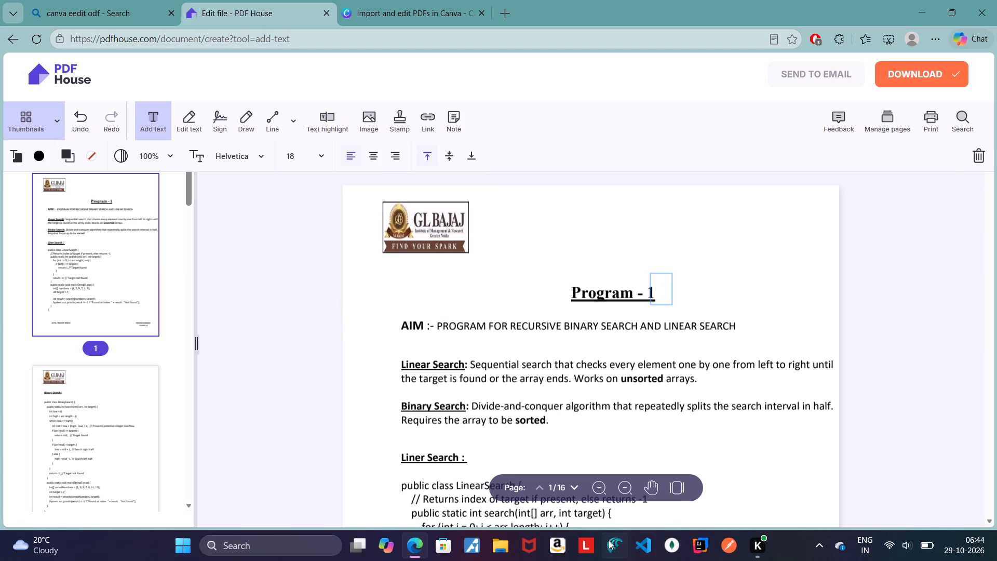
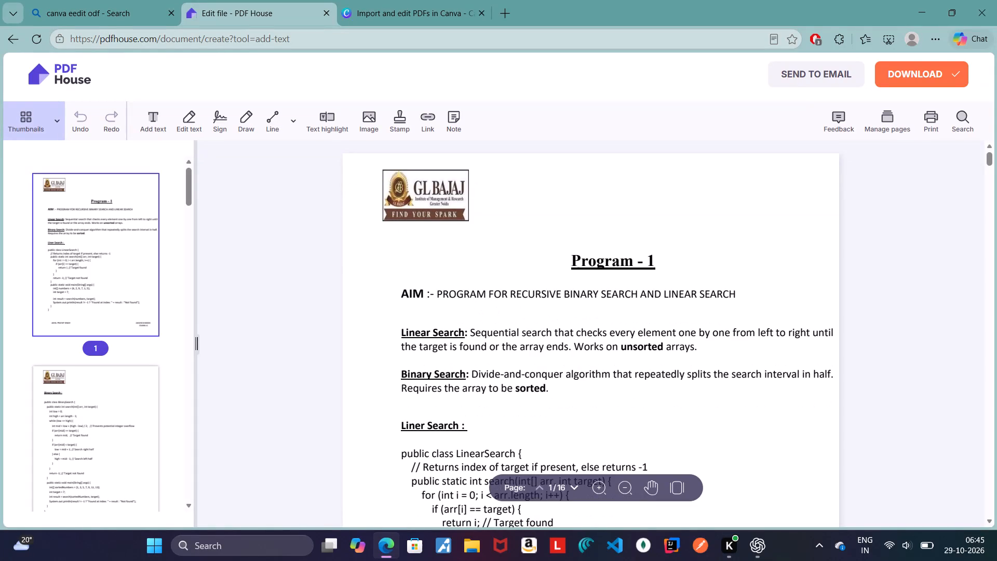
# Switch to editing the existing text of the PDF and go through the Edit text introductory tour to its end.
pyautogui.click(459, 288)
pyautogui.click(184, 126)
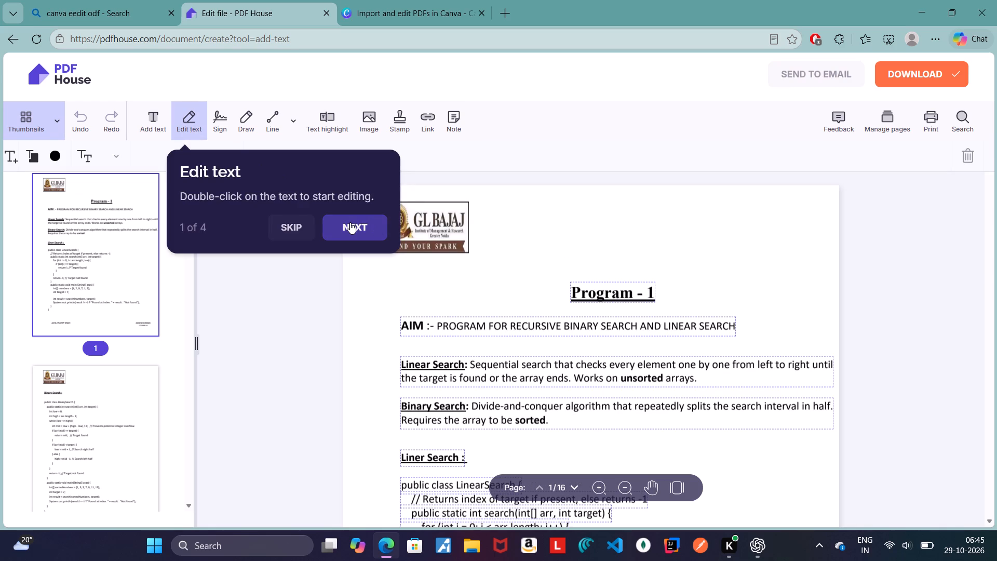
pyautogui.click(348, 222)
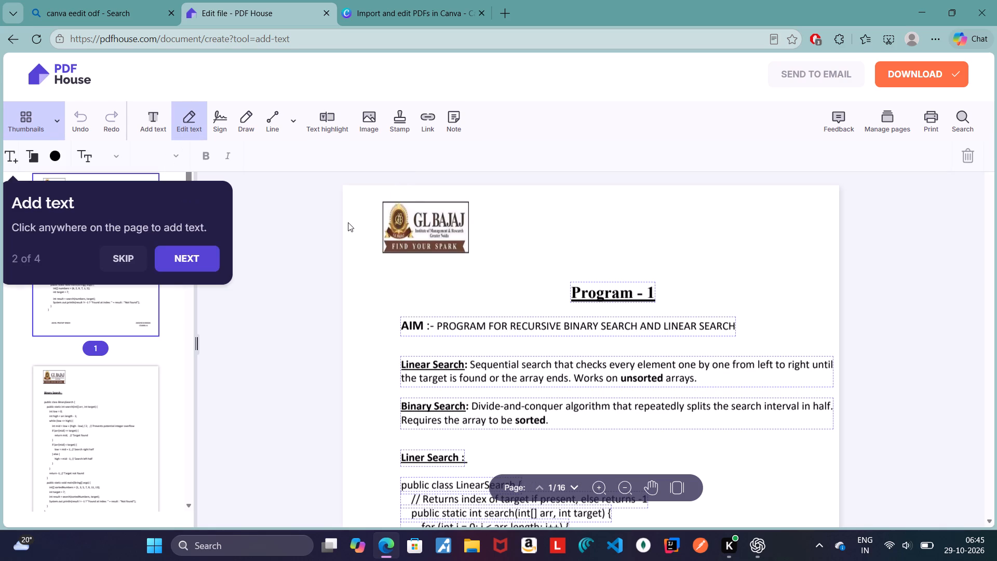
pyautogui.click(197, 260)
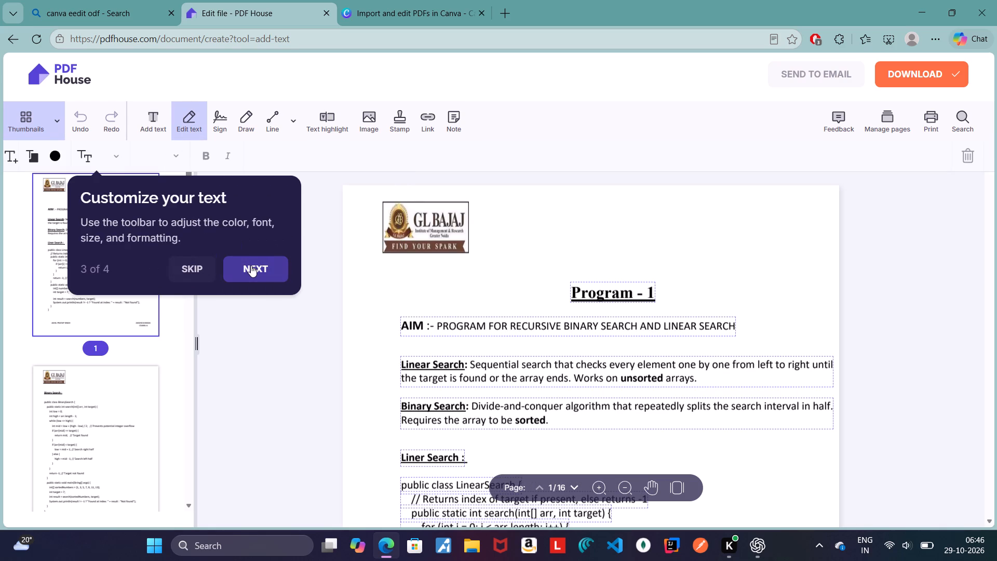
pyautogui.click(251, 265)
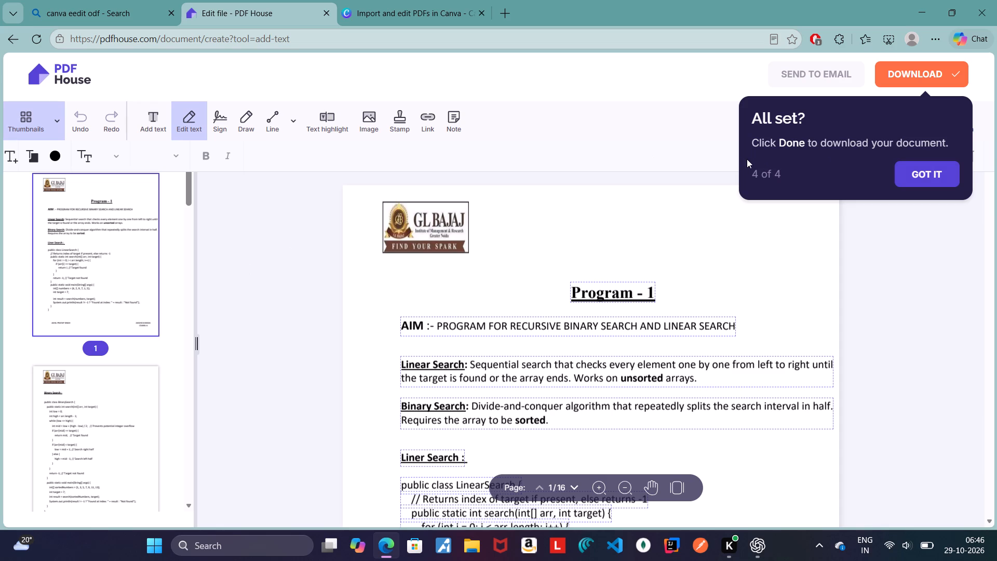
pyautogui.click(937, 177)
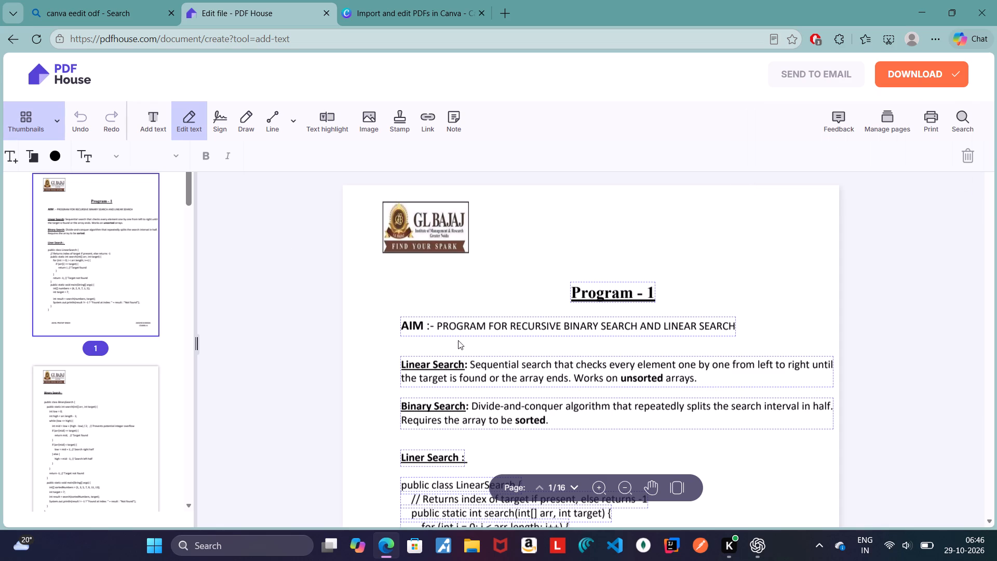
# Replace the AIM description on page 1 with the copied heading "Knapsack Problem Using Greedy Algorithm", separated from ":-" by two spaces.
pyautogui.doubleClick(438, 322)
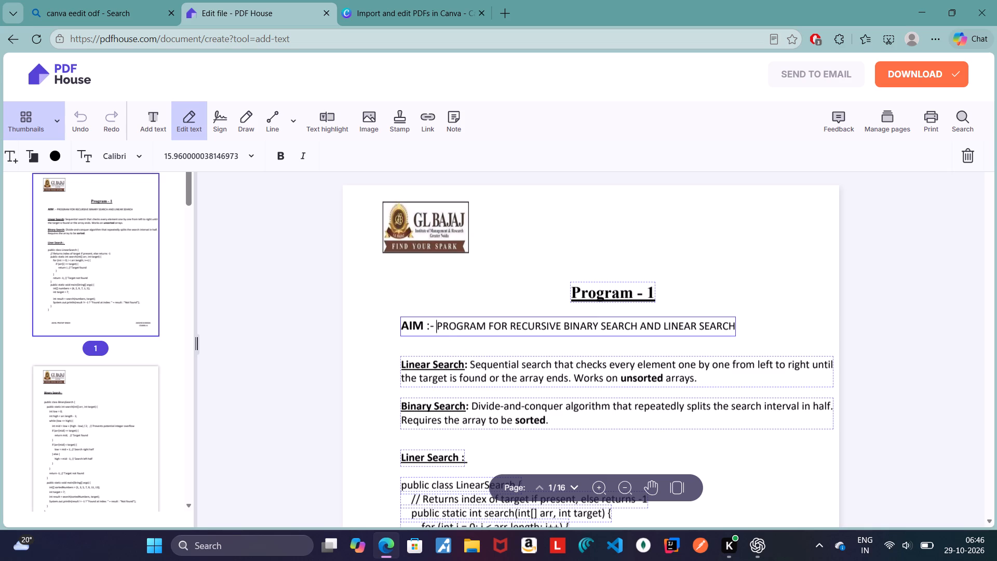
pyautogui.moveTo(436, 323); pyautogui.dragTo(625, 329)
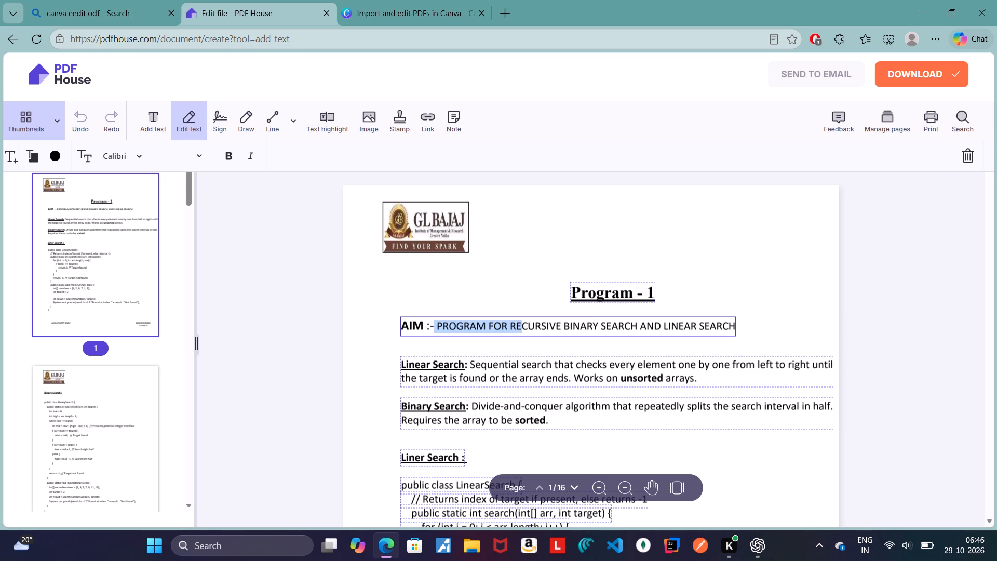
pyautogui.moveTo(625, 329); pyautogui.dragTo(734, 321)
pyautogui.hotkey('ctrl', 'v')
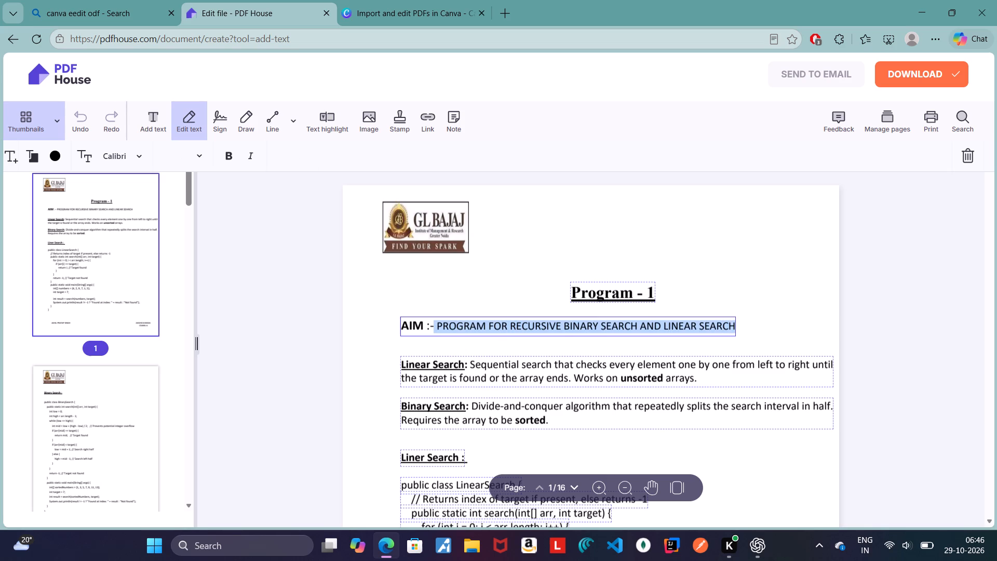
pyautogui.click(435, 329)
pyautogui.press('space')
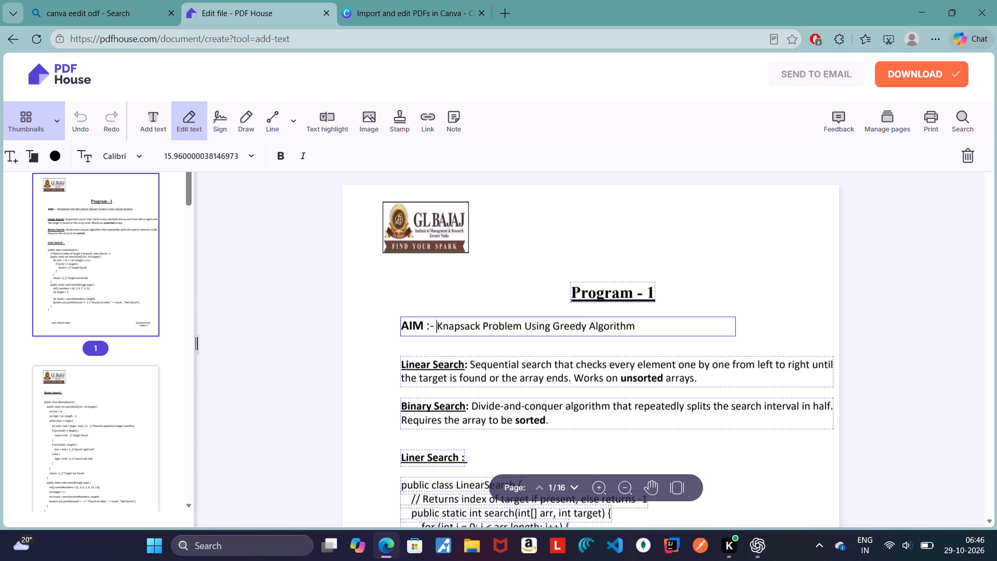
pyautogui.press('space')
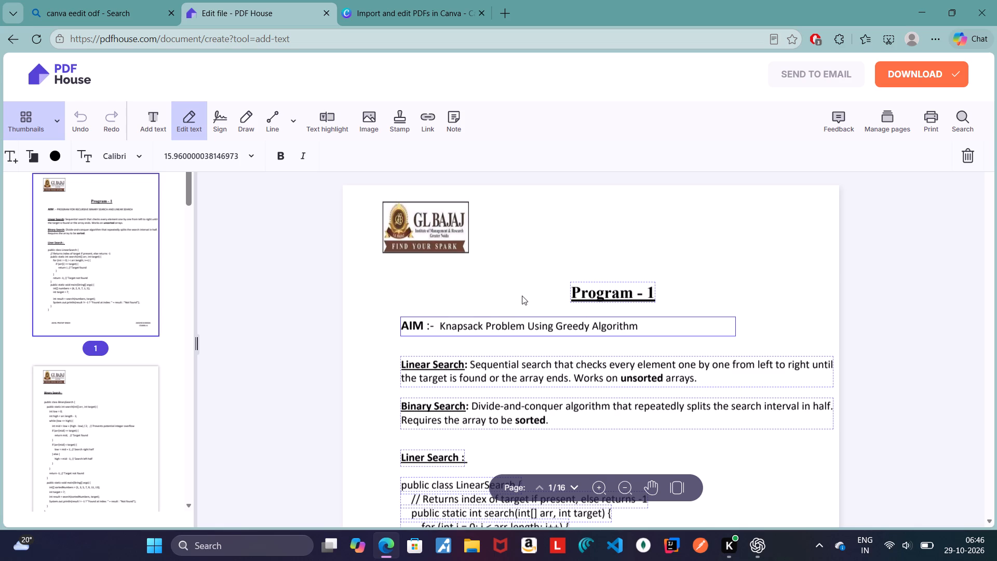
pyautogui.click(522, 296)
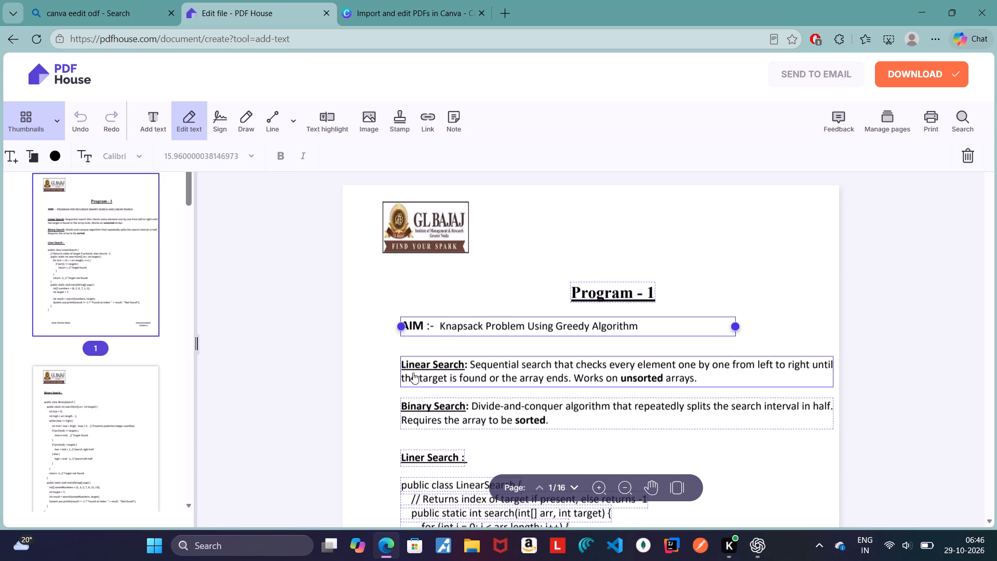
# Select the Linear Search definition on page 1 and shift its text box down onto the first line of the Binary Search definition.
pyautogui.doubleClick(400, 358)
pyautogui.doubleClick(403, 362)
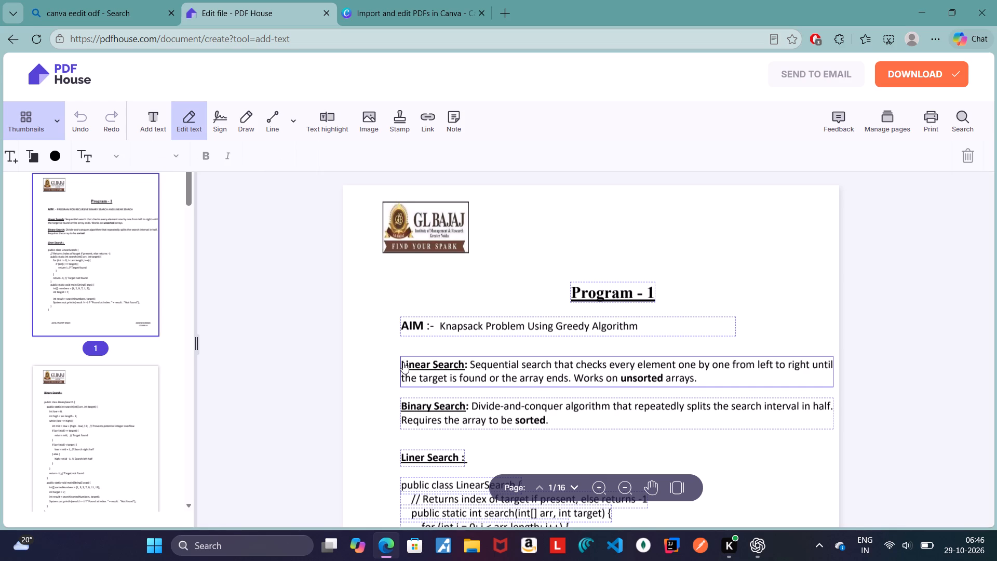
pyautogui.moveTo(403, 356); pyautogui.dragTo(562, 425)
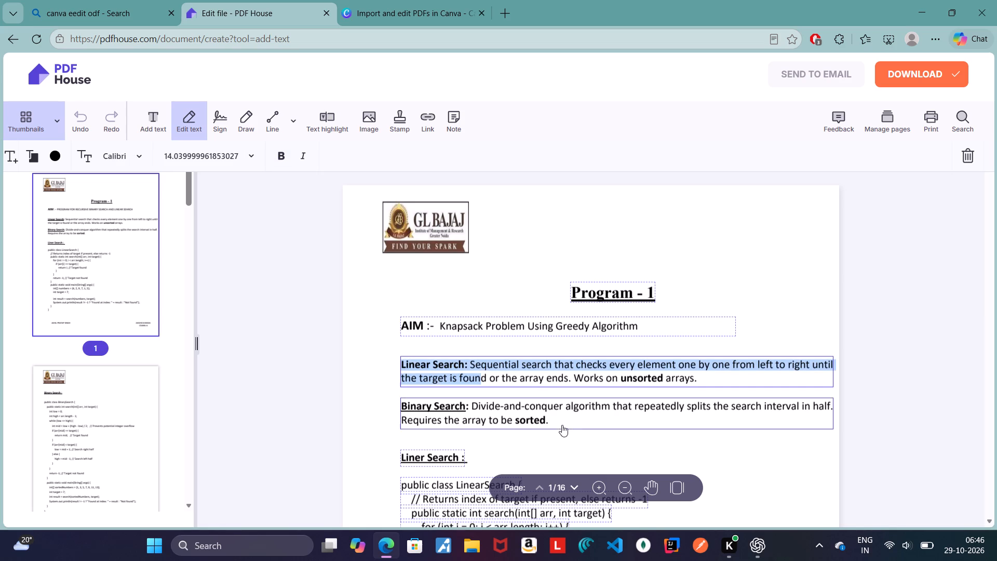
pyautogui.moveTo(562, 425); pyautogui.dragTo(710, 377)
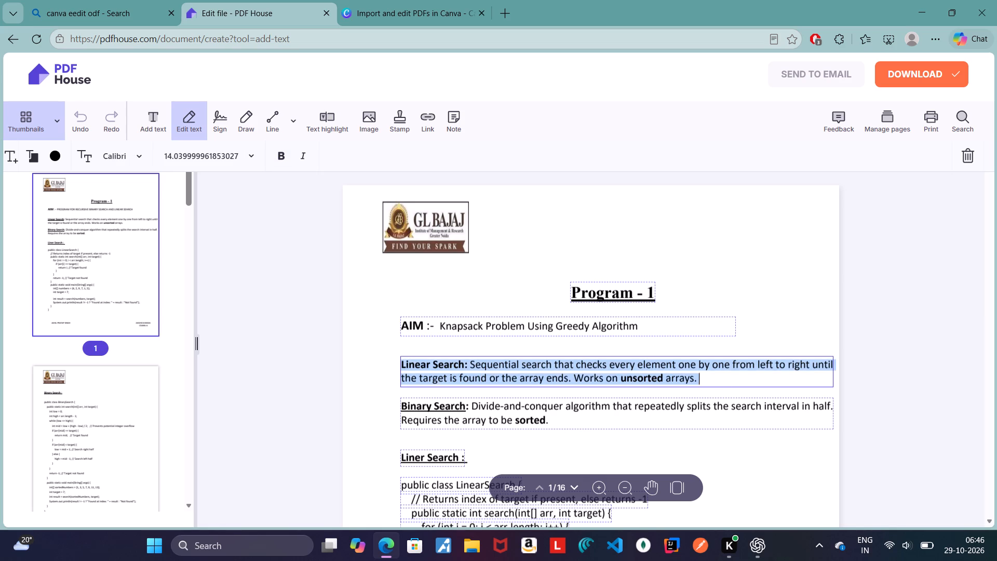
pyautogui.click(773, 449)
pyautogui.press('Down')
pyautogui.press('Down')
pyautogui.press('Down')
pyautogui.press('Down')
pyautogui.press('Down')
pyautogui.press('Down')
pyautogui.press('Down')
pyautogui.press('Down')
pyautogui.press('Down')
pyautogui.press('Down')
pyautogui.press('Down')
pyautogui.press('Down')
pyautogui.press('Down')
pyautogui.press('Down')
pyautogui.press('Down')
pyautogui.press('Down')
pyautogui.press('Down')
pyautogui.press('Down')
pyautogui.press('Down')
pyautogui.press('Down')
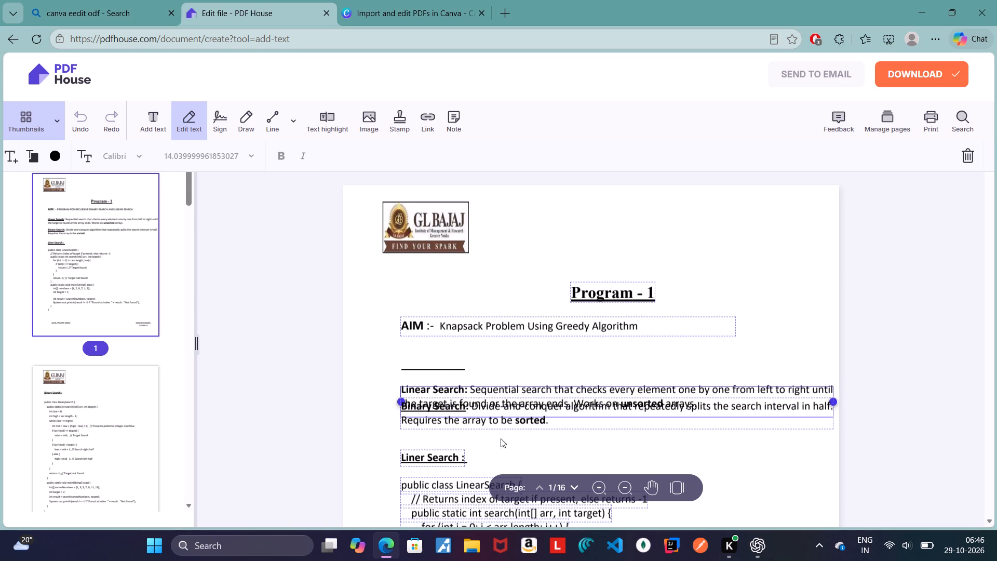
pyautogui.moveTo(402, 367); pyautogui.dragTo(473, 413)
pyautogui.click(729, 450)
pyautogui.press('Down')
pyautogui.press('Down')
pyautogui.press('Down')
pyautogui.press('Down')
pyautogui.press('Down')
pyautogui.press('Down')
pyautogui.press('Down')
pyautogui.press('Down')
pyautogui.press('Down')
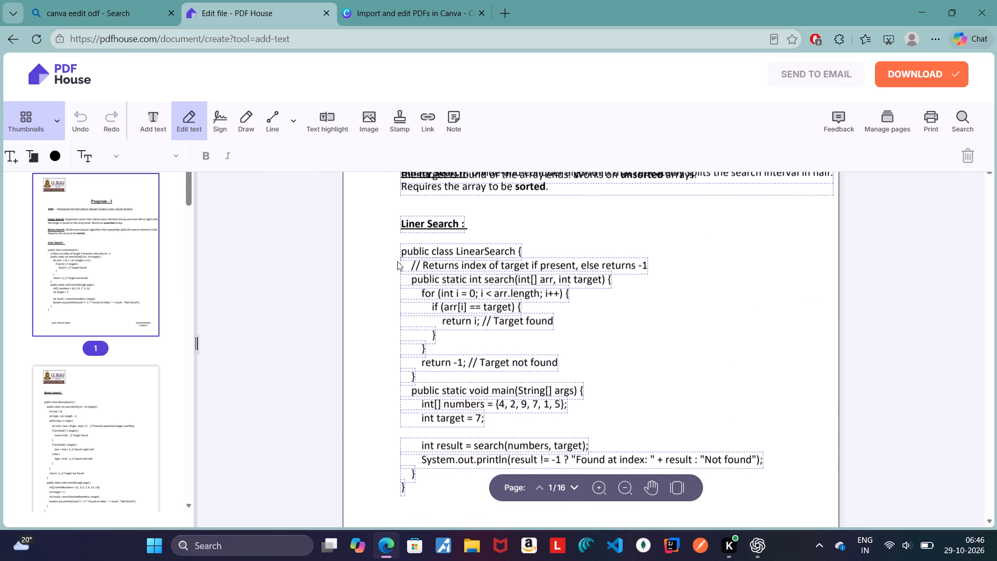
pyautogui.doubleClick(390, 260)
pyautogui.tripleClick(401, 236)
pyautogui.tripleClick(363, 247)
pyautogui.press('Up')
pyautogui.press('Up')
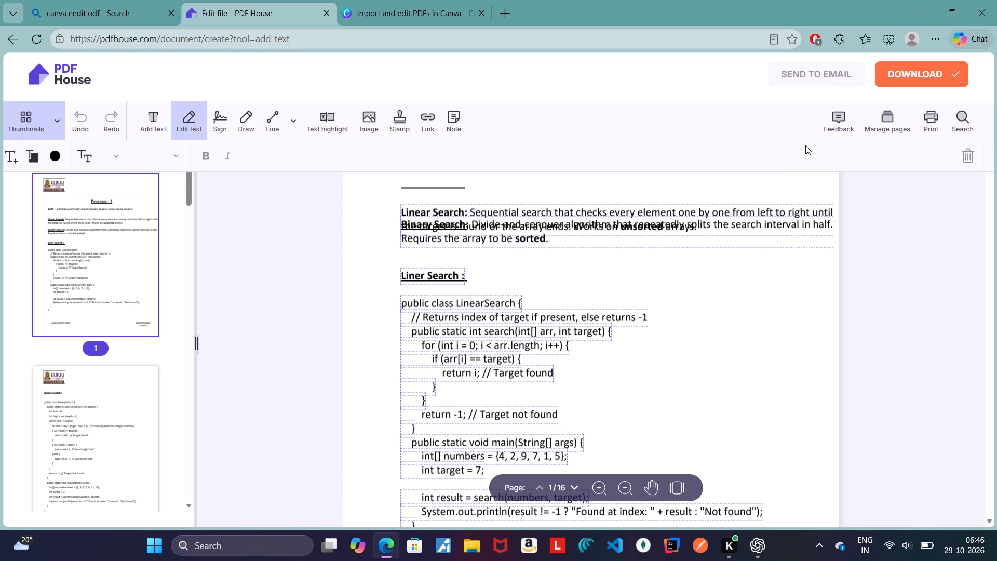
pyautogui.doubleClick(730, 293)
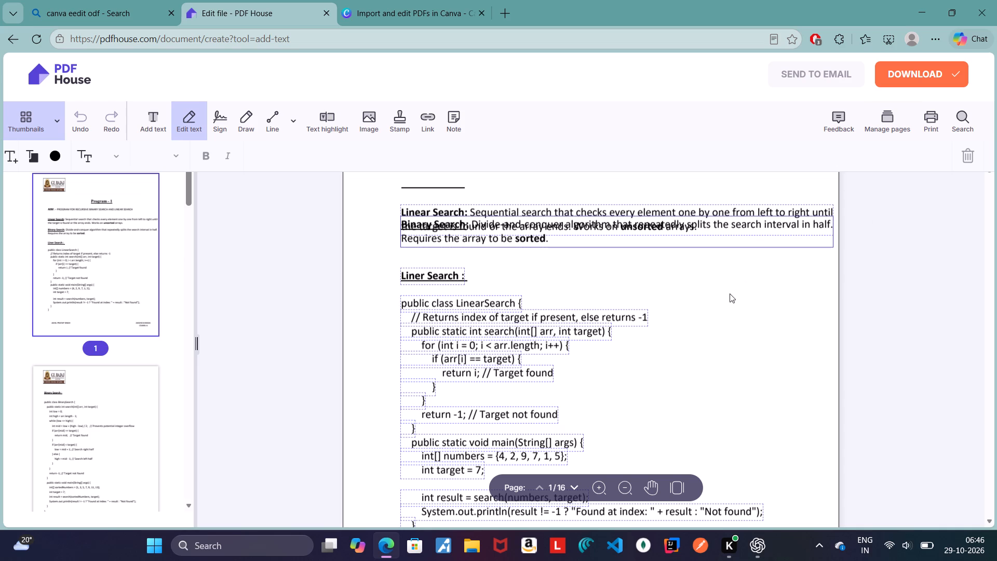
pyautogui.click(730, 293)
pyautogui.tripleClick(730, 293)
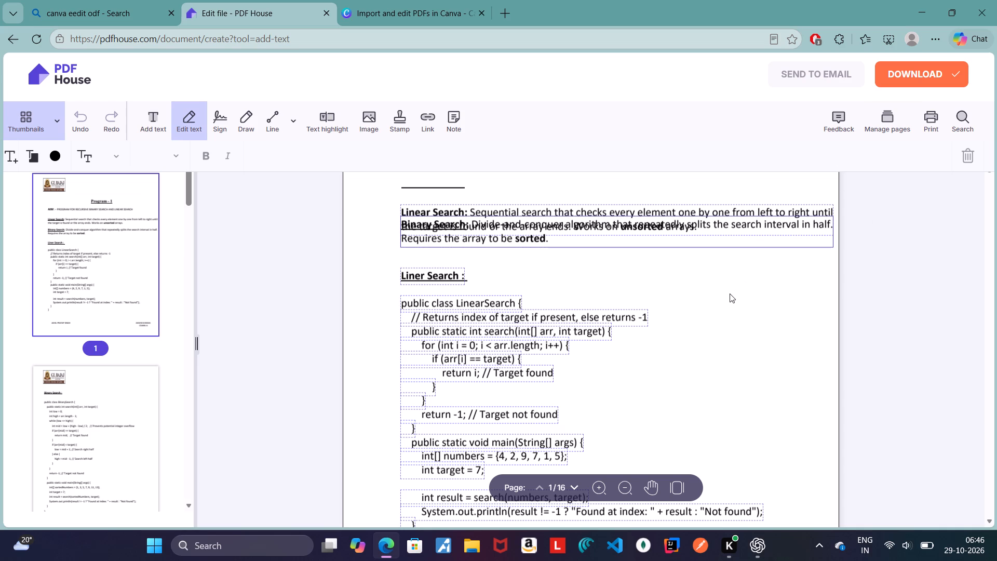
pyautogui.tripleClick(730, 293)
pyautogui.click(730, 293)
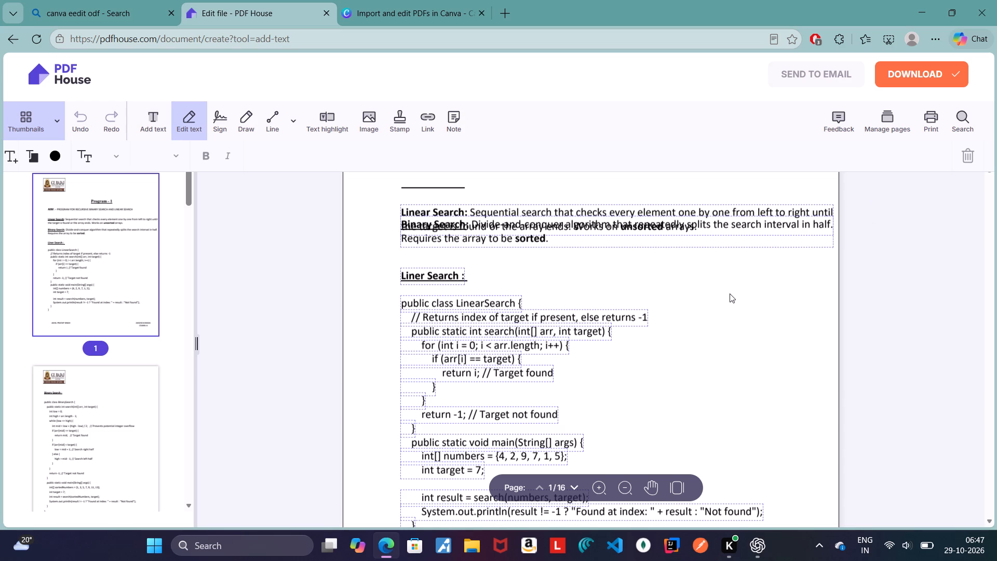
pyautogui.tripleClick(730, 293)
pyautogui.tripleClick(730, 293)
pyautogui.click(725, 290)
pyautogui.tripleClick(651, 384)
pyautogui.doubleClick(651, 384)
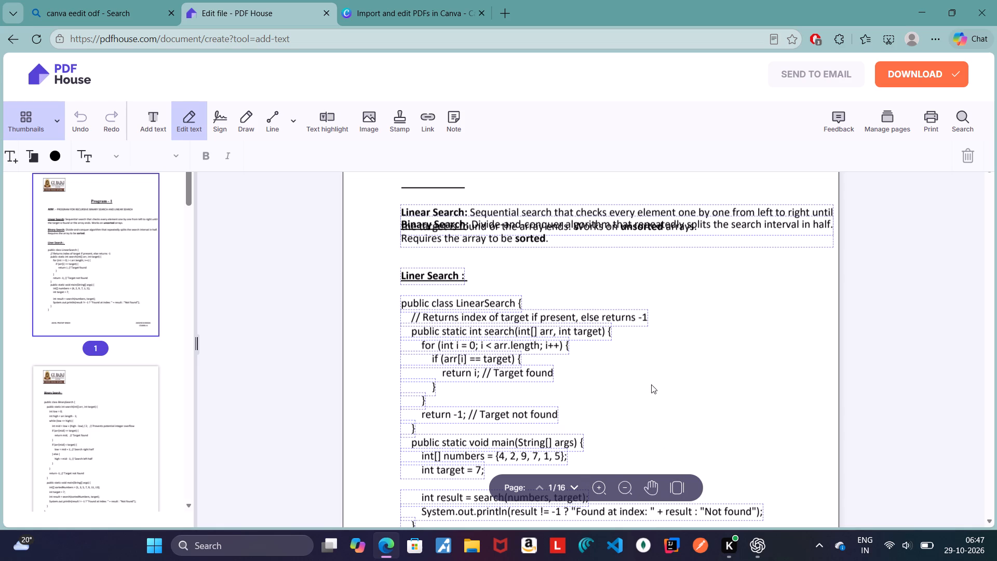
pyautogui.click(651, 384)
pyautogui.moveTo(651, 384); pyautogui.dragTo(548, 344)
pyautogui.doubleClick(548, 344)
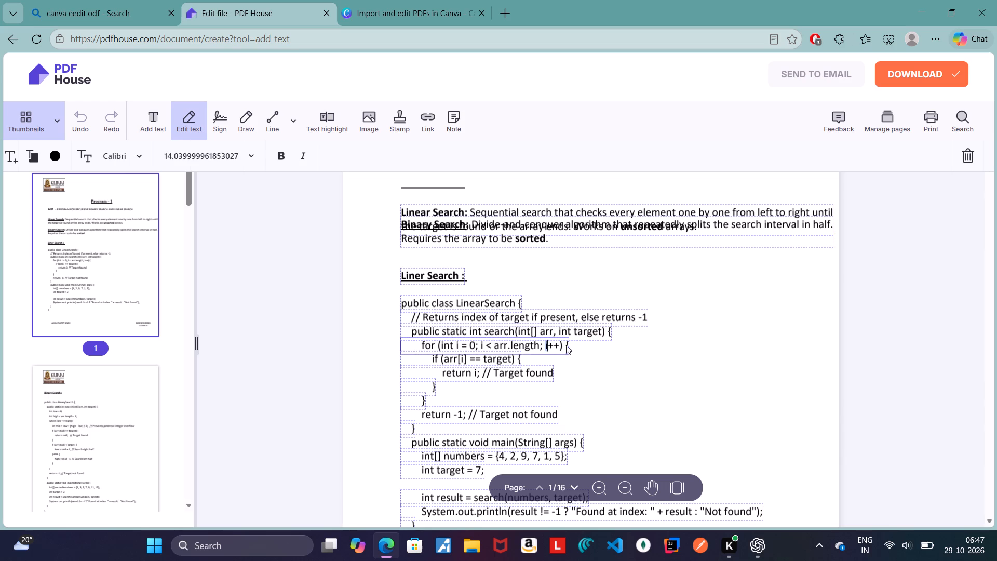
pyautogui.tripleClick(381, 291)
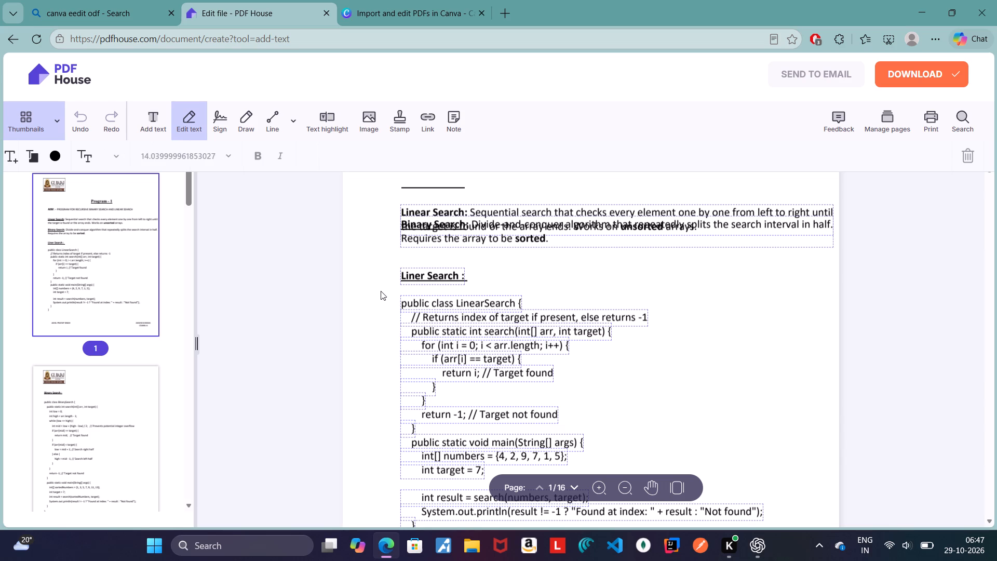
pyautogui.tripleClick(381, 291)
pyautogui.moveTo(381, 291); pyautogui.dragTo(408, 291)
# Delete the "public static int search" line, the "Returns index of target" comment and the "public class LinearSearch" line from page 1's code.
pyautogui.moveTo(408, 291); pyautogui.dragTo(503, 336)
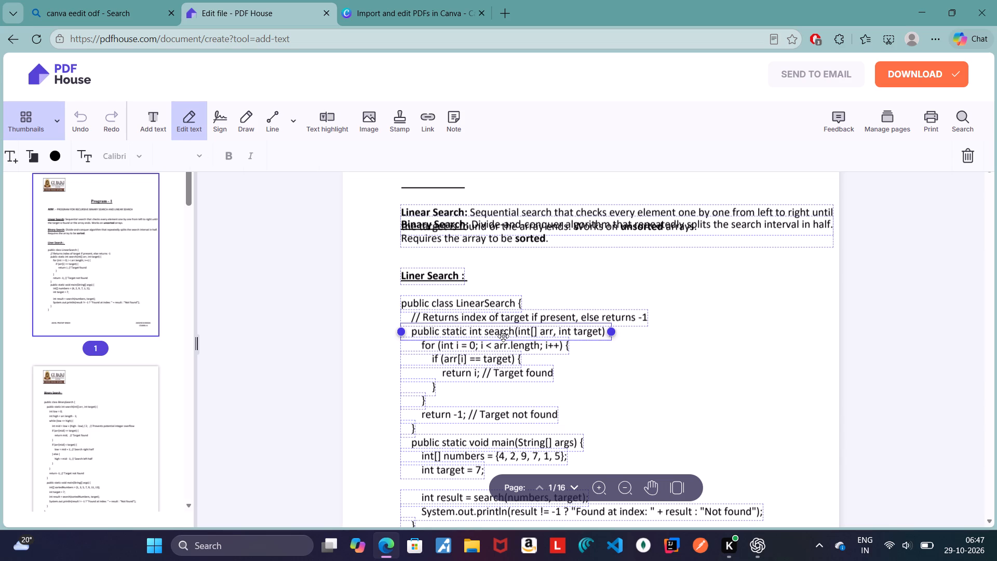
pyautogui.press('Delete')
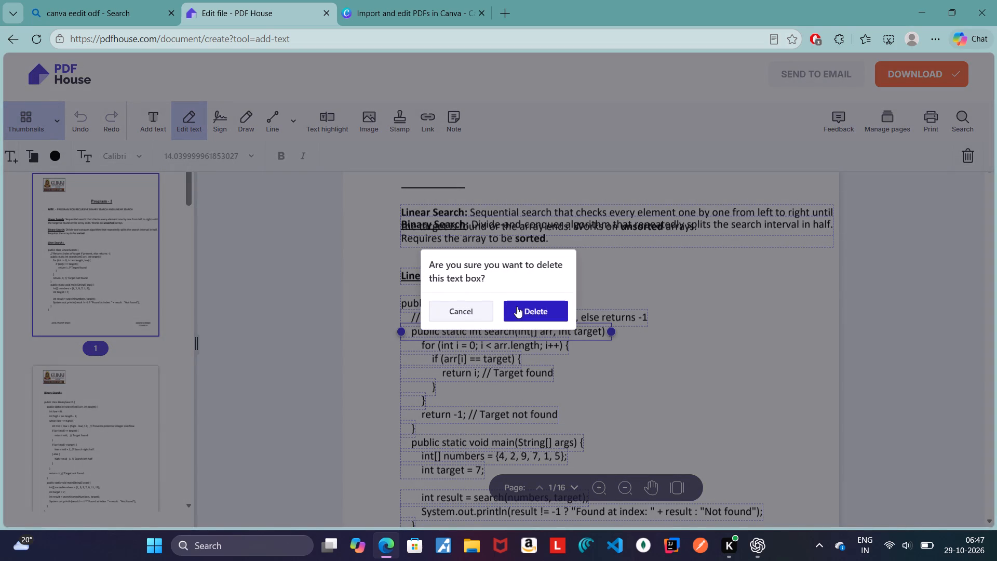
pyautogui.click(533, 303)
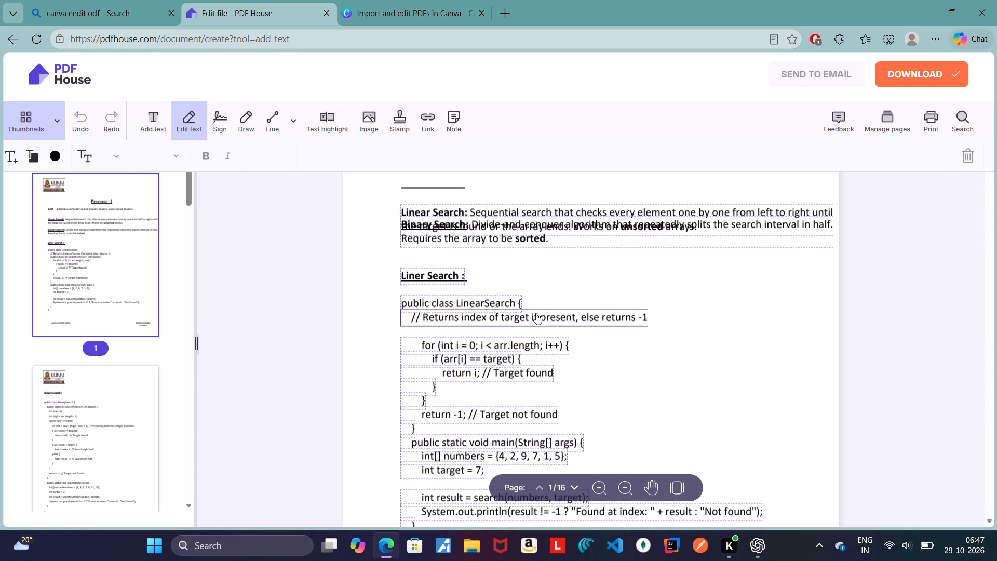
pyautogui.press('Delete')
pyautogui.click(543, 314)
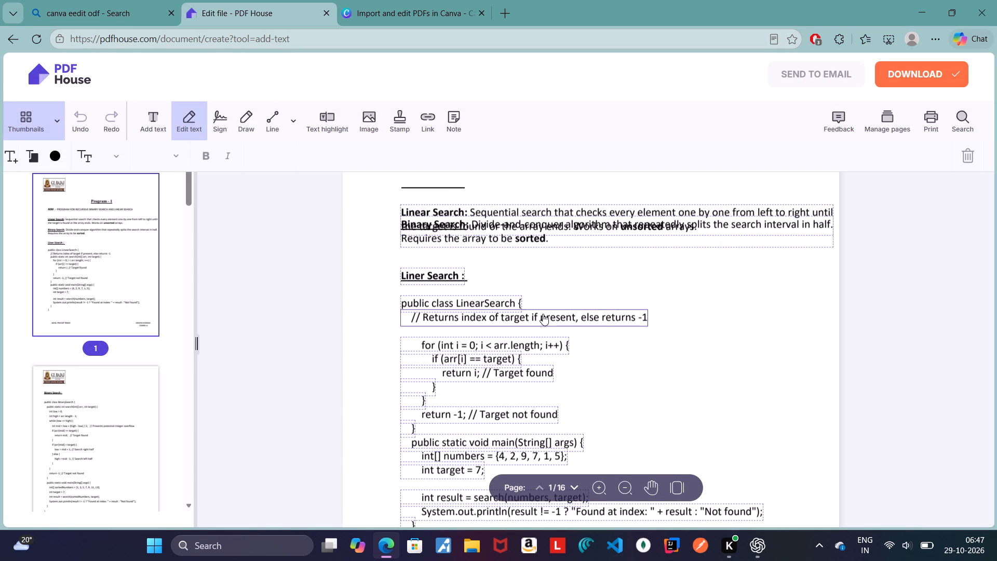
pyautogui.press('Delete')
pyautogui.doubleClick(543, 314)
pyautogui.click(500, 309)
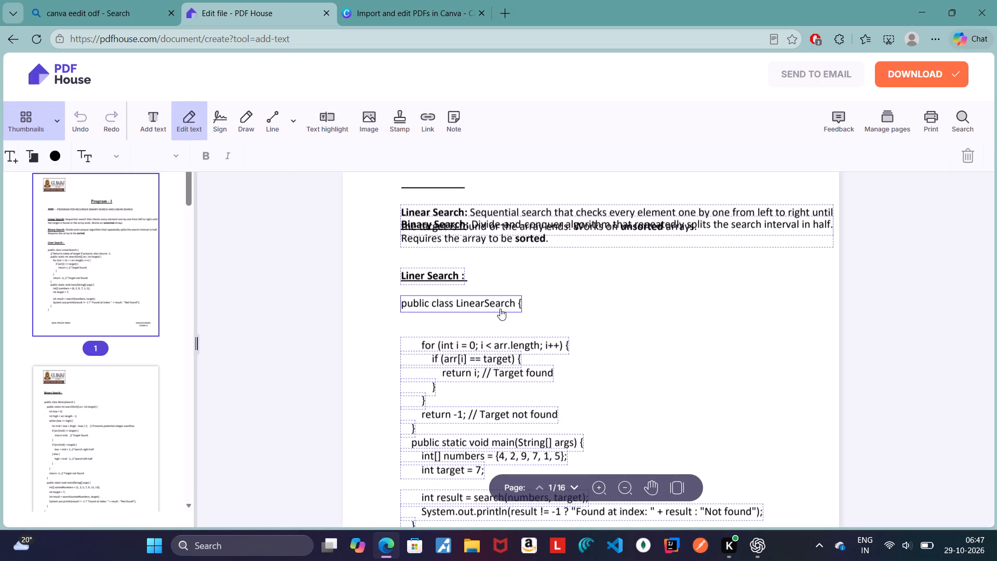
pyautogui.press('Delete')
pyautogui.click(526, 314)
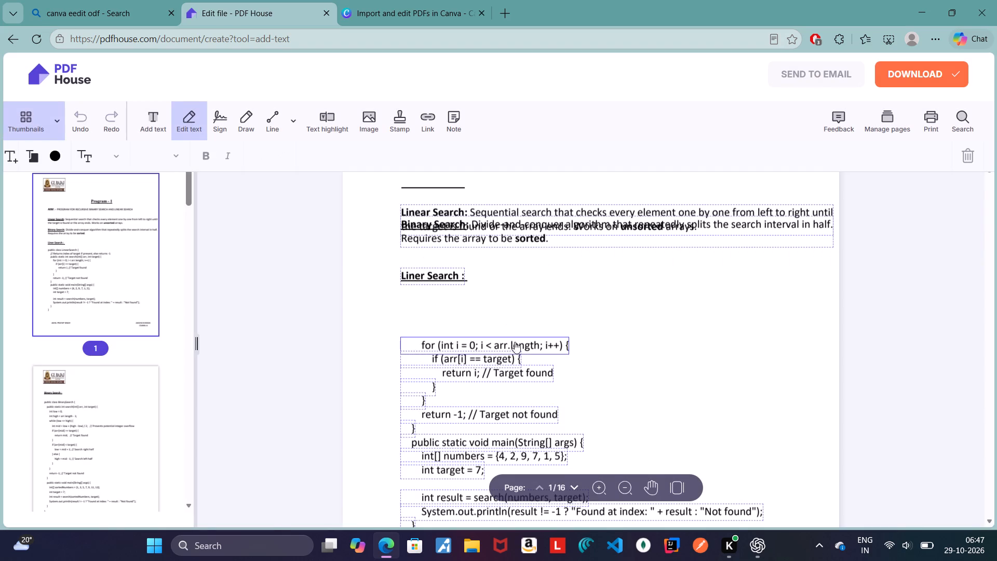
# Delete the "for (int i = 0; i < arr.length; i++) {" line and the "if (arr[i] == target) {" line from page 1's code.
pyautogui.click(511, 344)
pyautogui.press('Delete')
pyautogui.click(535, 312)
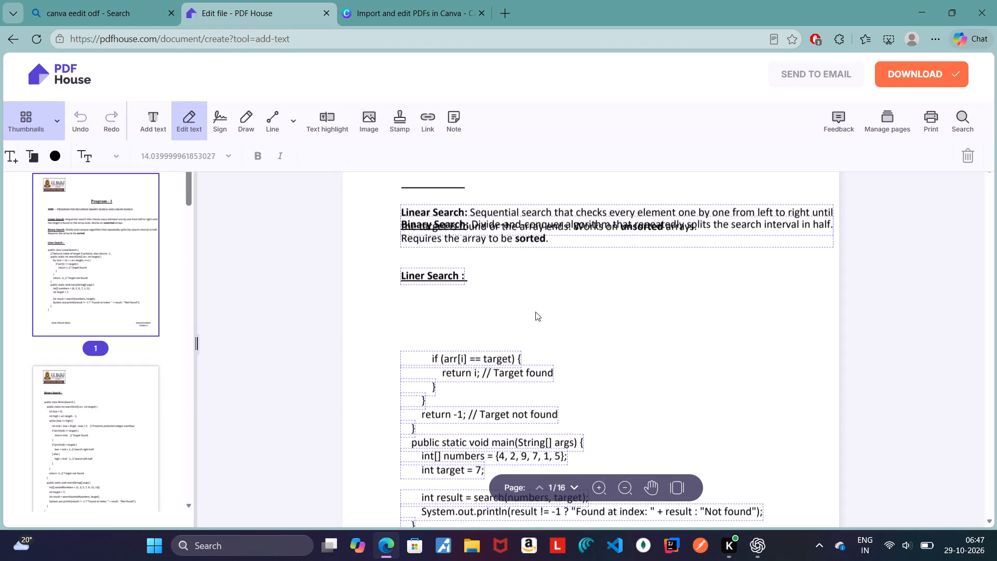
pyautogui.click(502, 352)
pyautogui.press('Delete')
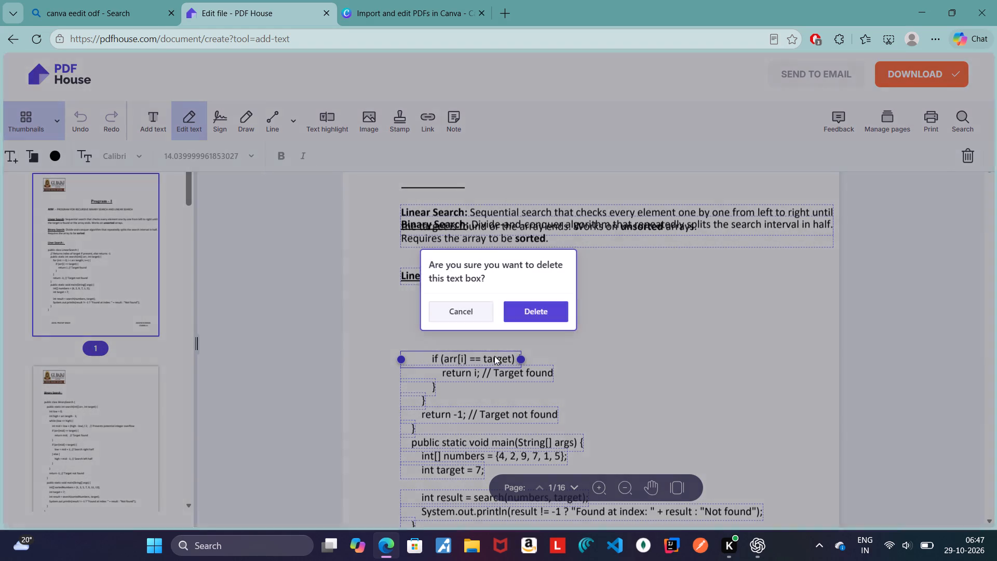
pyautogui.click(535, 304)
pyautogui.click(493, 365)
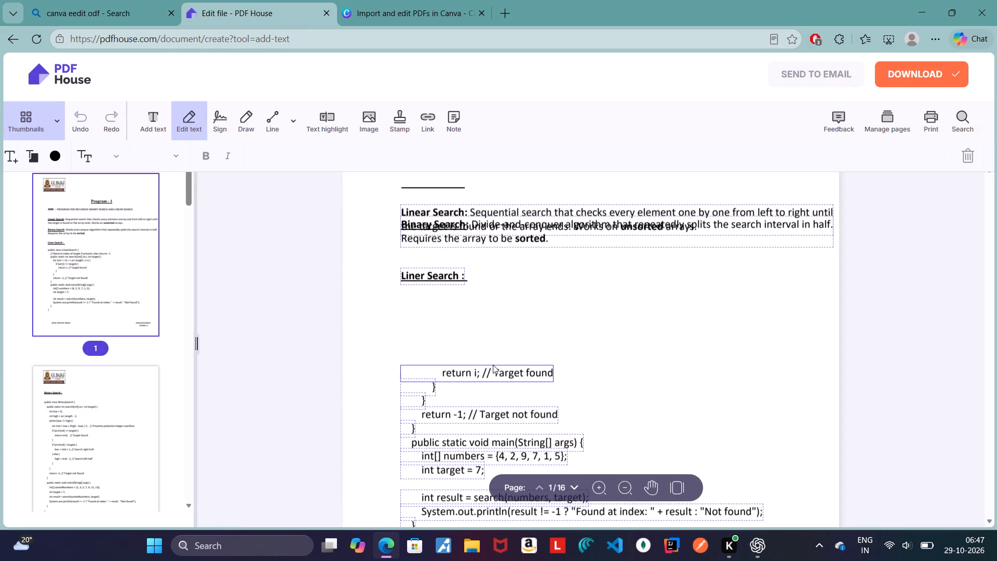
pyautogui.click(490, 367)
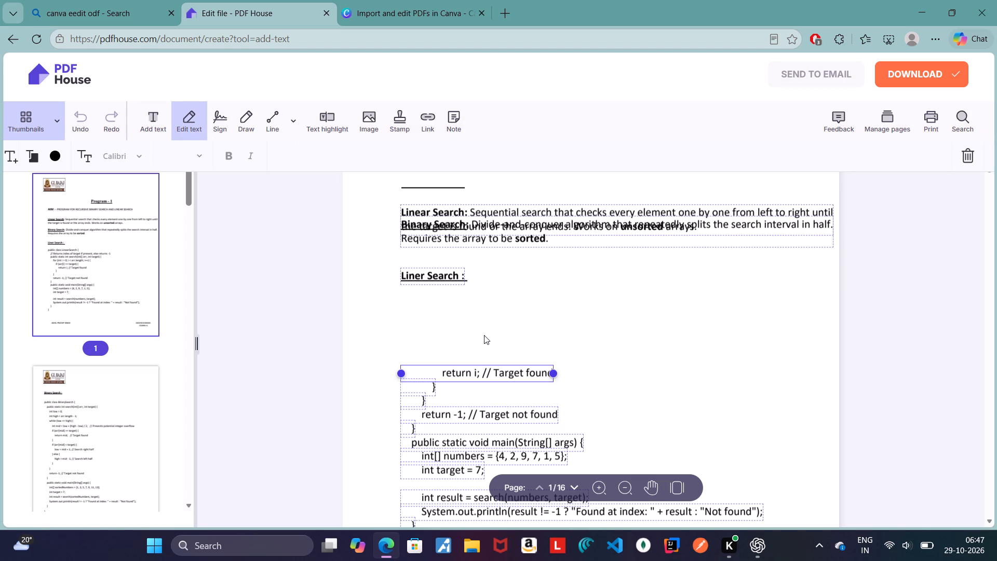
# Delete the overlapping Binary Search and Linear Search definition text boxes from page 1.
pyautogui.click(522, 234)
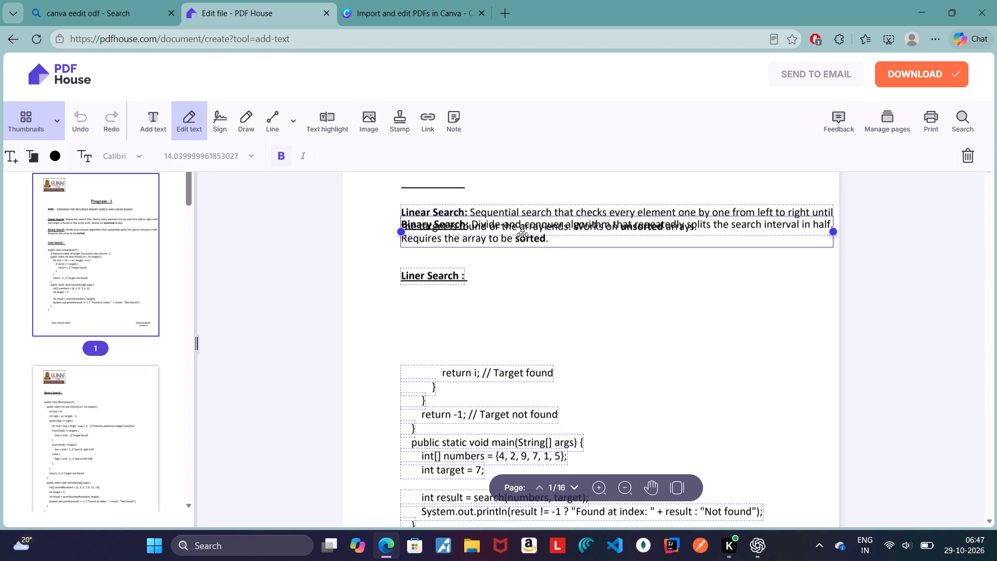
pyautogui.press('Delete')
pyautogui.click(524, 305)
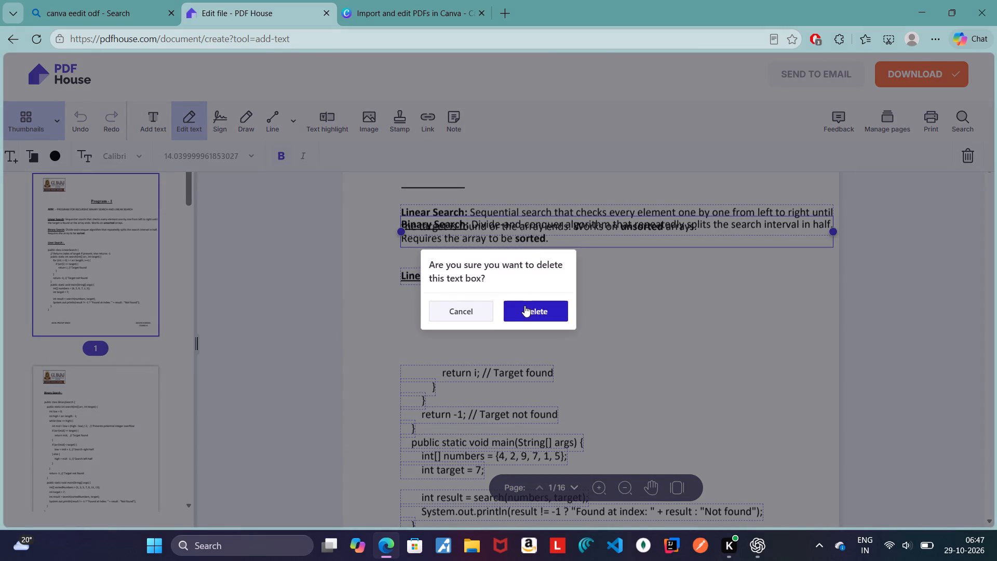
pyautogui.click(526, 221)
pyautogui.press('Delete')
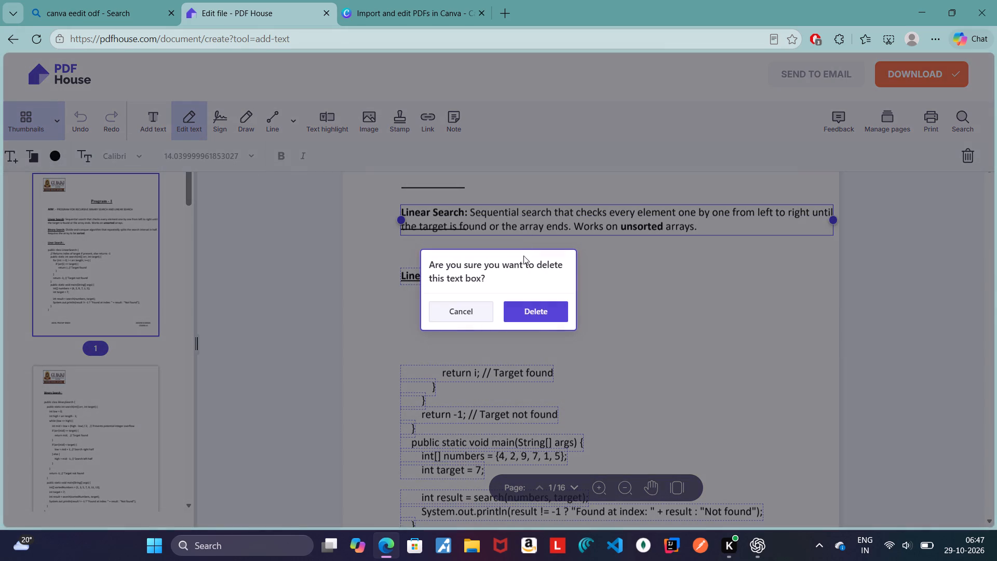
pyautogui.click(536, 308)
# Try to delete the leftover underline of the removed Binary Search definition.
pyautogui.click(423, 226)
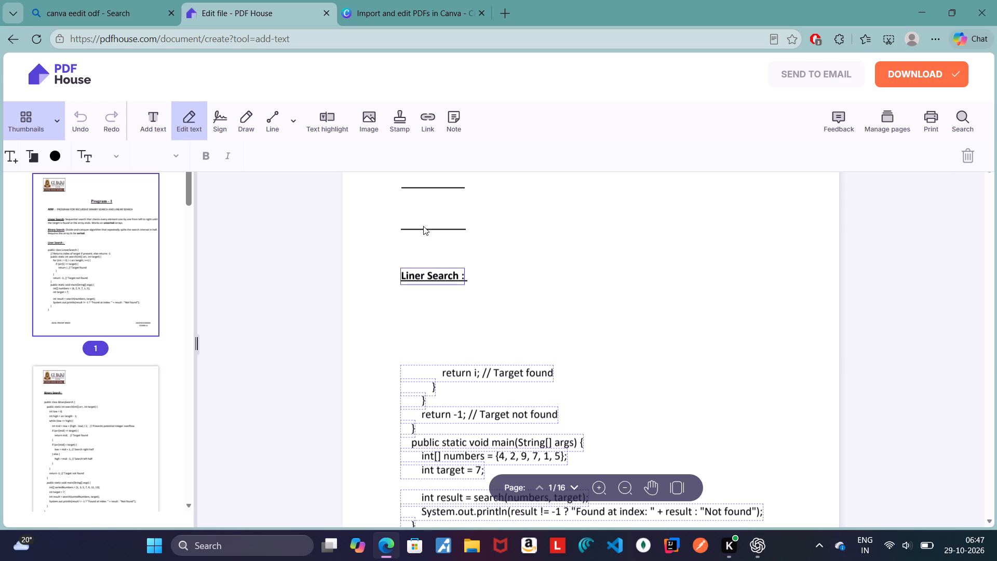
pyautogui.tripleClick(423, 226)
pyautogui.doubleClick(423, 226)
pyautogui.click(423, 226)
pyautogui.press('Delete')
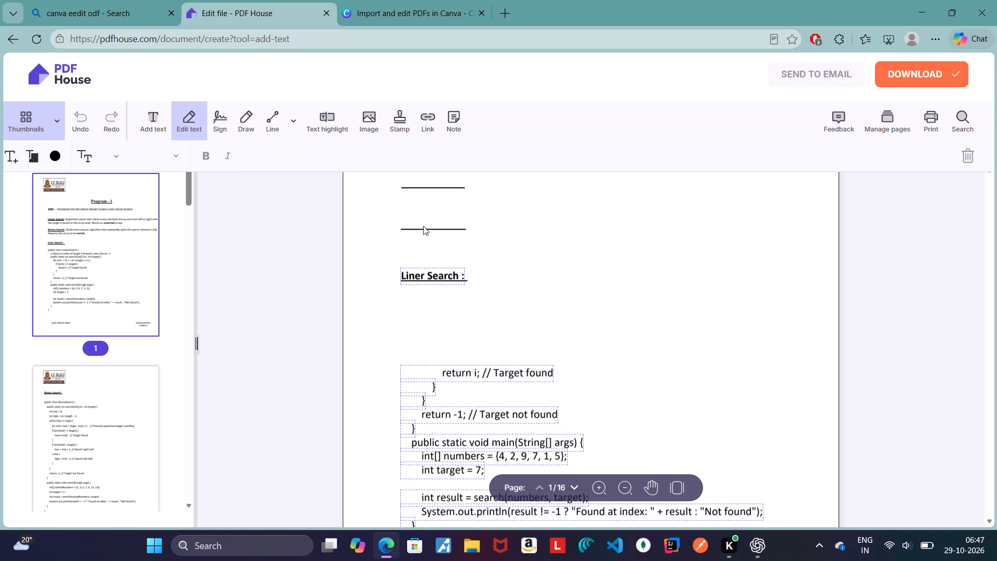
# Delete the "Liner Search :" heading from page 1.
pyautogui.click(426, 275)
pyautogui.press('Delete')
pyautogui.press('Delete')
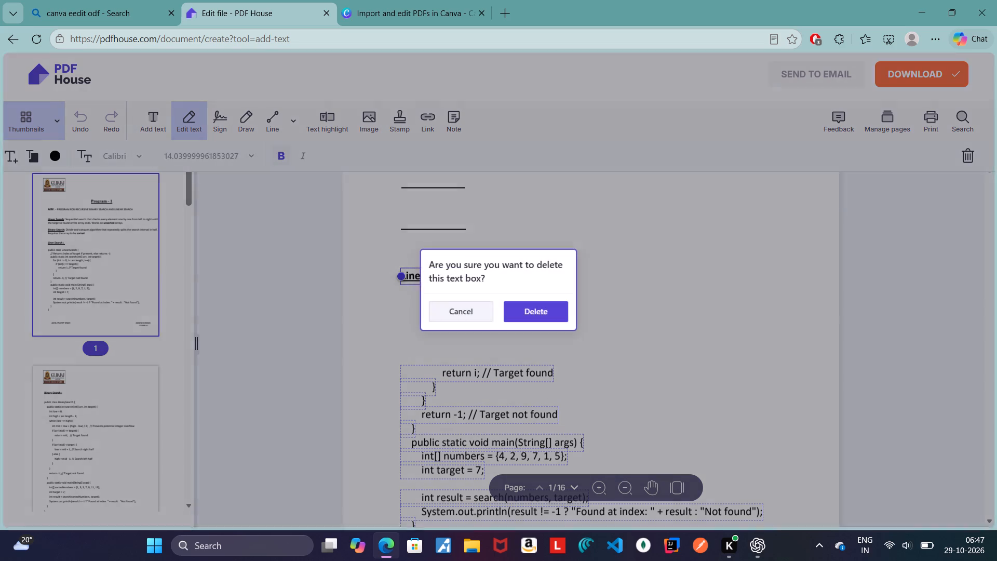
pyautogui.click(542, 305)
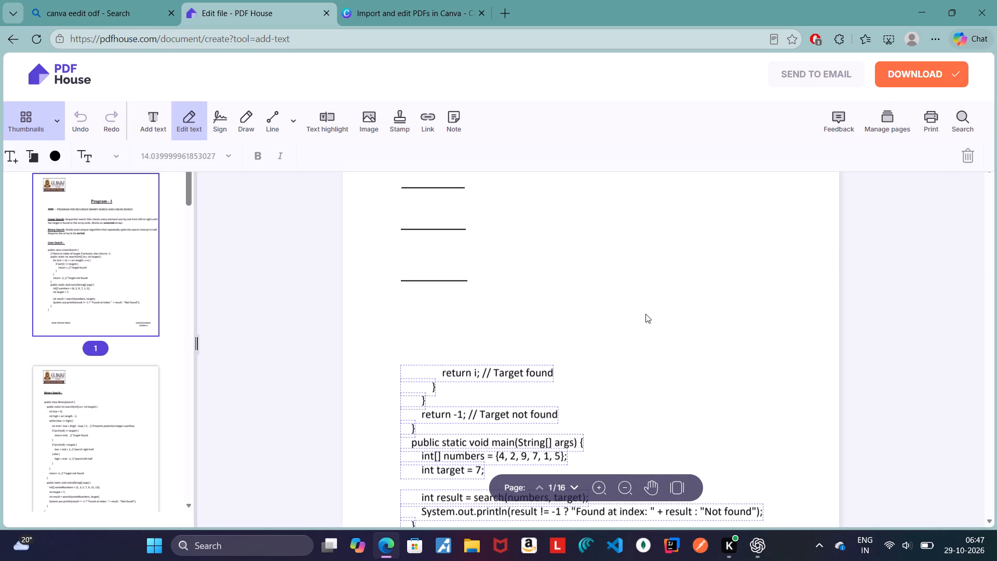
# Switch to Word and open the recent document DAA Lab 1 from Downloads.
pyautogui.click(262, 541)
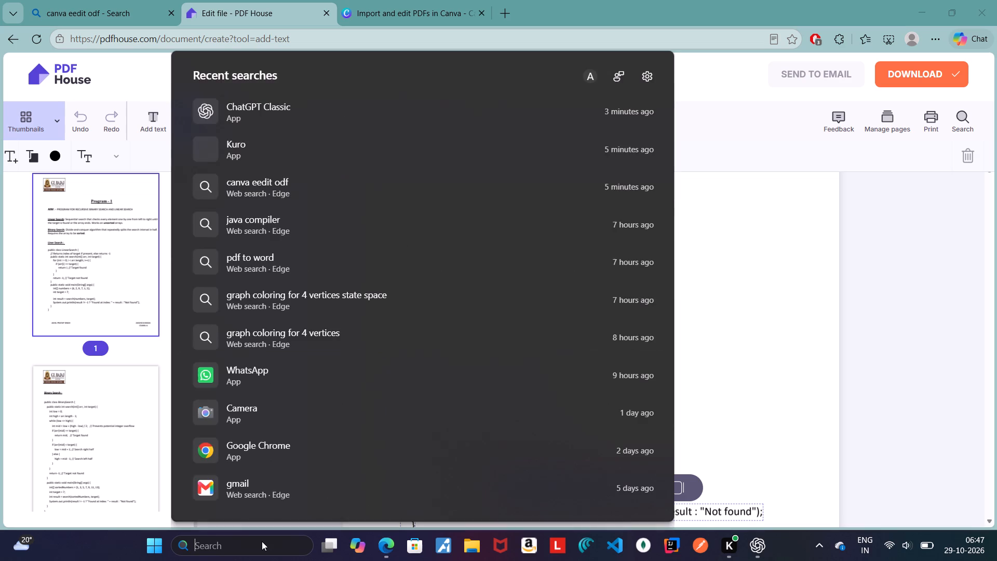
pyautogui.write('ms')
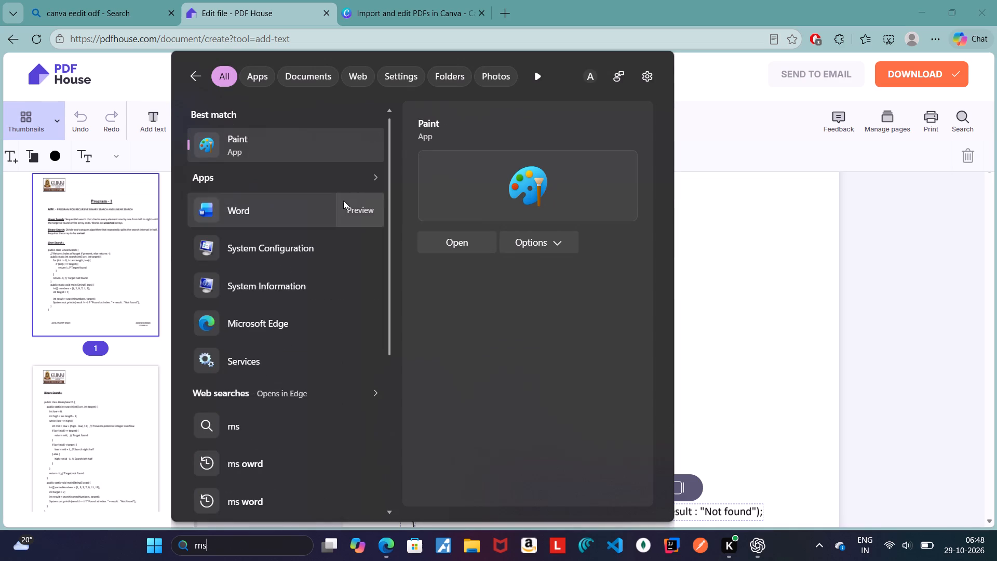
pyautogui.click(334, 193)
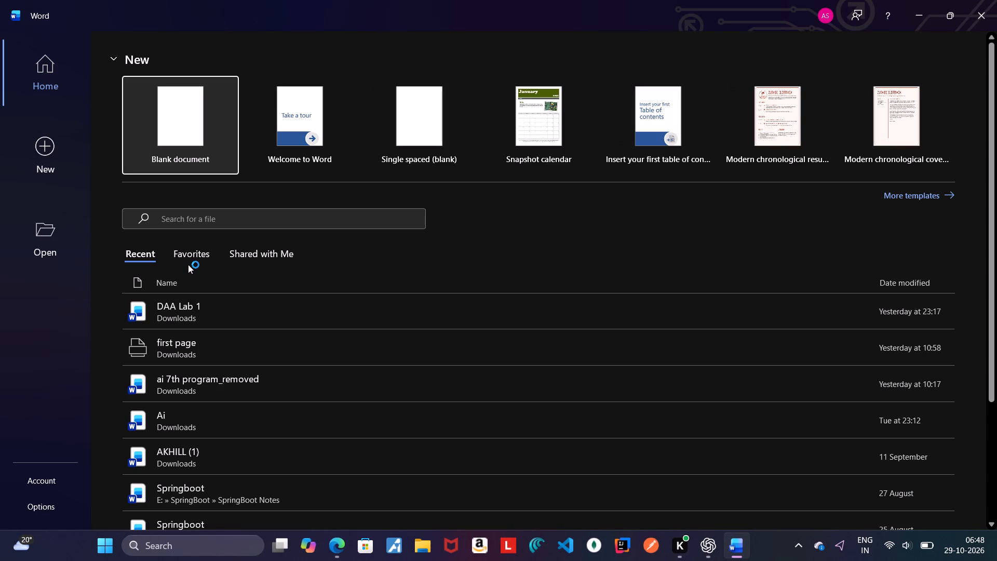
pyautogui.click(178, 320)
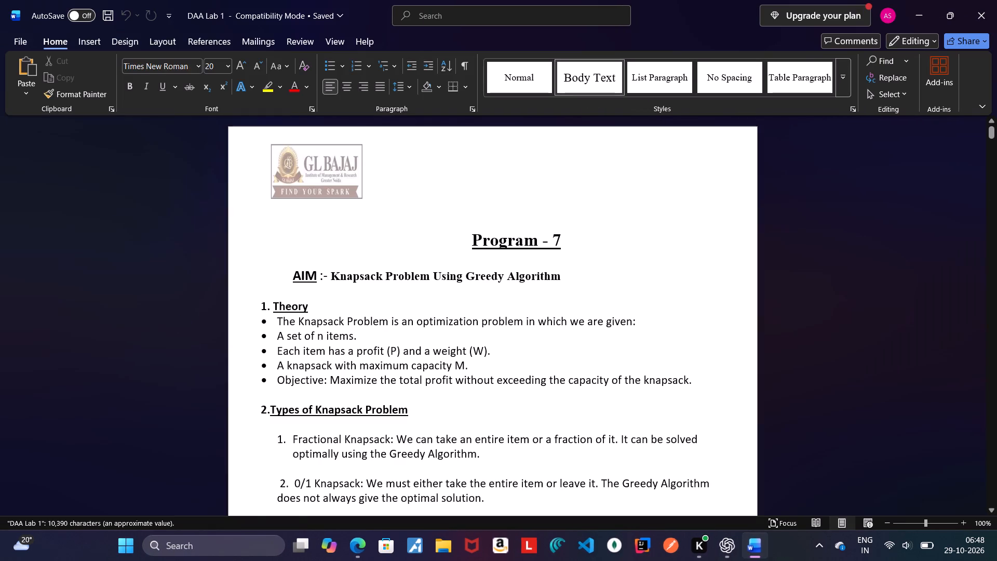
# Look through the Program - 7 knapsack write-up and its Java program in the Word document.
pyautogui.click(642, 306)
pyautogui.press('Down')
pyautogui.press('Down')
pyautogui.press('Down')
pyautogui.press('Down')
pyautogui.press('Down')
pyautogui.press('Down')
pyautogui.press('Down')
pyautogui.press('Down')
pyautogui.press('Down')
pyautogui.press('Down')
pyautogui.press('Down')
pyautogui.press('Down')
pyautogui.press('Down')
pyautogui.press('Down')
pyautogui.press('Down')
pyautogui.press('Down')
pyautogui.press('Down')
pyautogui.press('Down')
pyautogui.press('Down')
pyautogui.press('Down')
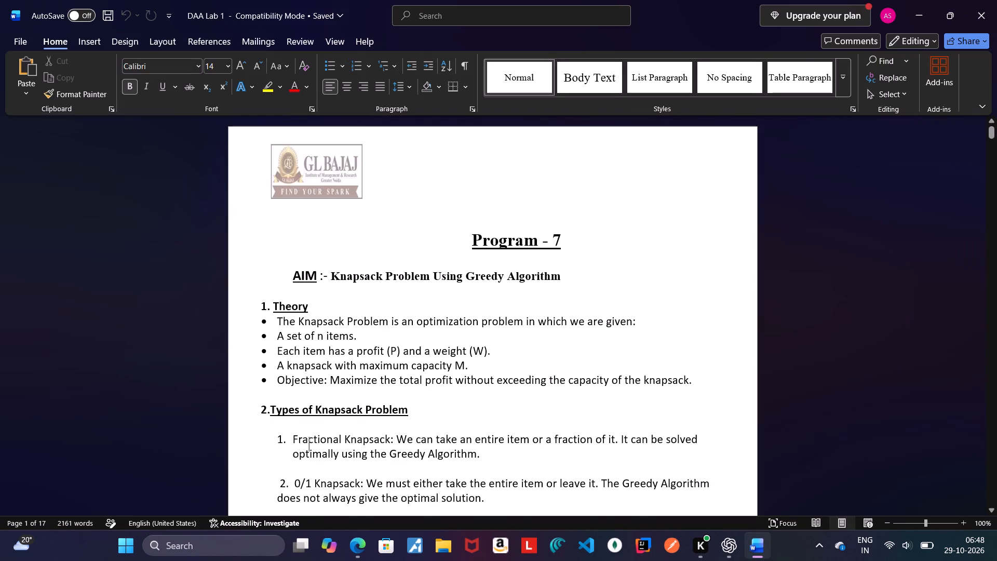
pyautogui.press('Down')
pyautogui.press('Down')
pyautogui.press('Down')
pyautogui.press('Down')
pyautogui.press('Down')
pyautogui.press('Down')
pyautogui.press('Down')
pyautogui.press('Down')
pyautogui.press('Down')
pyautogui.press('Down')
pyautogui.press('Down')
pyautogui.press('Down')
pyautogui.press('Down')
pyautogui.press('Down')
pyautogui.press('Down')
pyautogui.press('Down')
pyautogui.press('Down')
pyautogui.press('Down')
pyautogui.press('Down')
pyautogui.press('Down')
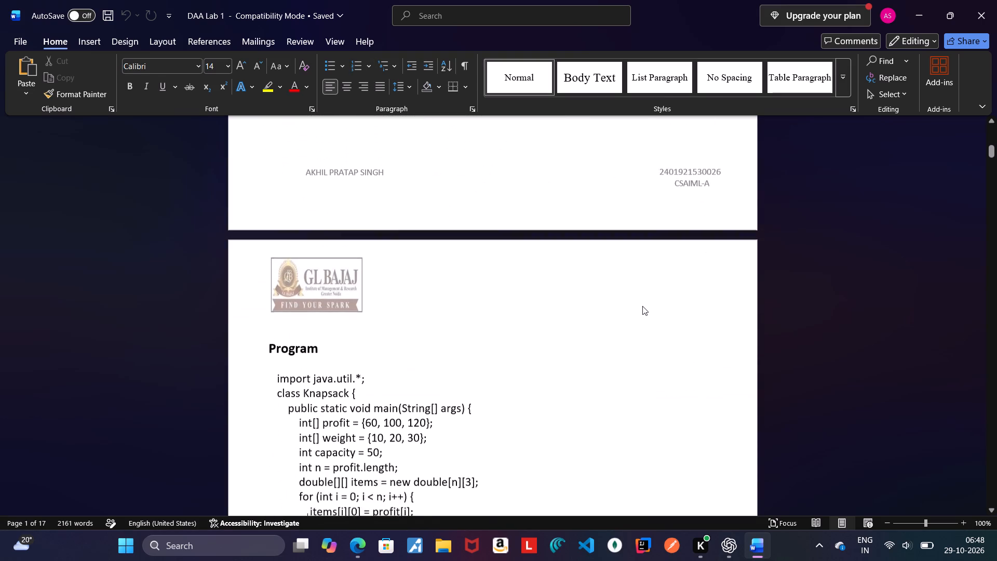
pyautogui.press('Up')
pyautogui.press('Up')
pyautogui.press('Up')
pyautogui.press('Up')
pyautogui.press('Up')
pyautogui.press('Up')
pyautogui.press('Up')
pyautogui.press('Up')
pyautogui.press('Up')
pyautogui.press('Up')
pyautogui.press('Up')
pyautogui.press('Up')
pyautogui.press('Up')
pyautogui.press('Up')
pyautogui.press('Up')
pyautogui.press('Up')
pyautogui.press('Up')
pyautogui.press('Up')
pyautogui.press('Up')
pyautogui.press('Up')
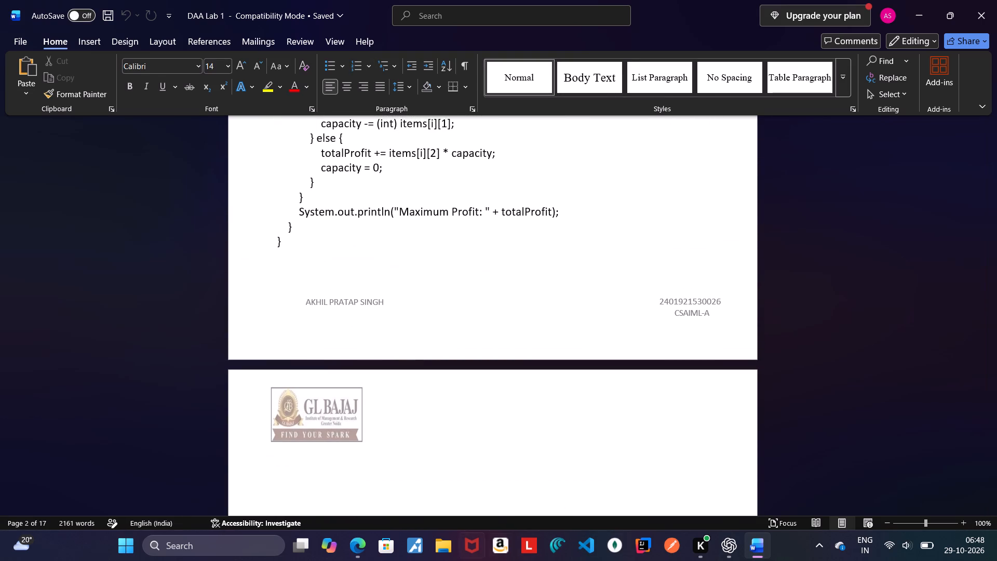
# Switch to Visual Studio Code, save the Knapsack program in abc.java and run it.
pyautogui.click(583, 550)
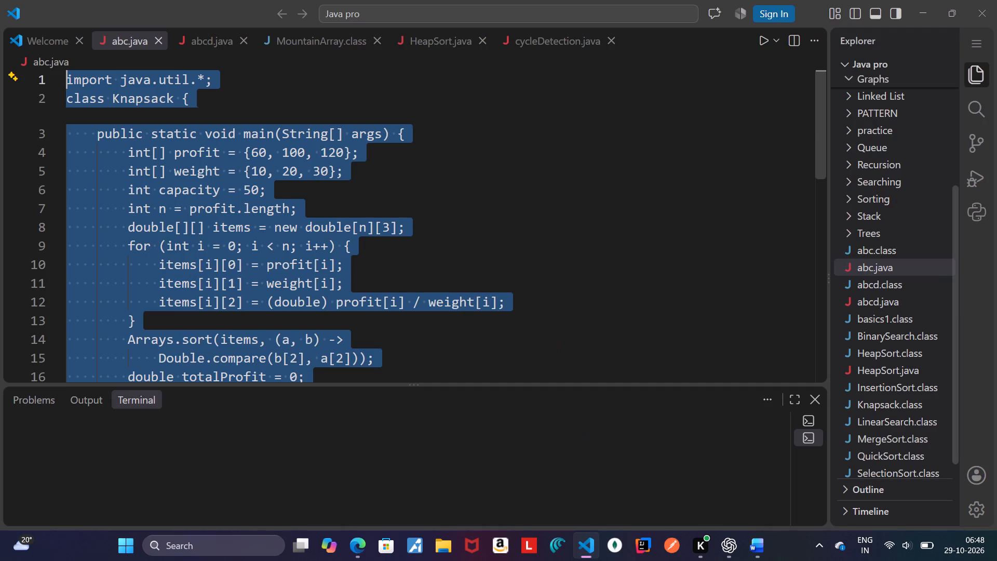
pyautogui.click(549, 247)
pyautogui.hotkey('ctrl', 's')
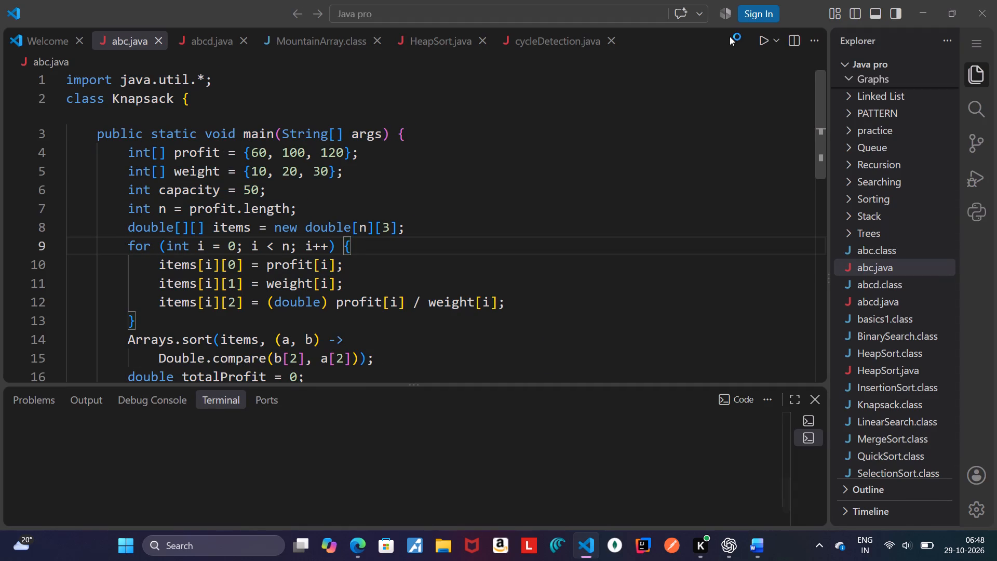
pyautogui.click(758, 39)
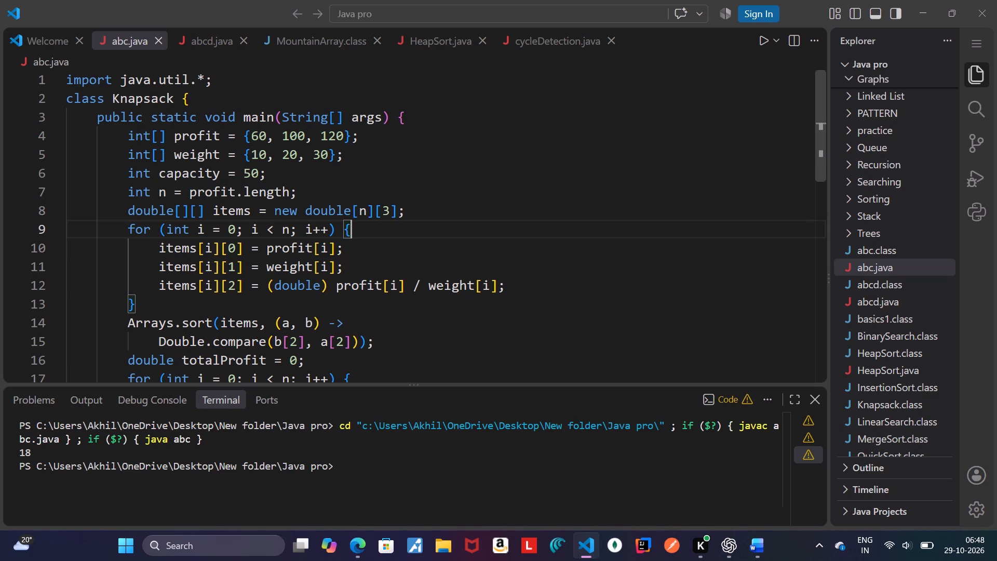
# Change the profit array in abc.java to {18, 10, 10} and the second value of the weight array to 40.
pyautogui.click(266, 135)
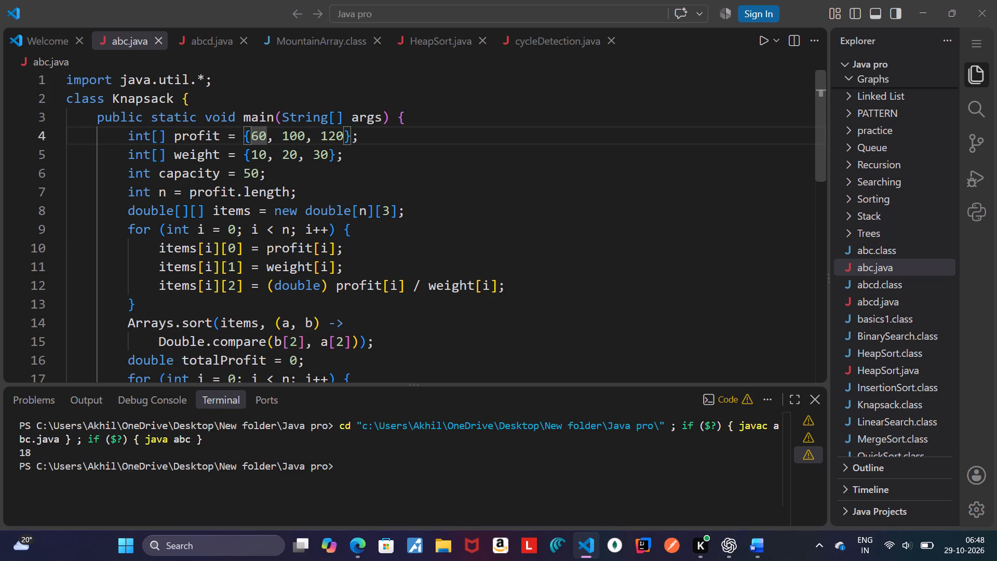
pyautogui.press('BackSpace')
pyautogui.press('BackSpace')
pyautogui.write('18')
pyautogui.click(286, 156)
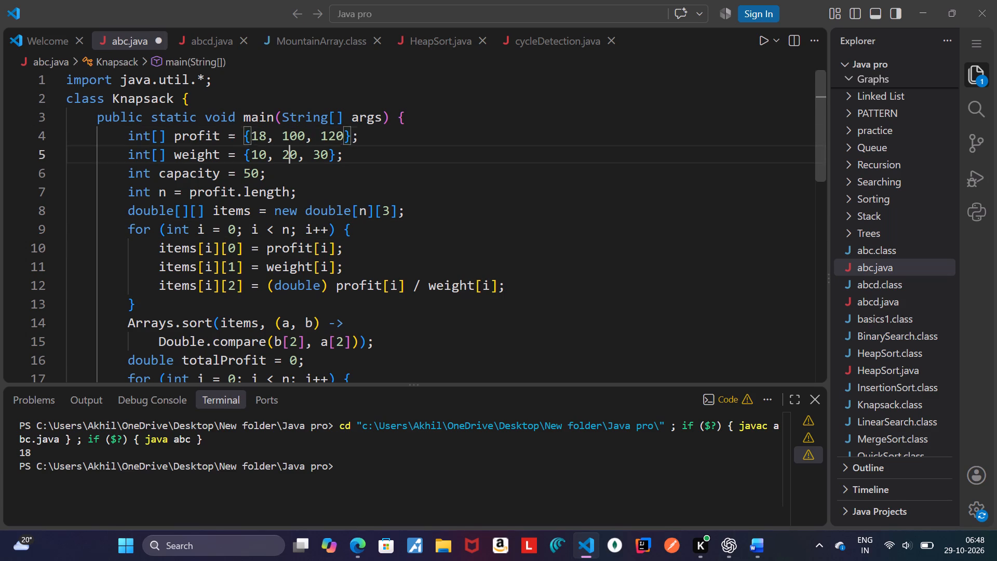
pyautogui.press('BackSpace')
pyautogui.press('4')
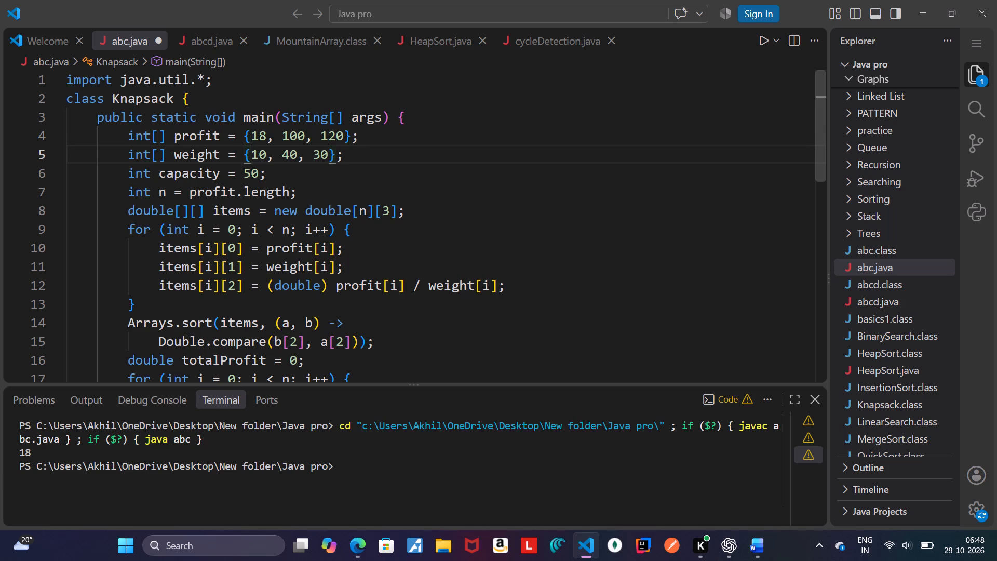
pyautogui.click(295, 136)
pyautogui.press('BackSpace')
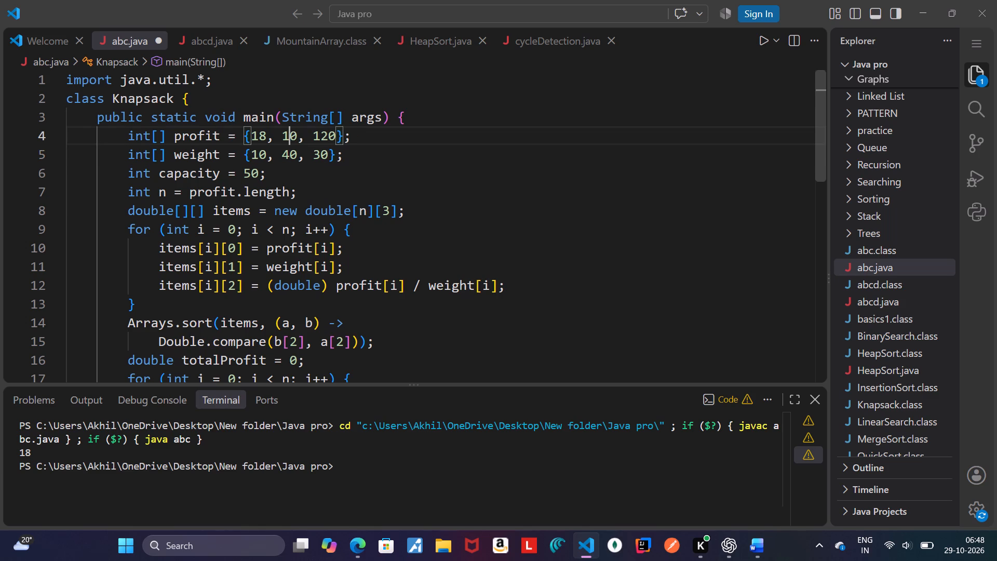
pyautogui.click(331, 139)
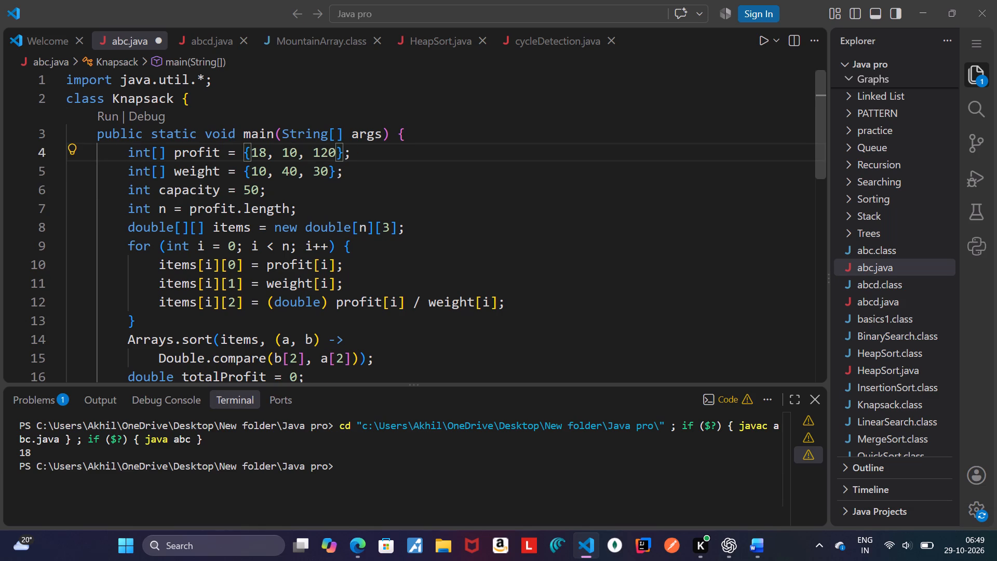
pyautogui.press('BackSpace')
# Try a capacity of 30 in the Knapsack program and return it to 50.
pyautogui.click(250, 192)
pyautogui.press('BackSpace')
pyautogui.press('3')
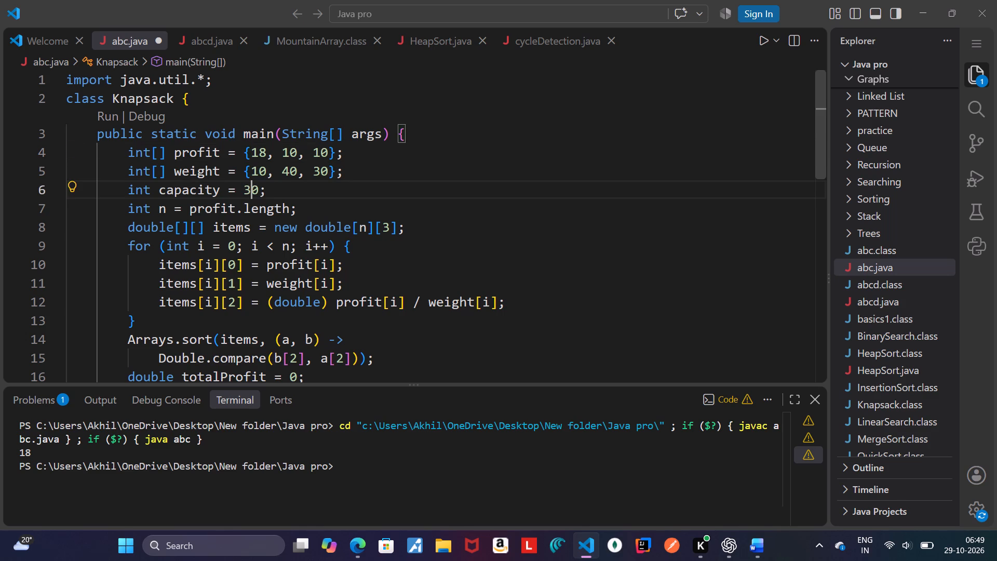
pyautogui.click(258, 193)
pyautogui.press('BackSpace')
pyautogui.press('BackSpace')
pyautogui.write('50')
# Save the edited abc.java and run it again.
pyautogui.click(462, 193)
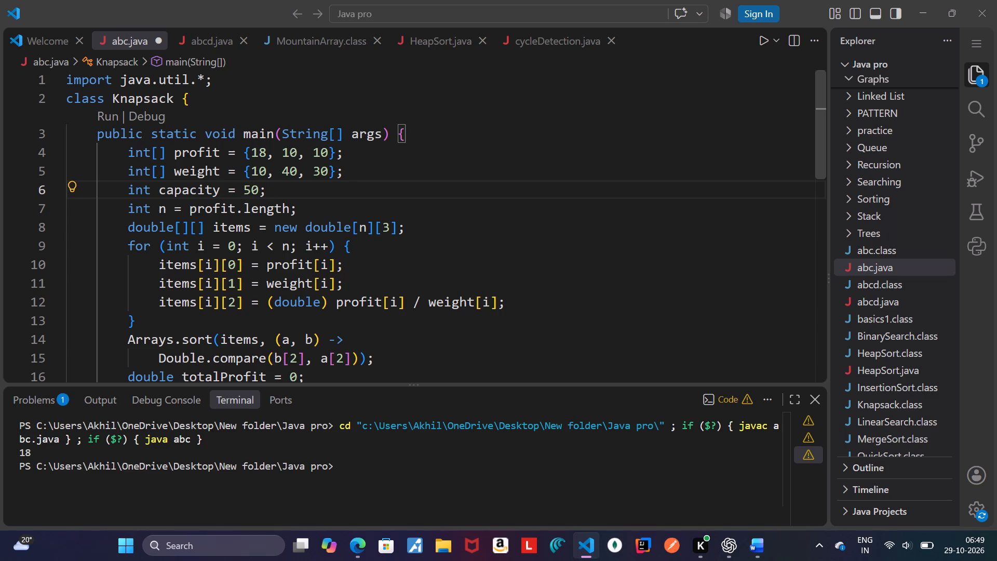
pyautogui.hotkey('ctrl', 's')
pyautogui.click(759, 42)
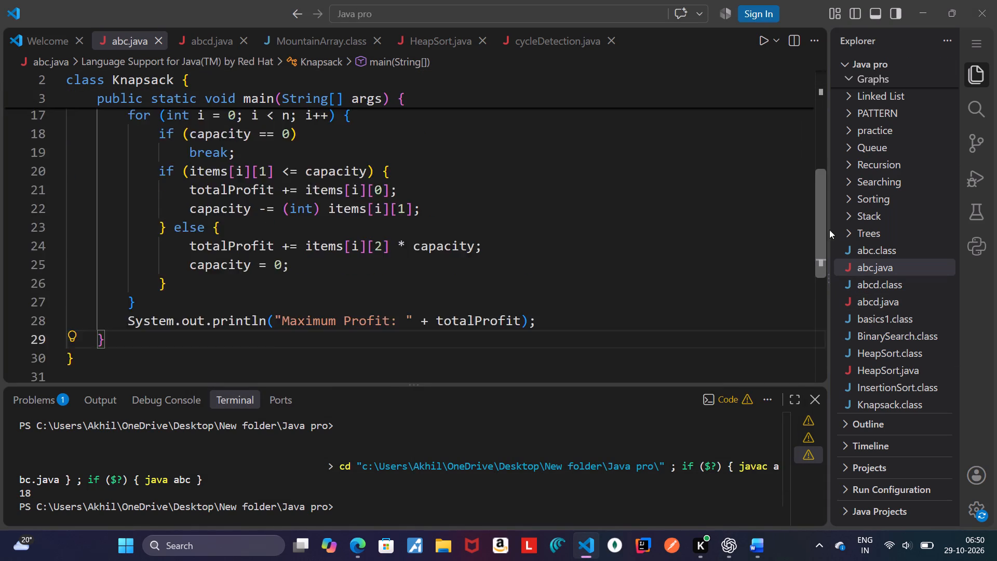
pyautogui.moveTo(829, 230); pyautogui.dragTo(848, 111)
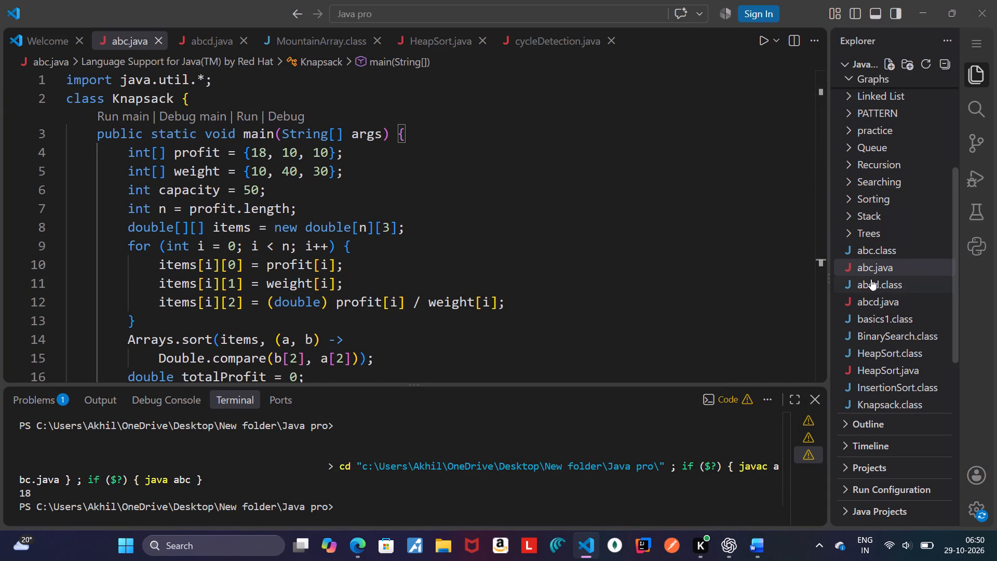
pyautogui.click(862, 265)
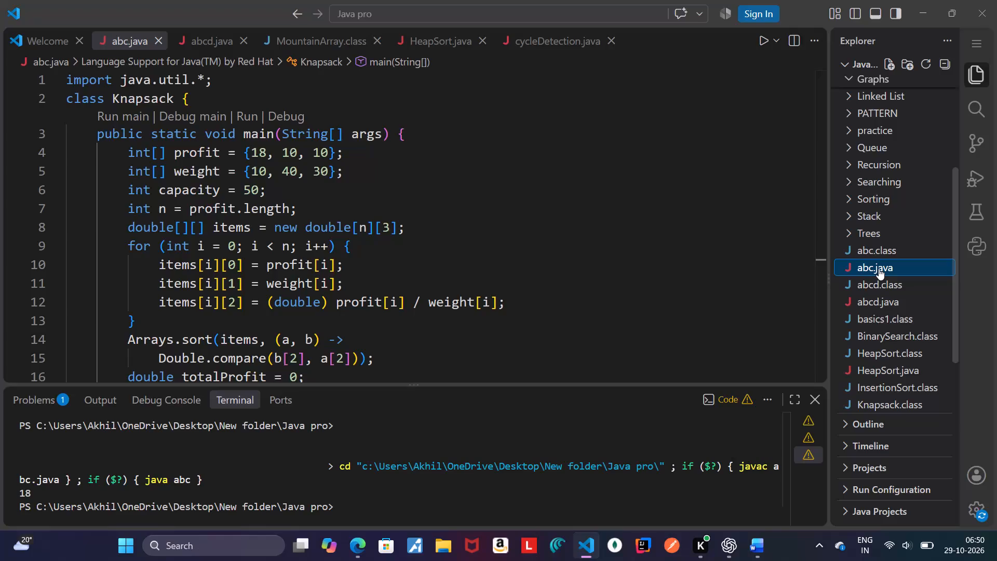
pyautogui.rightClick(879, 269)
pyautogui.click(742, 453)
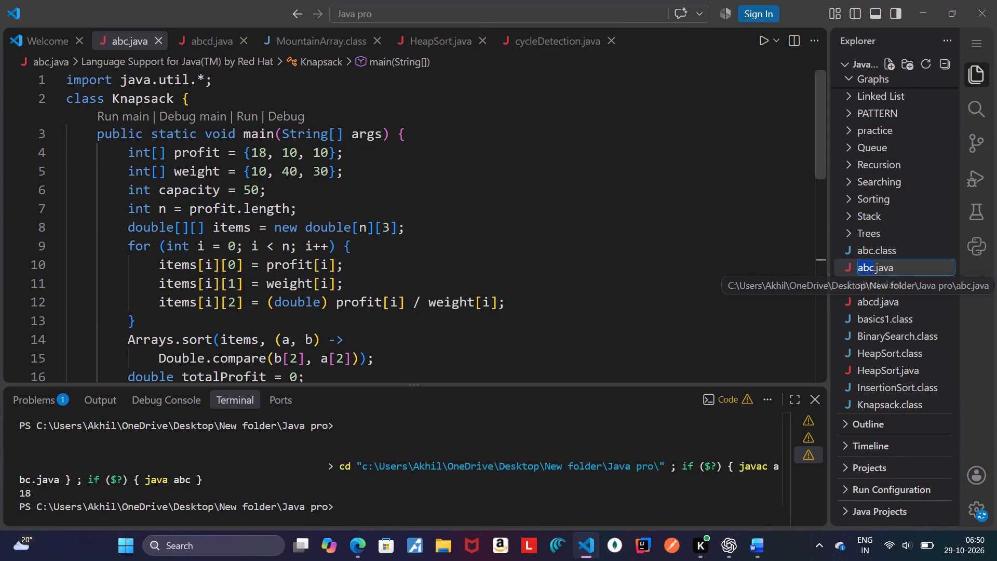
pyautogui.press('BackSpace')
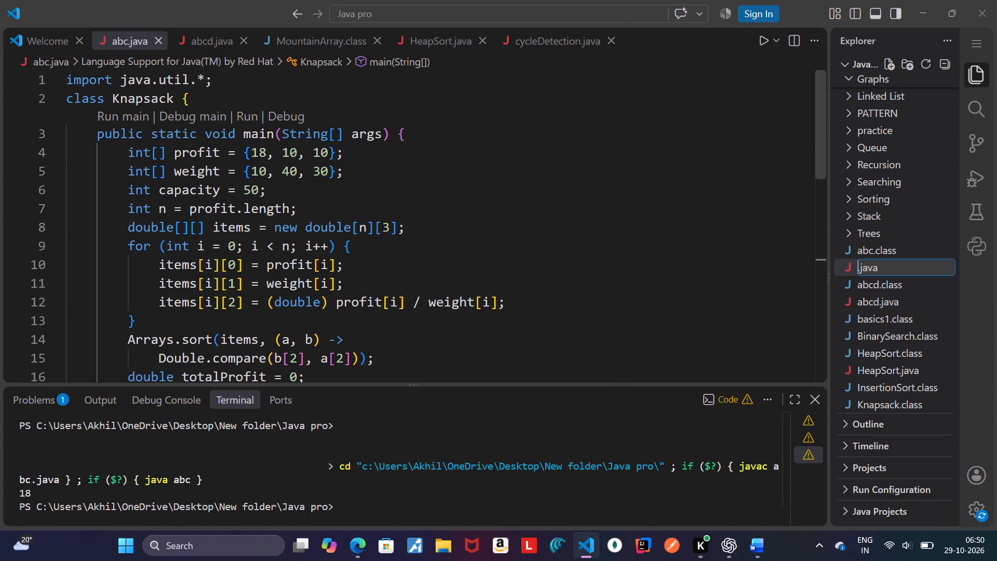
pyautogui.press('BackSpace')
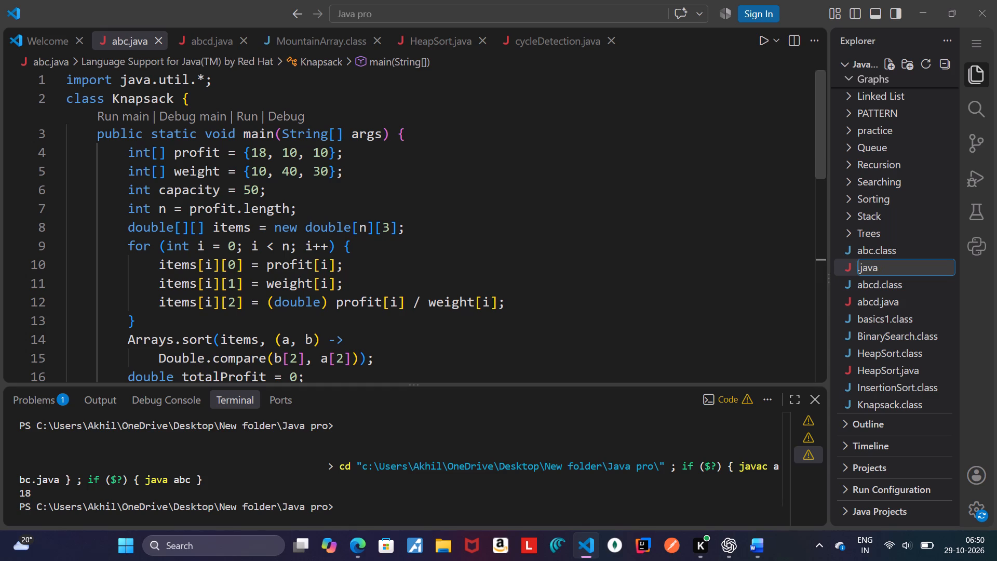
pyautogui.press('k')
pyautogui.press('BackSpace')
pyautogui.press('Return')
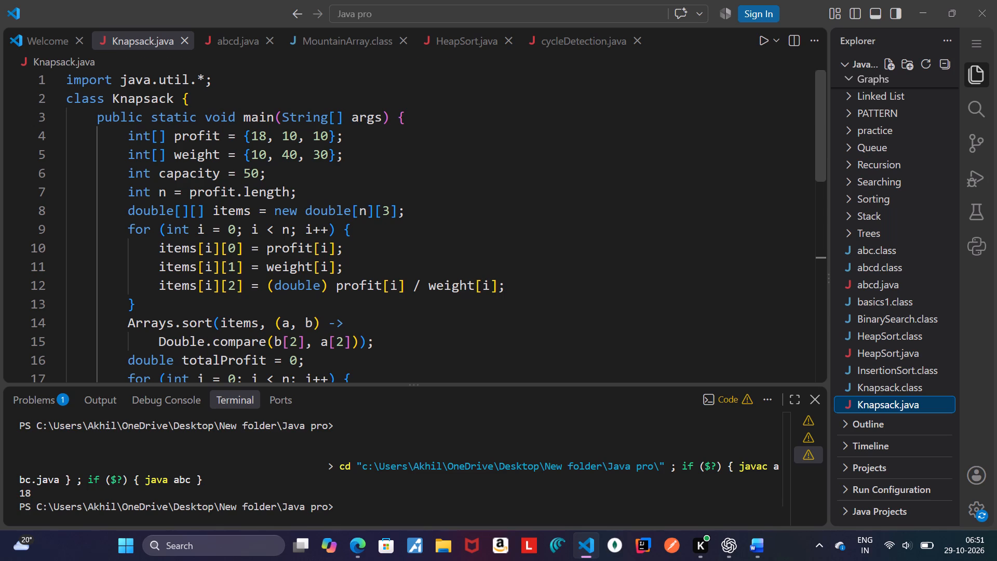
# Save Knapsack.java and run it.
pyautogui.click(702, 321)
pyautogui.hotkey('ctrl', 's')
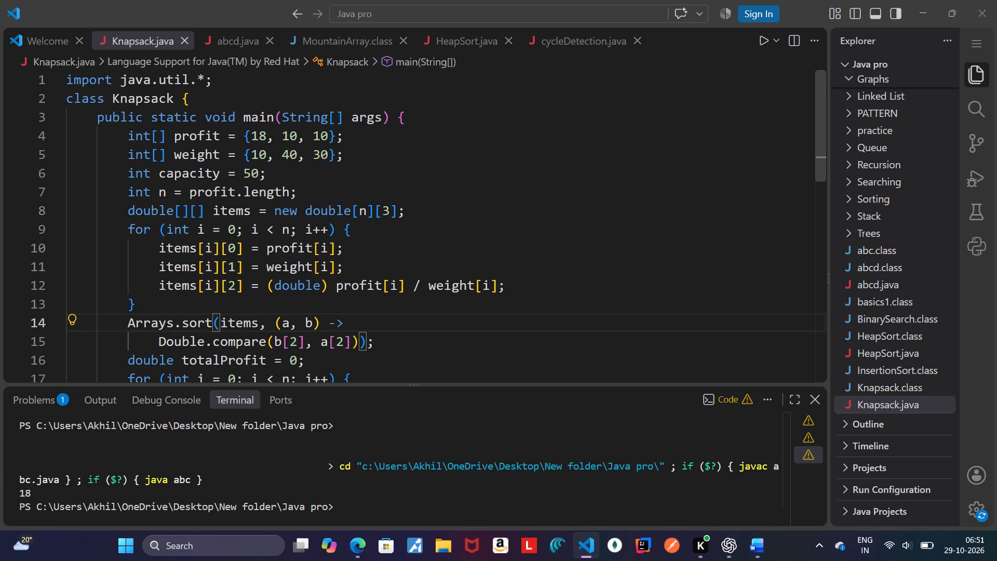
pyautogui.click(764, 44)
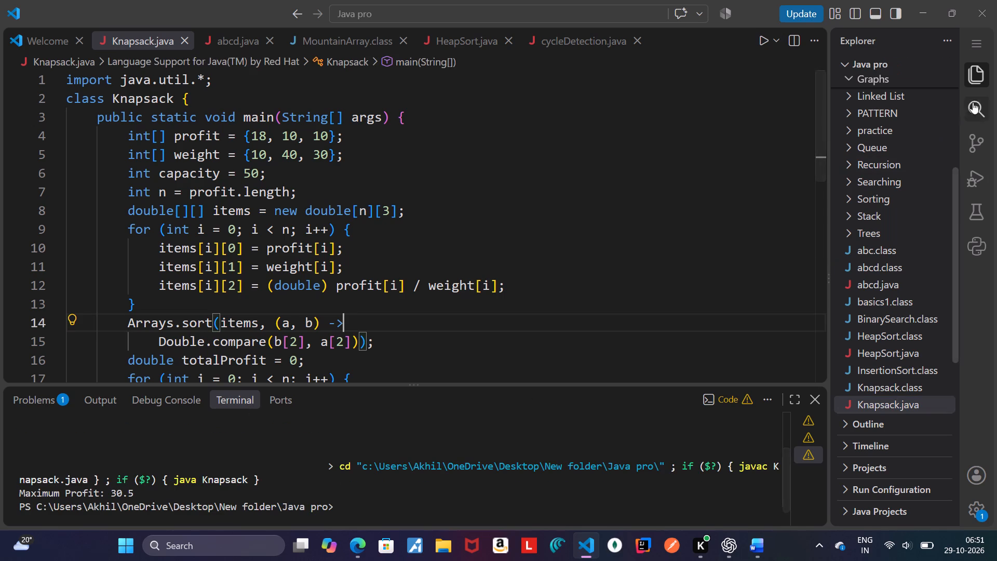
# Hide the file explorer to widen the code and terminal areas.
pyautogui.click(980, 81)
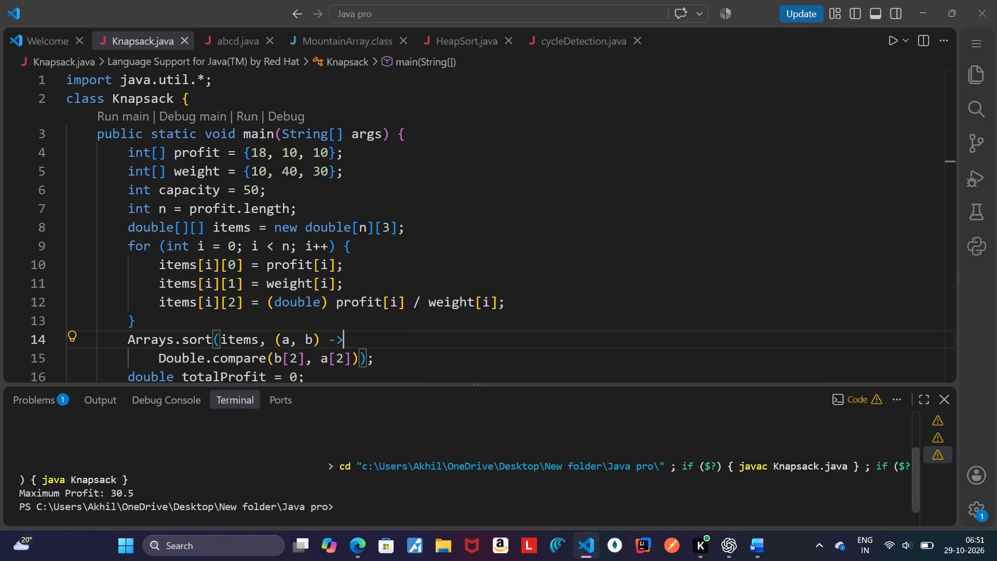
pyautogui.click(919, 471)
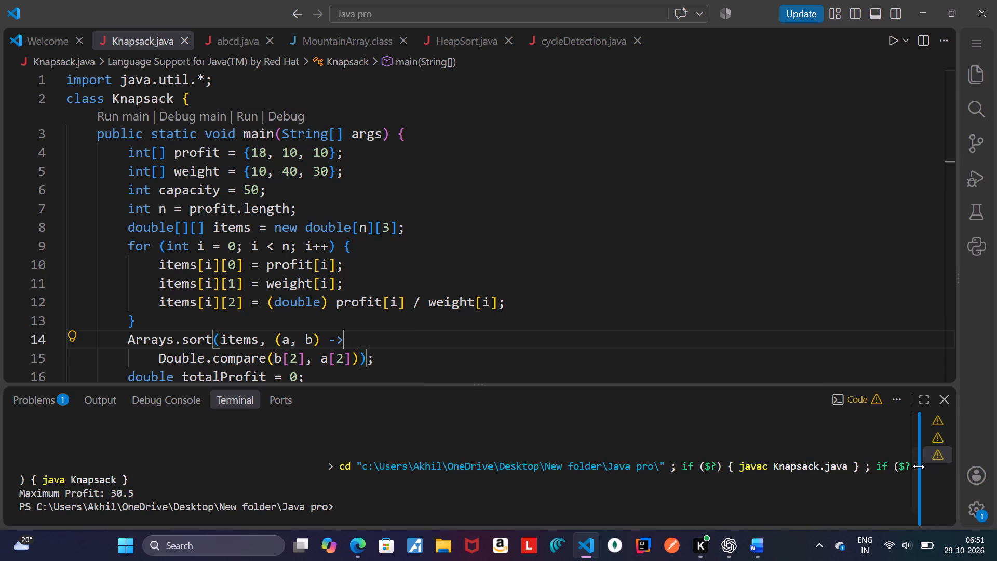
# Capture a screenshot of the terminal area showing the Knapsack run command and its output.
pyautogui.click(915, 474)
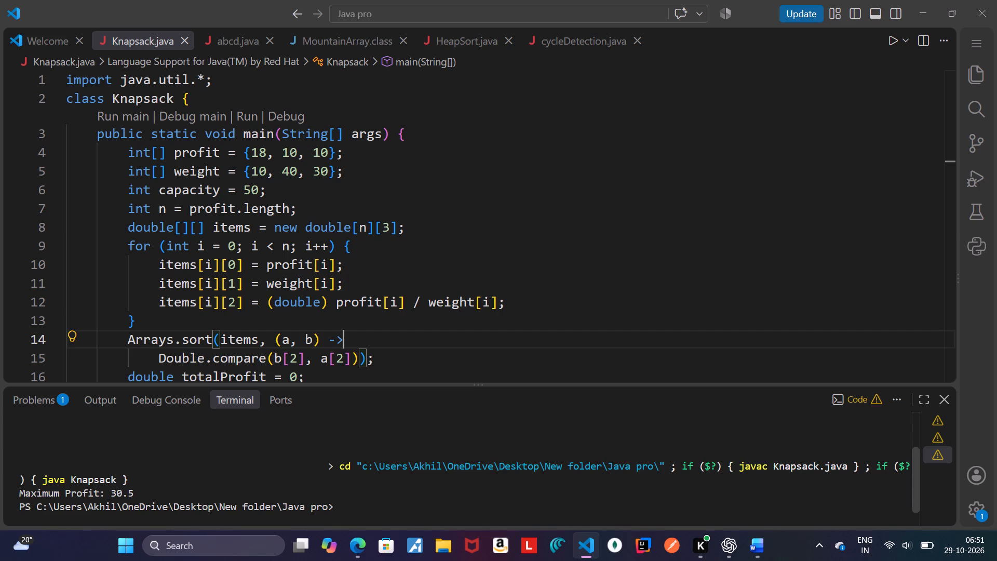
pyautogui.click(330, 463)
pyautogui.click(330, 463)
pyautogui.press('shift+super+s')
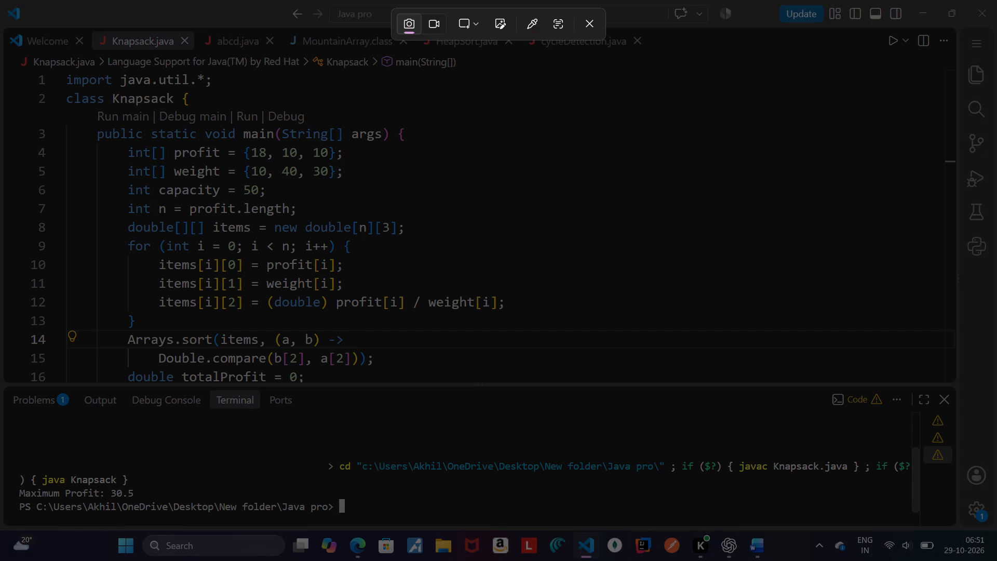
pyautogui.click(12, 456)
pyautogui.moveTo(14, 449); pyautogui.dragTo(21, 454)
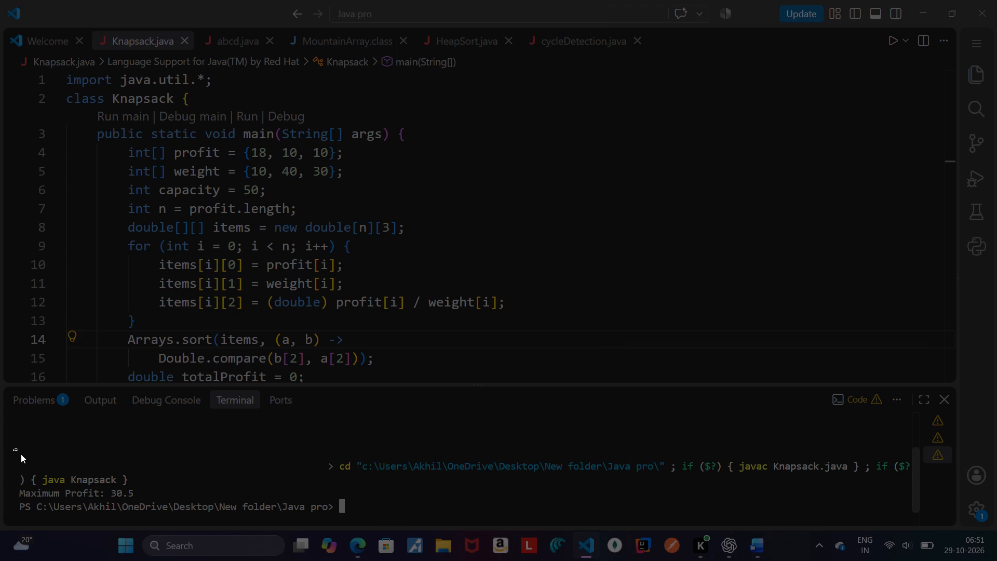
pyautogui.moveTo(21, 454); pyautogui.dragTo(900, 475)
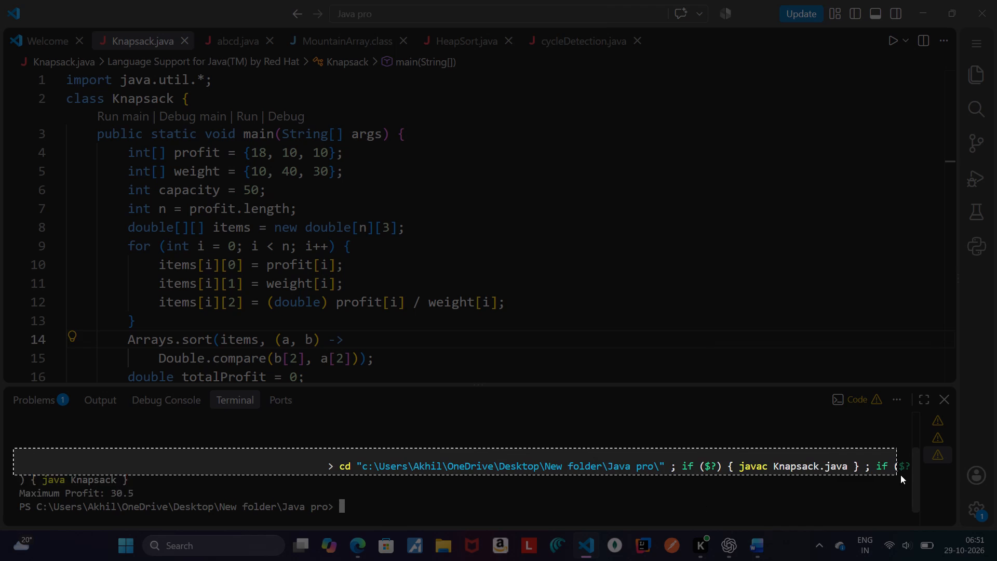
pyautogui.moveTo(900, 475); pyautogui.dragTo(920, 516)
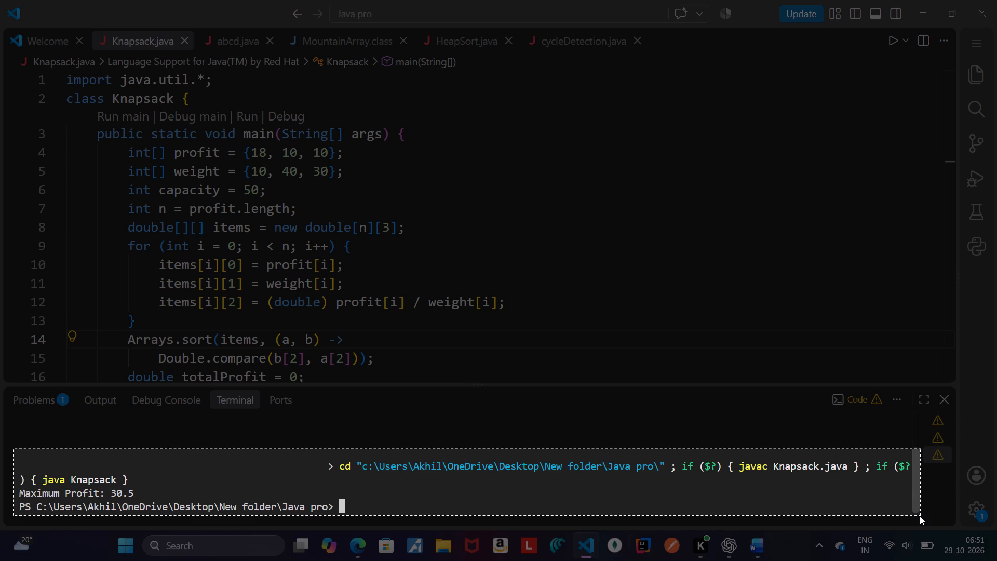
pyautogui.moveTo(920, 516); pyautogui.dragTo(912, 516)
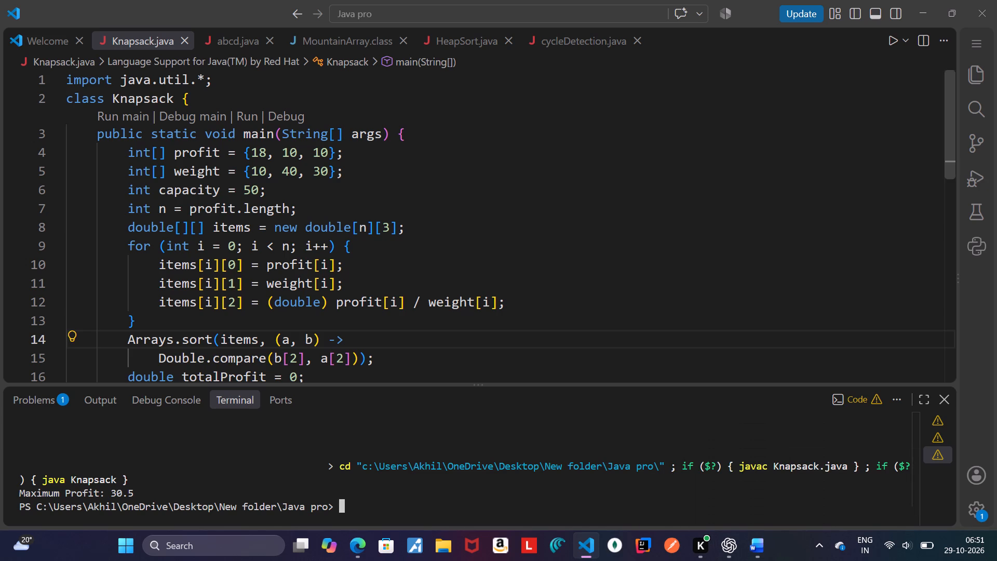
# Add a fourth item to the Knapsack arrays, with profit 12 and weight 2.
pyautogui.click(329, 151)
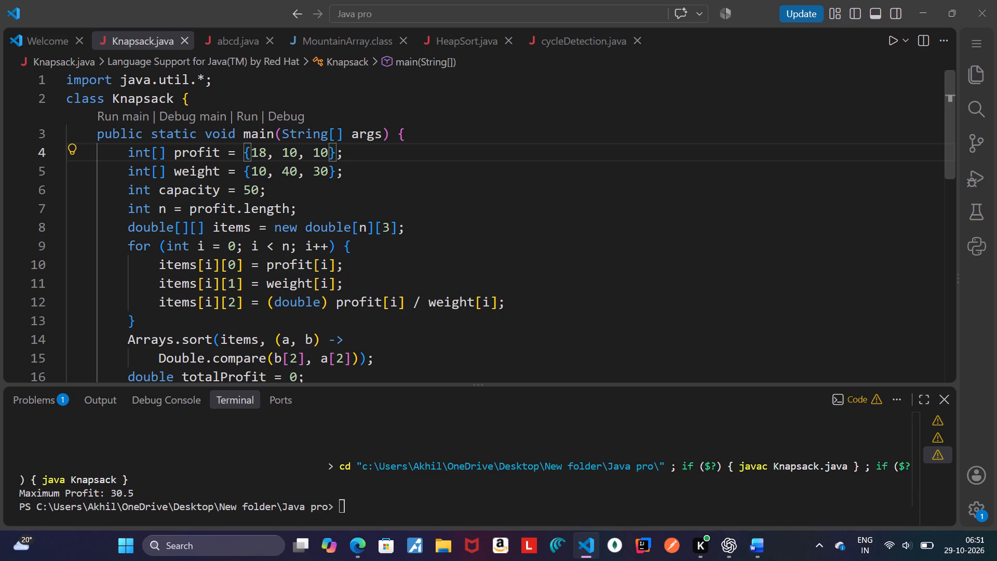
pyautogui.press(',')
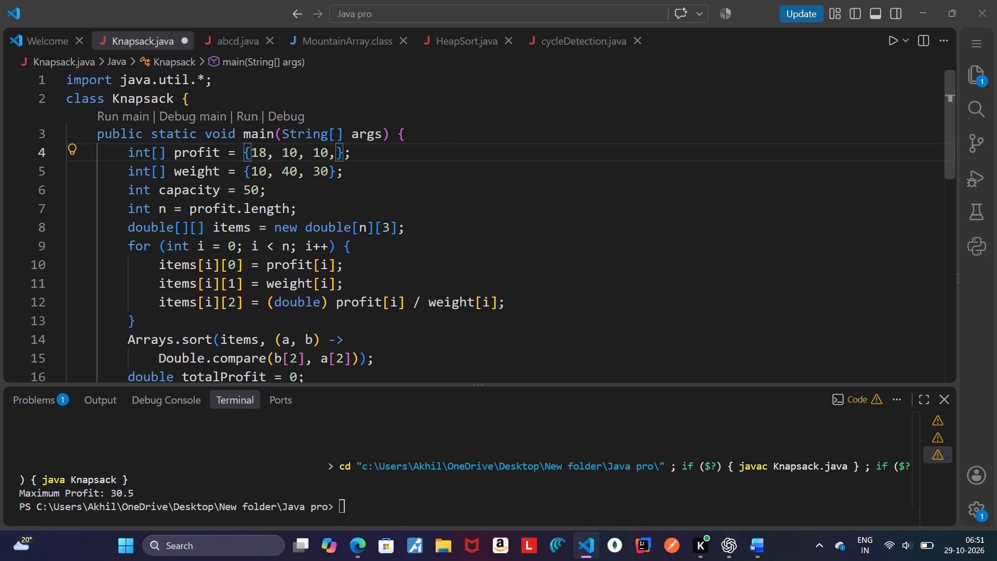
pyautogui.write('12')
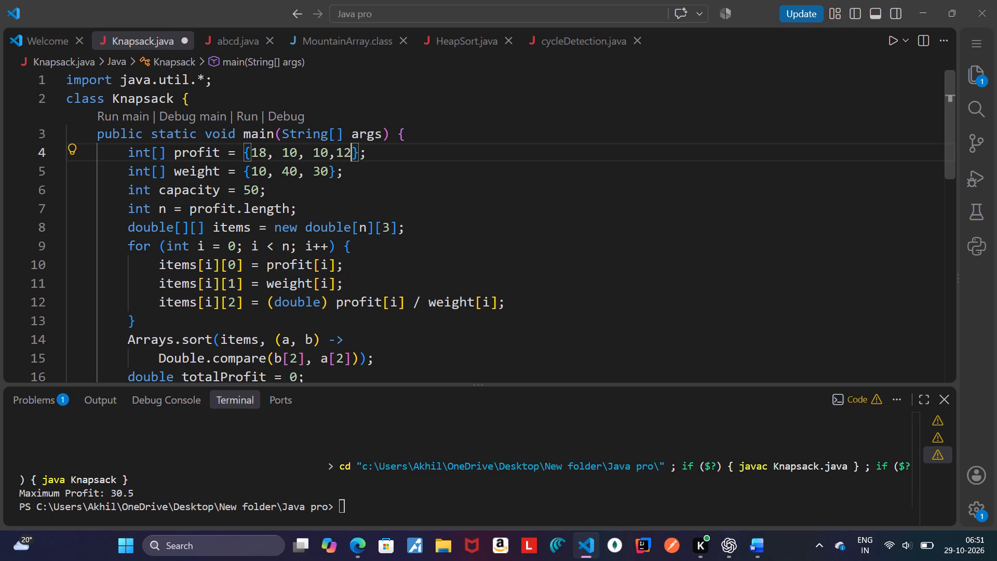
pyautogui.click(331, 173)
pyautogui.write(',2')
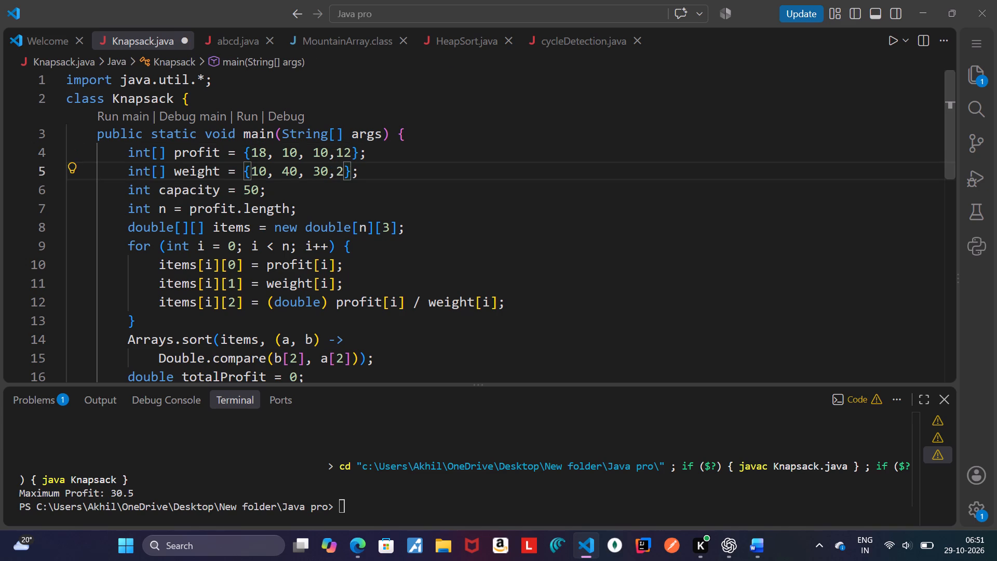
pyautogui.click(433, 208)
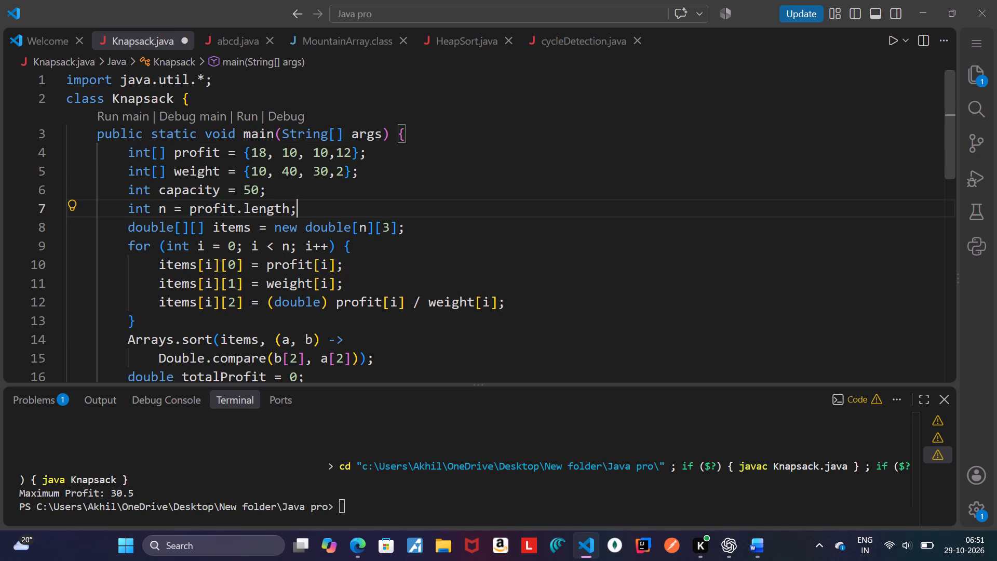
# Save Knapsack.java and run it again.
pyautogui.hotkey('ctrl', 's')
pyautogui.click(889, 38)
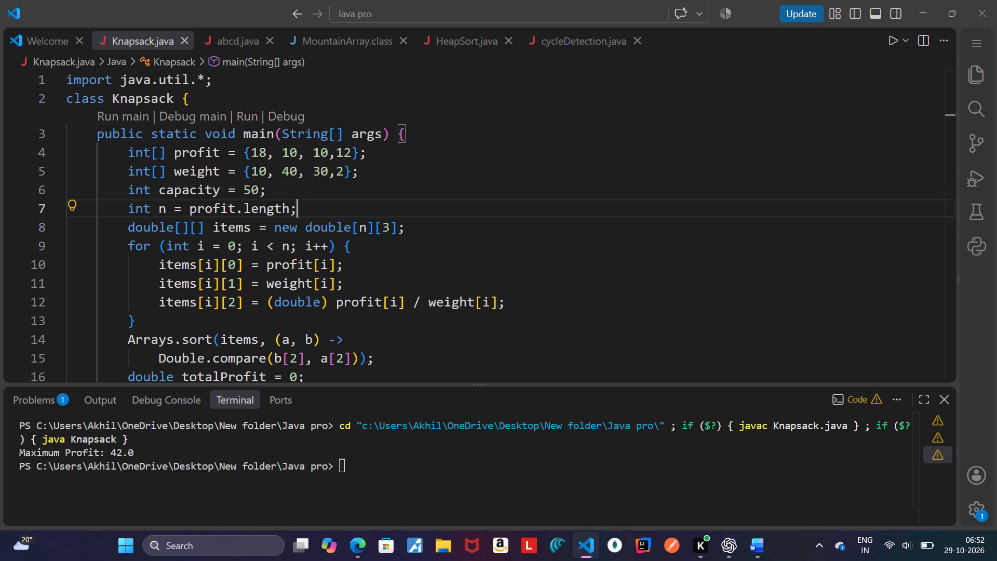
# Capture a screenshot of the terminal lines showing the new Knapsack run and its output.
pyautogui.press('shift+super+s')
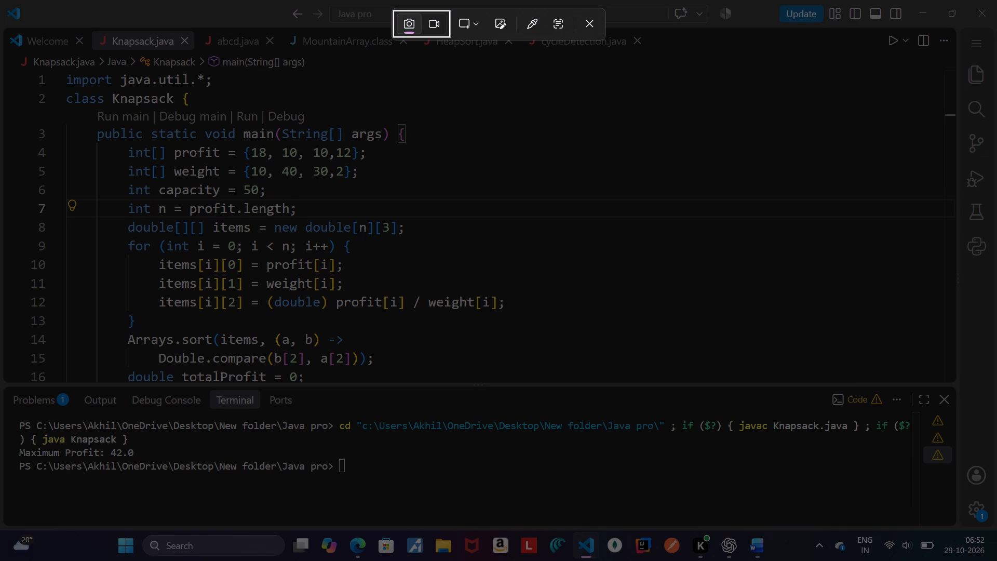
pyautogui.scroll(-1, 8, 429)
pyautogui.moveTo(16, 419); pyautogui.dragTo(760, 469)
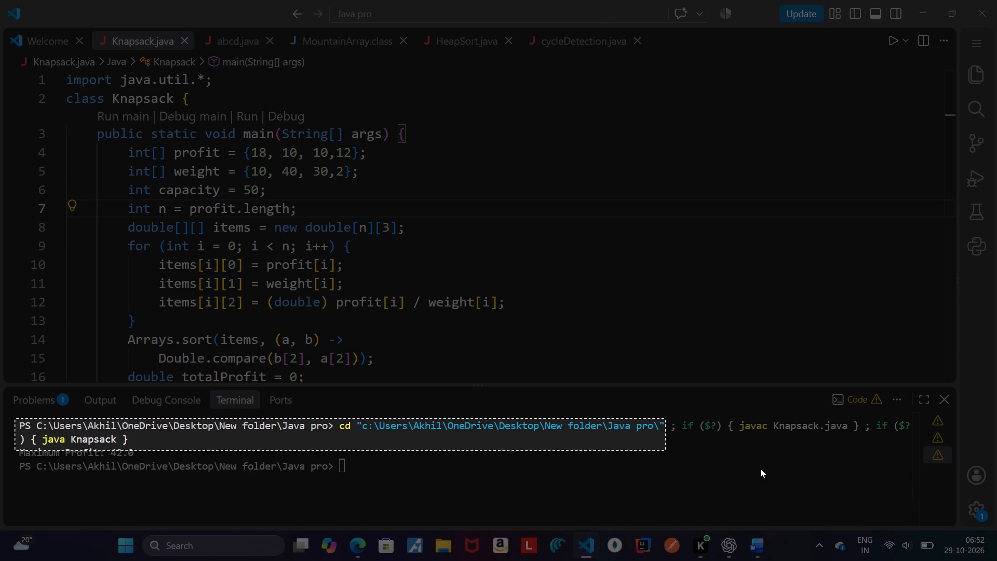
pyautogui.moveTo(760, 469); pyautogui.dragTo(922, 498)
# Switch to File Explorer, maximize it and browse the picture folders through to the Gallery of recent images.
pyautogui.click(762, 544)
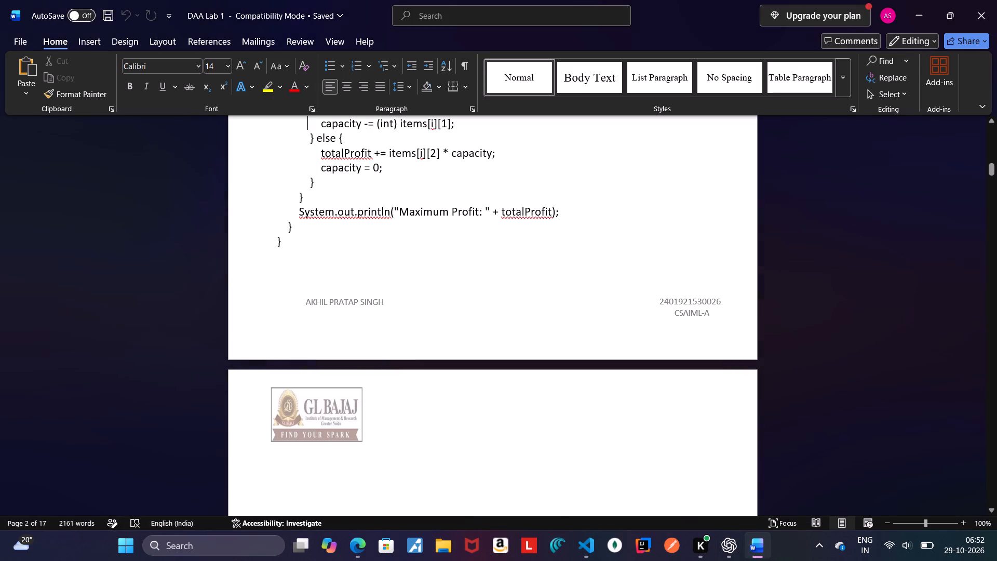
pyautogui.click(437, 546)
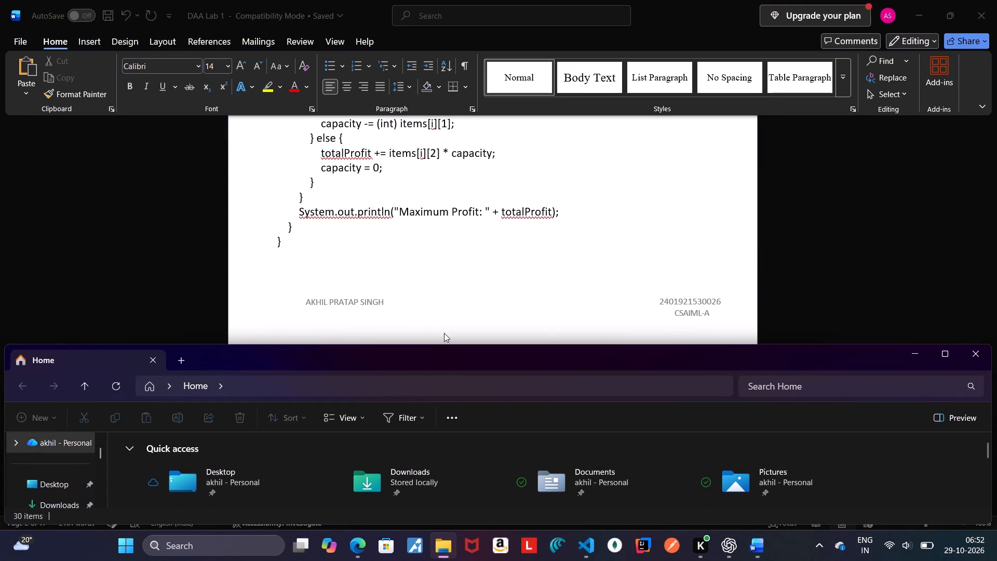
pyautogui.click(940, 350)
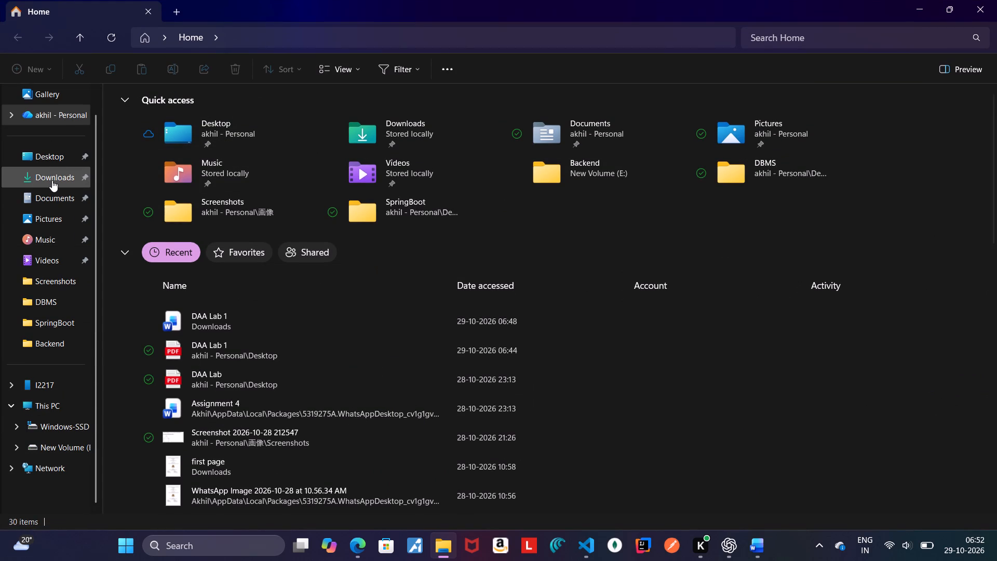
pyautogui.click(52, 207)
pyautogui.click(50, 217)
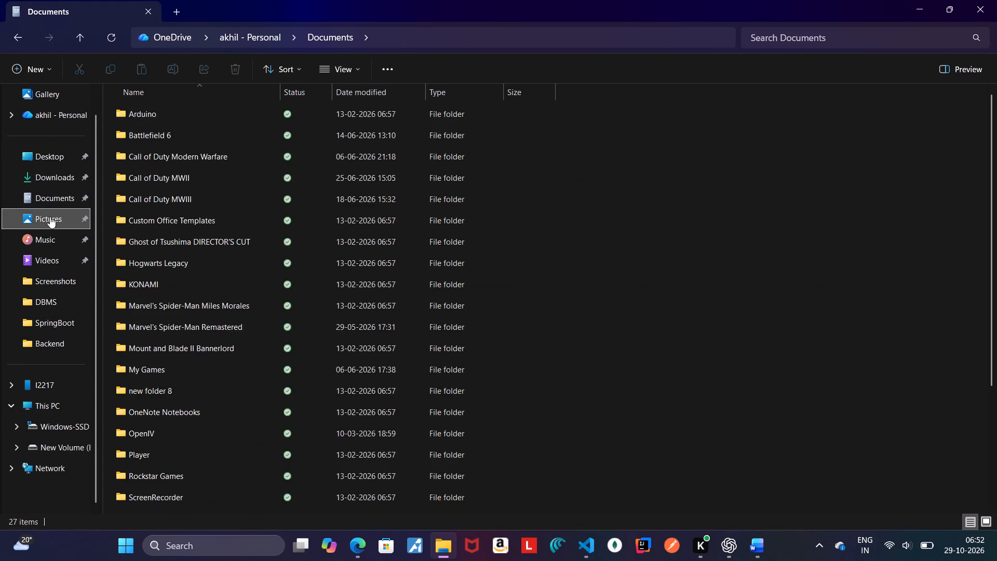
pyautogui.doubleClick(213, 119)
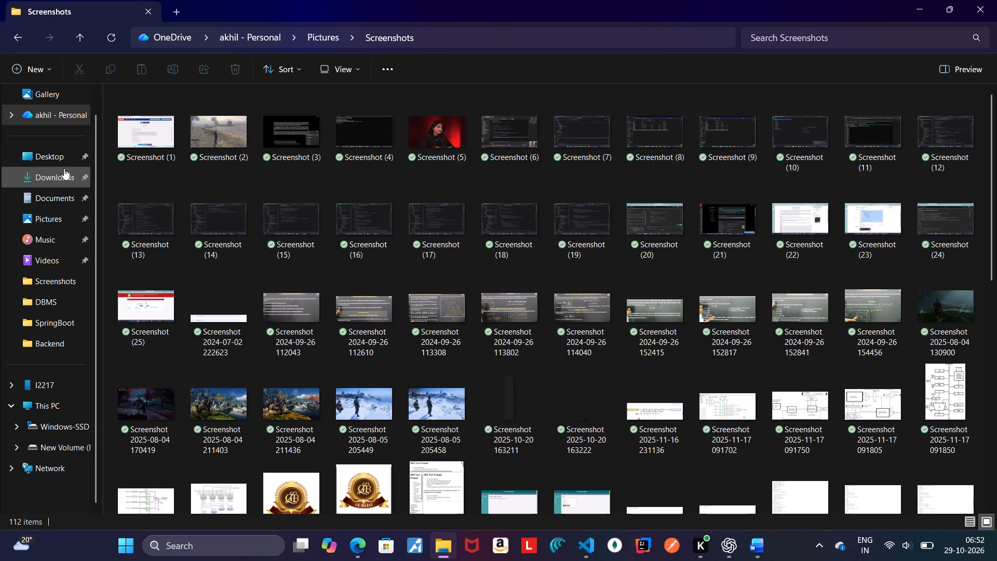
pyautogui.click(66, 213)
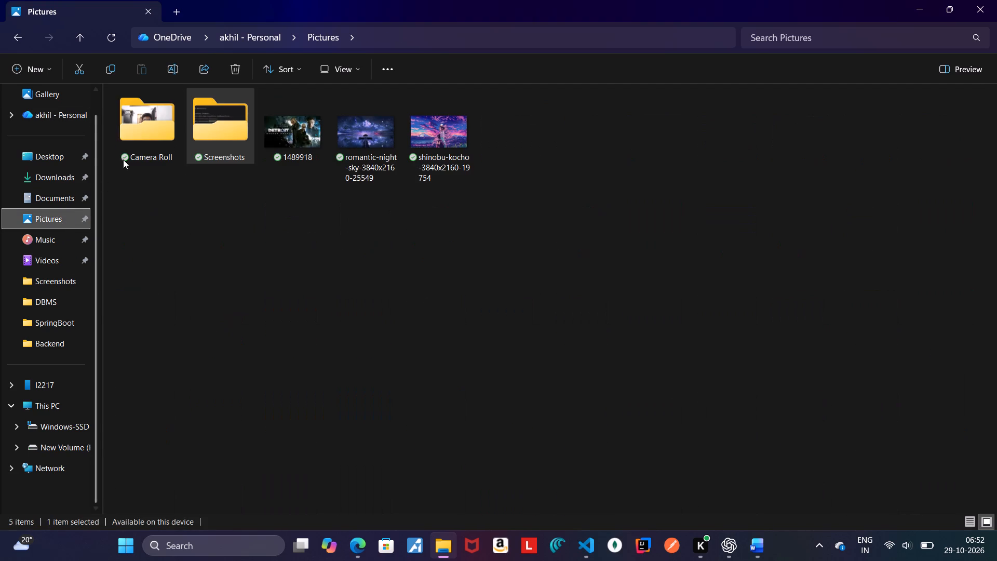
pyautogui.press('Up')
pyautogui.press('Up')
pyautogui.press('Up')
pyautogui.press('Up')
pyautogui.press('Up')
pyautogui.press('Up')
pyautogui.press('Up')
pyautogui.press('Up')
pyautogui.press('Up')
pyautogui.press('Up')
pyautogui.press('Up')
pyautogui.press('Up')
pyautogui.press('Up')
pyautogui.press('Up')
pyautogui.press('Up')
pyautogui.press('Up')
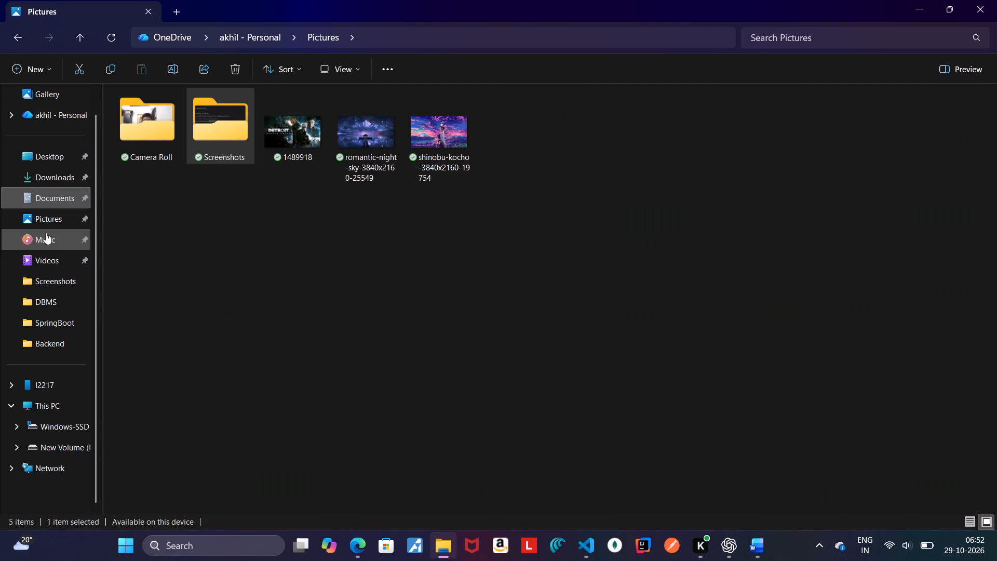
pyautogui.click(47, 119)
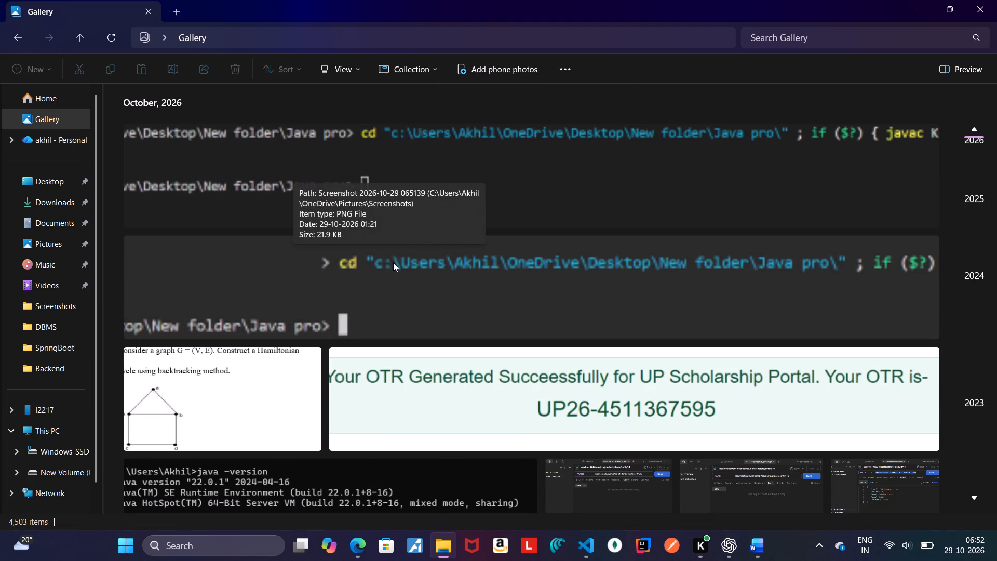
# Look through the October 2026 Gallery images, preview the newest terminal screenshot to check it, and close the preview.
pyautogui.press('Down')
pyautogui.press('Down')
pyautogui.press('Down')
pyautogui.press('Down')
pyautogui.press('Down')
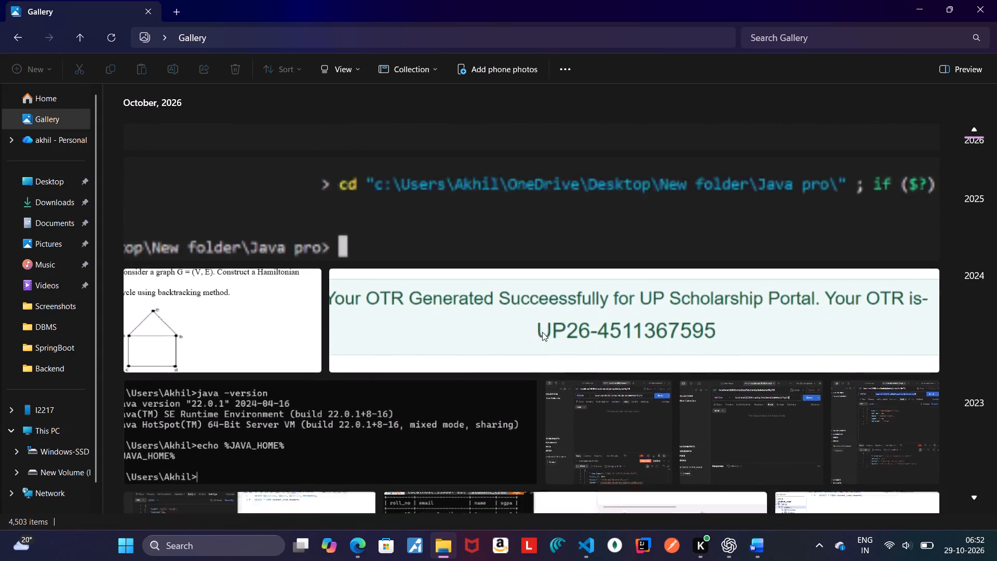
pyautogui.press('Up')
pyautogui.press('Up')
pyautogui.press('Up')
pyautogui.press('Up')
pyautogui.press('Up')
pyautogui.press('Up')
pyautogui.press('Up')
pyautogui.press('Up')
pyautogui.press('Up')
pyautogui.press('Up')
pyautogui.press('Up')
pyautogui.press('Up')
pyautogui.press('Up')
pyautogui.press('Up')
pyautogui.press('Up')
pyautogui.press('Up')
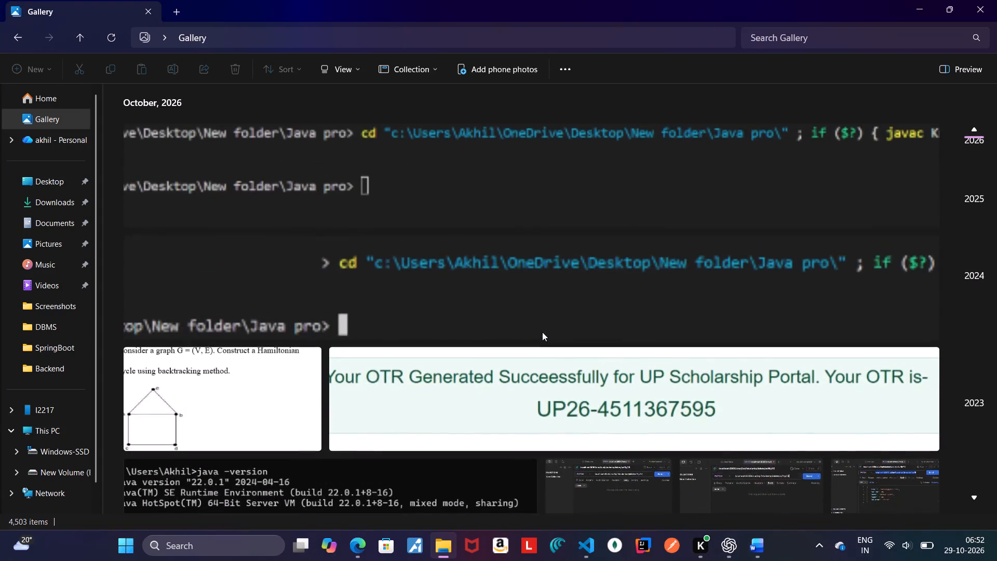
pyautogui.doubleClick(554, 164)
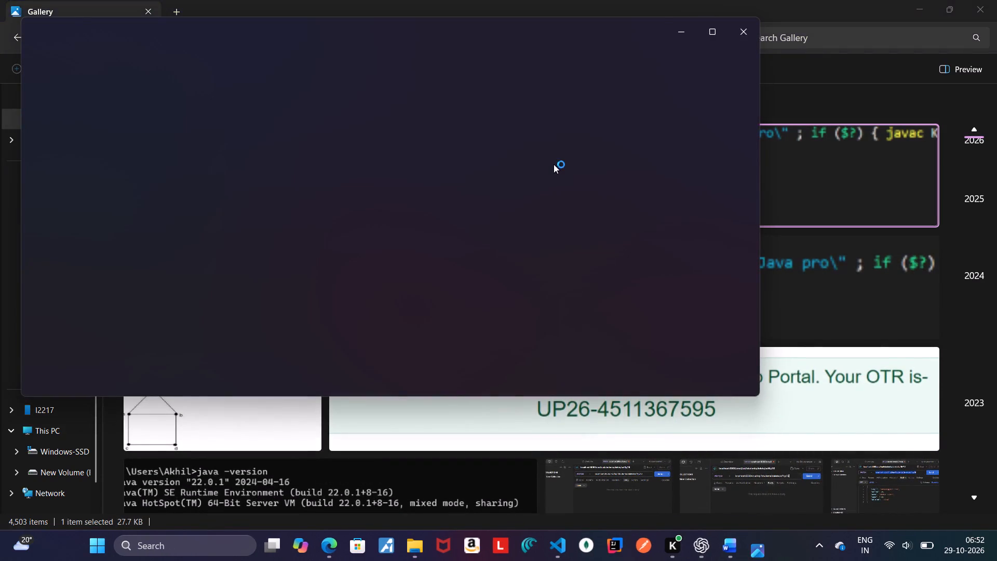
pyautogui.click(738, 34)
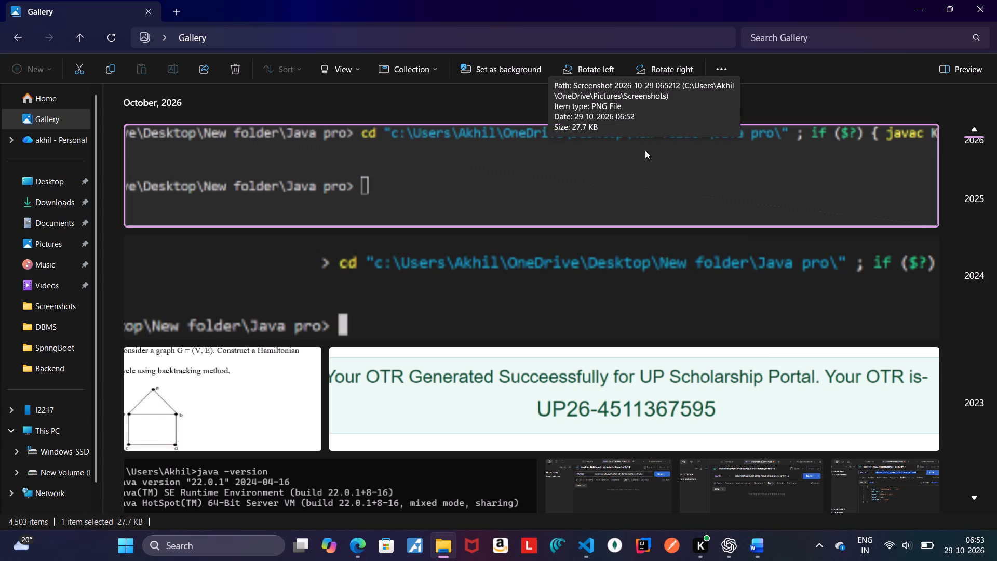
# Cut the newest Knapsack terminal screenshot from the Gallery.
pyautogui.rightClick(561, 159)
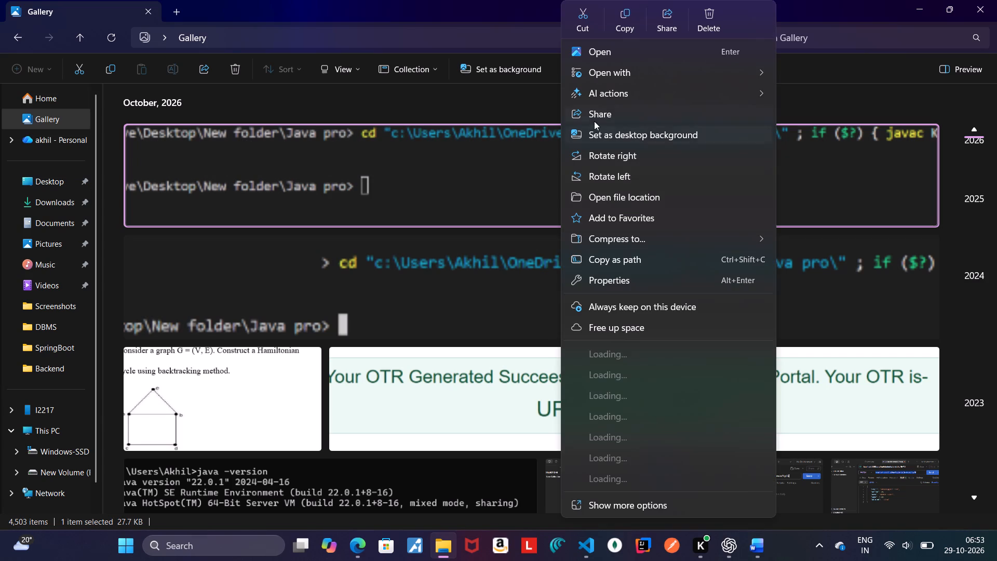
pyautogui.click(583, 22)
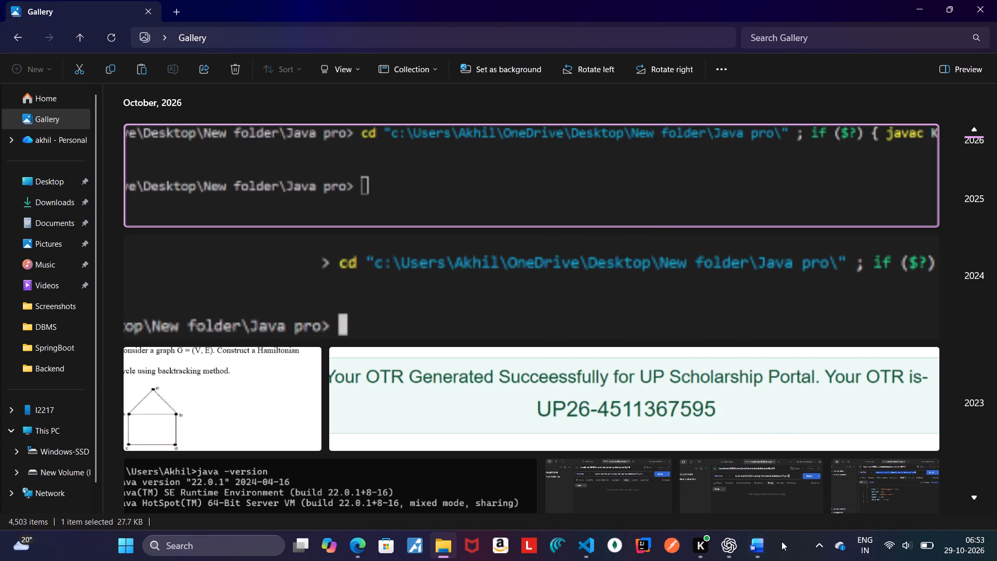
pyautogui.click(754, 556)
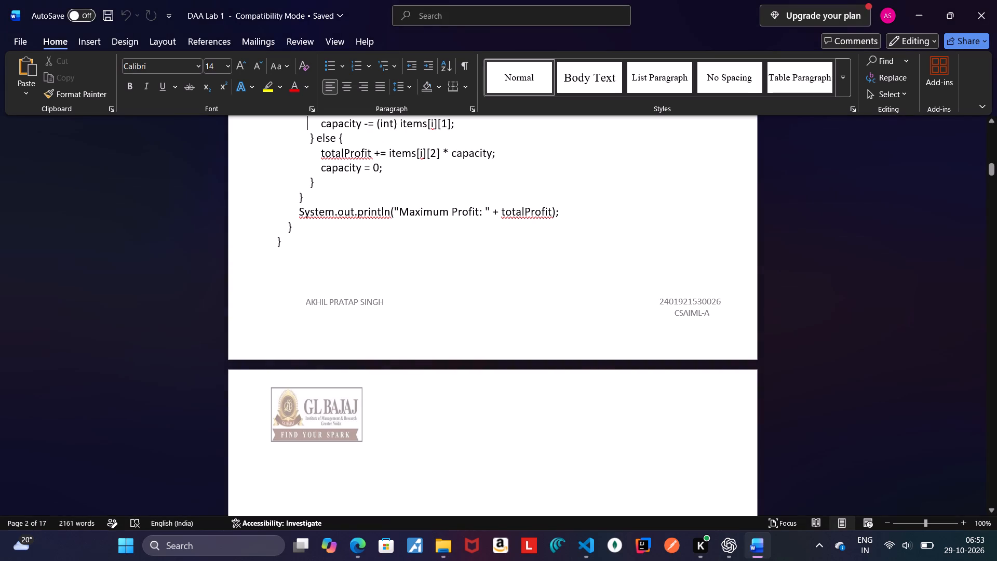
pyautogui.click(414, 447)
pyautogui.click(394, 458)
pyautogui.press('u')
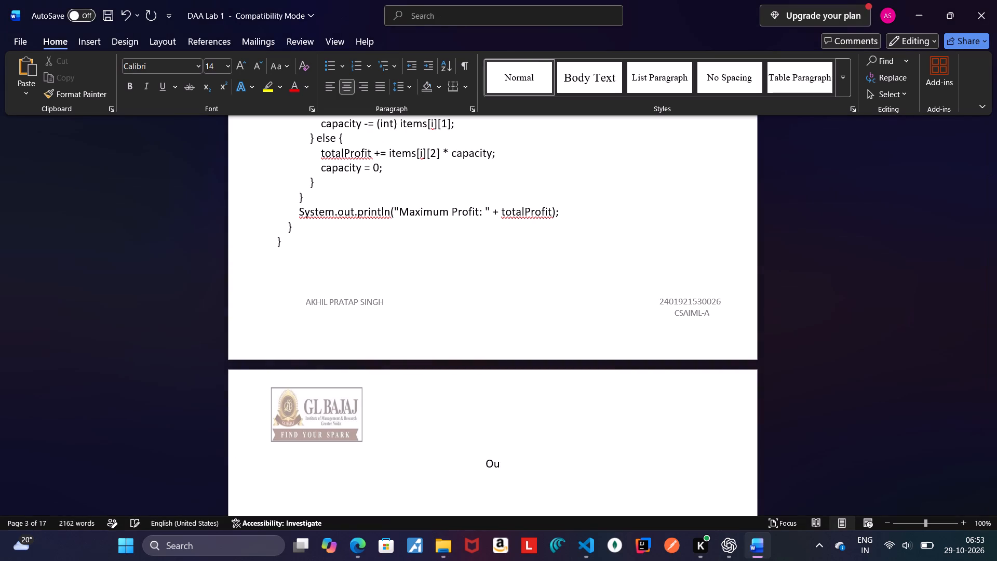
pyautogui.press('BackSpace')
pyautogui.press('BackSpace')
pyautogui.click(723, 555)
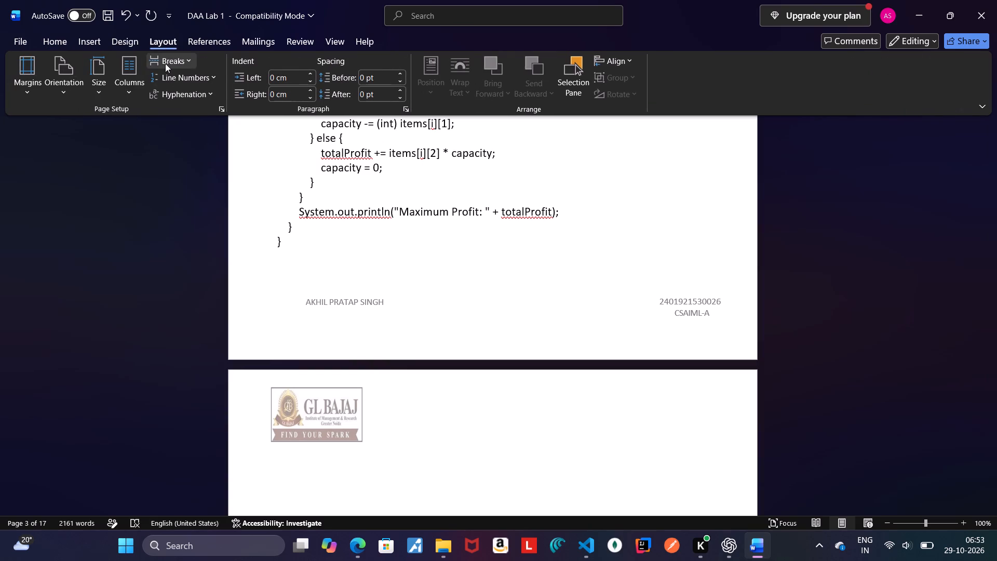
pyautogui.click(23, 90)
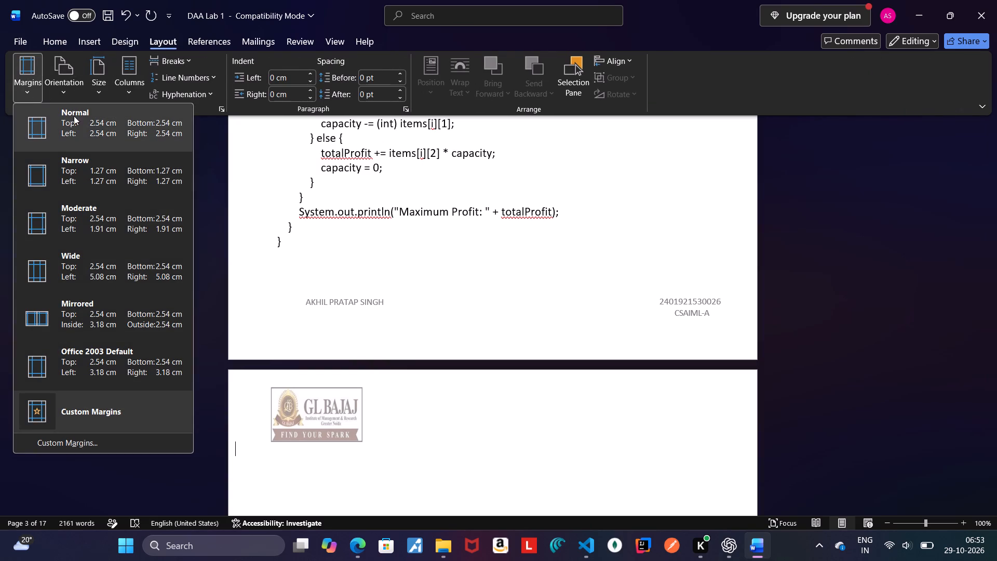
pyautogui.click(83, 120)
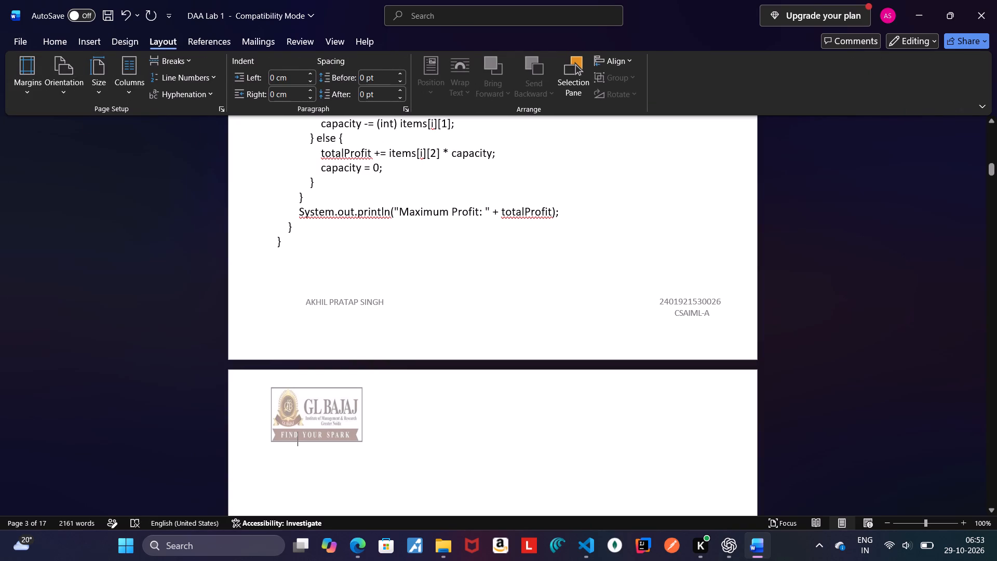
# Add blank lines on the page after the Knapsack code, align the paragraph left, and enter the heading text "Output".
pyautogui.press('Return')
pyautogui.click(59, 43)
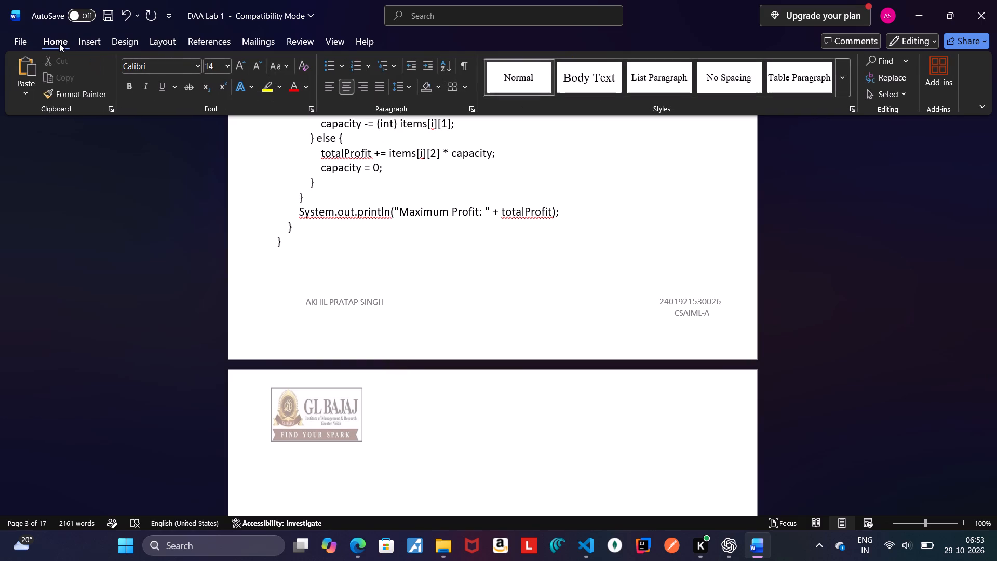
pyautogui.click(335, 86)
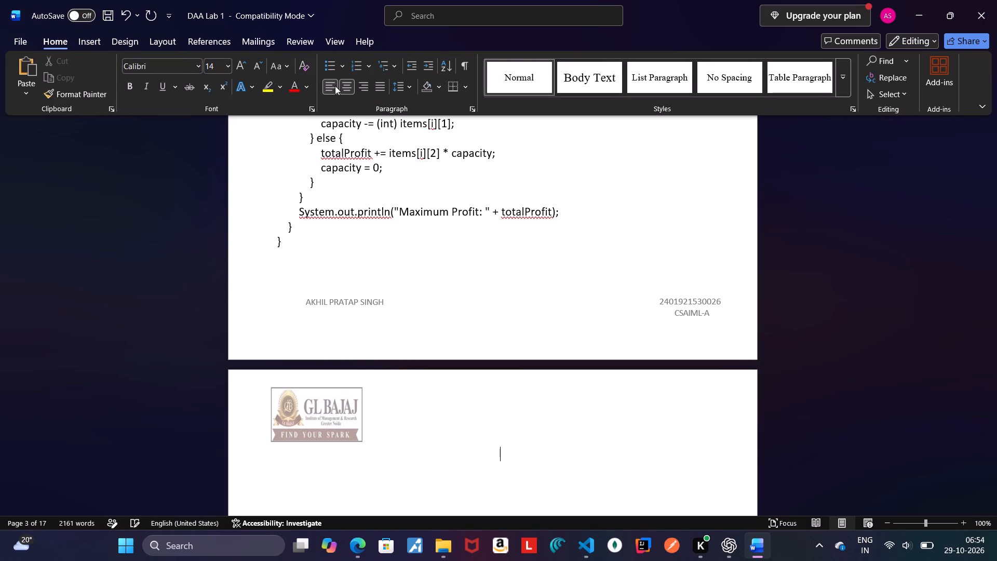
pyautogui.press('Return')
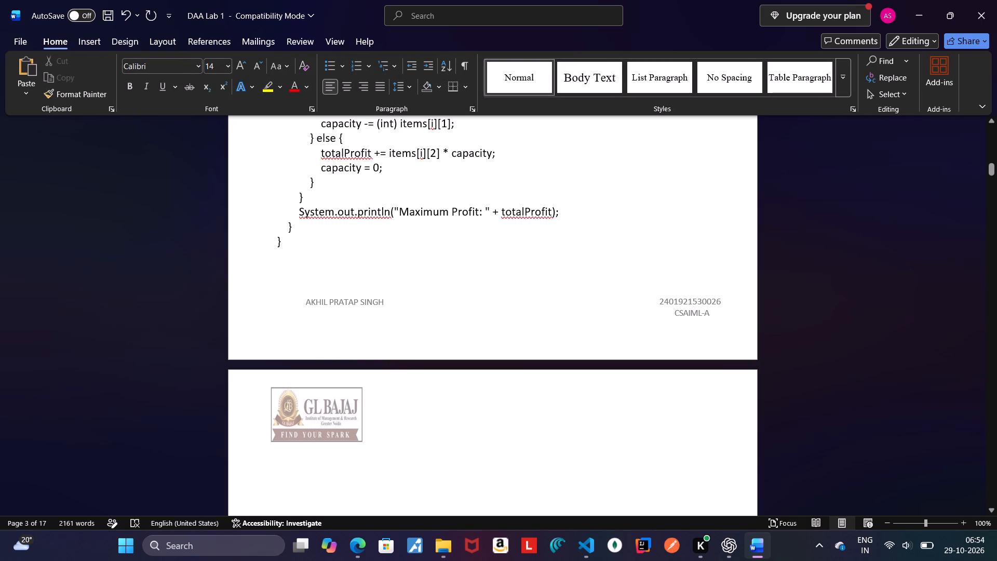
pyautogui.press('u')
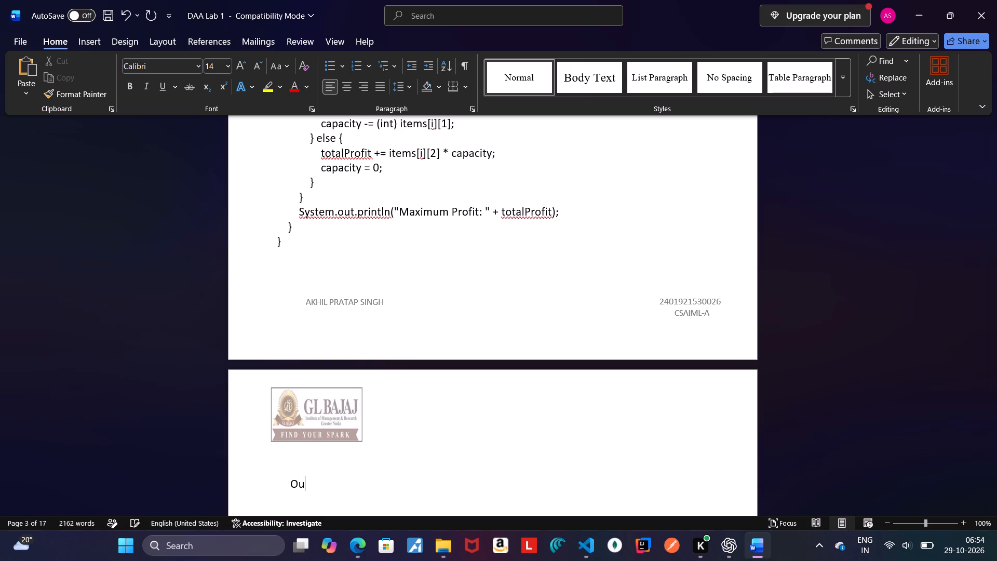
pyautogui.write('tput')
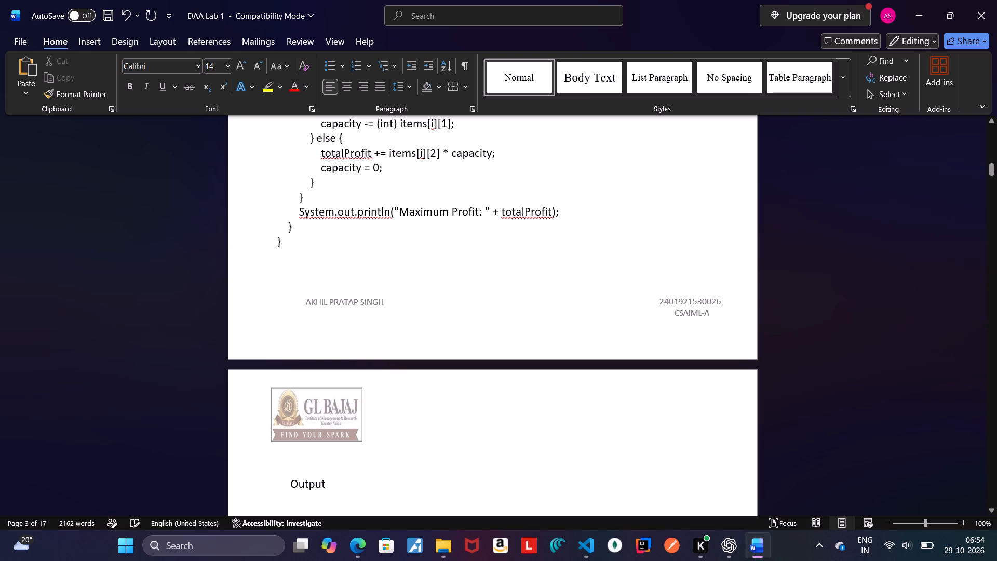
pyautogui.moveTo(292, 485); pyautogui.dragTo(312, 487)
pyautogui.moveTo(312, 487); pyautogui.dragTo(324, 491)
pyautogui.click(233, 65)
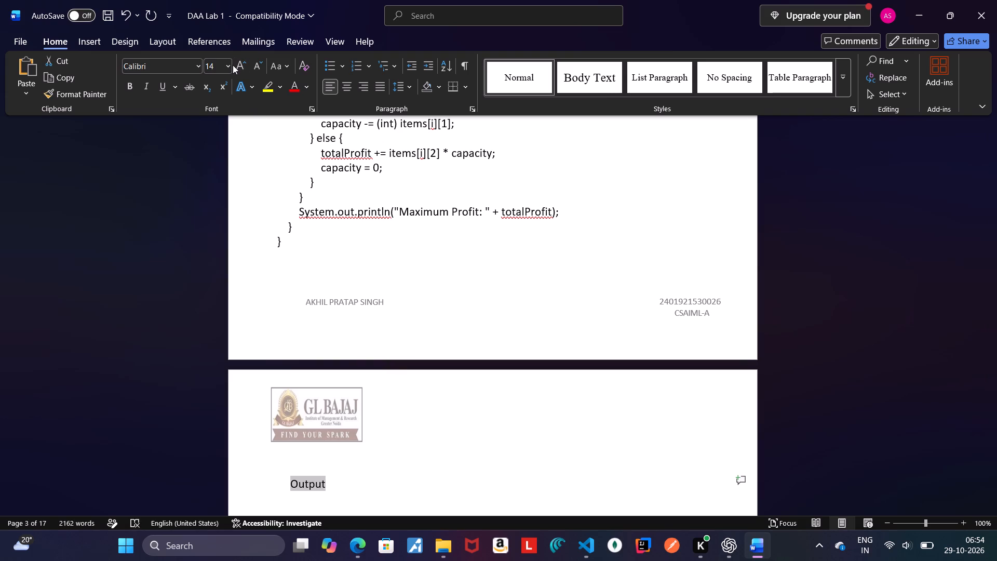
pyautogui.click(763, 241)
# Examine the font and size formatting of the headings, text, code and output sections in Program 2 and Program 3.
pyautogui.moveTo(993, 168); pyautogui.dragTo(996, 229)
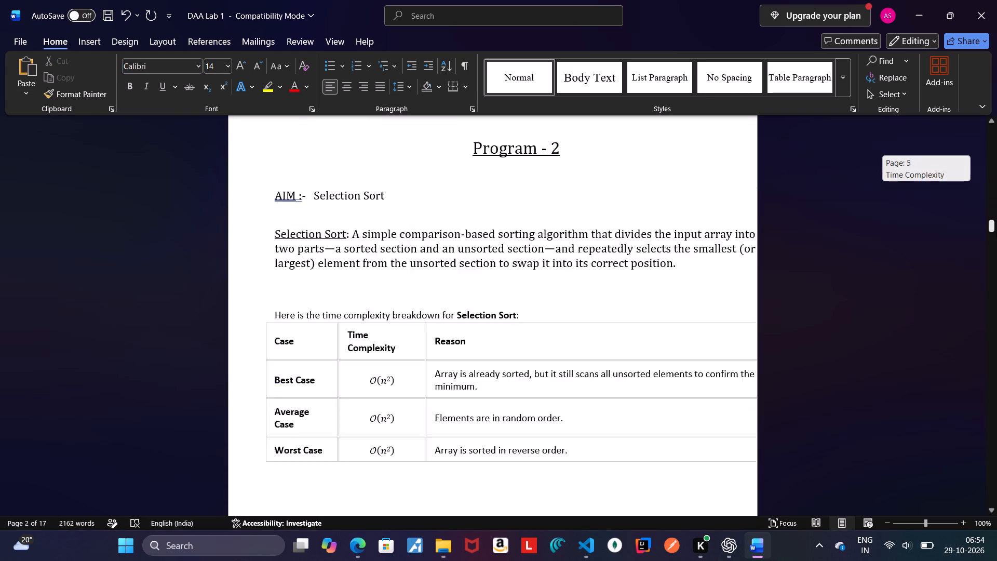
pyautogui.moveTo(996, 229); pyautogui.dragTo(996, 243)
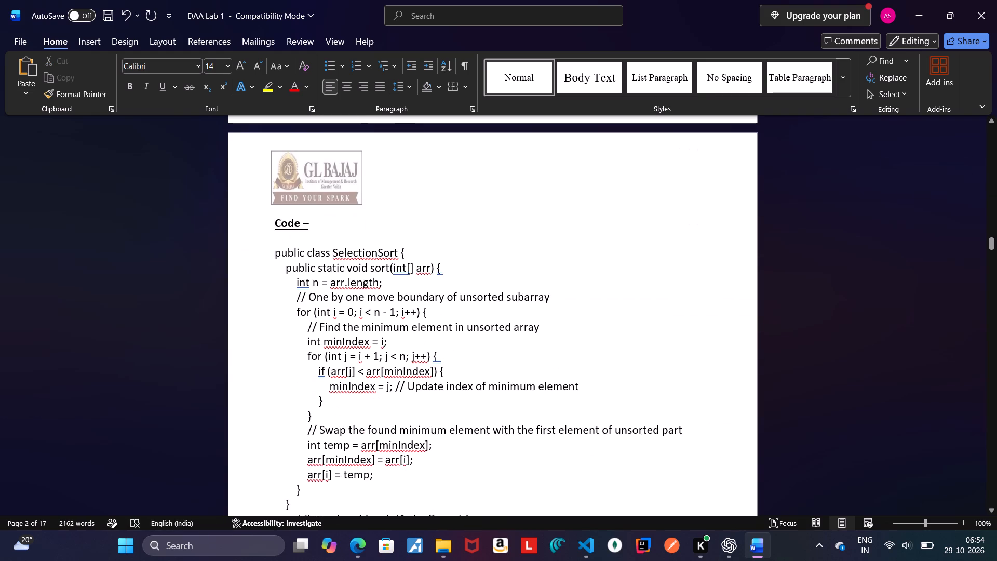
pyautogui.click(403, 319)
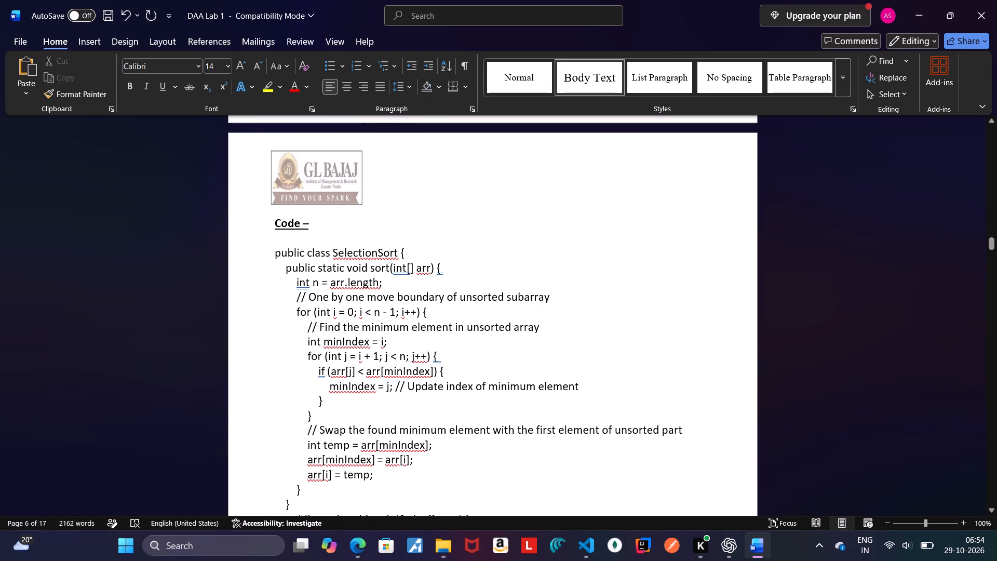
pyautogui.click(289, 218)
pyautogui.moveTo(995, 246); pyautogui.dragTo(996, 243)
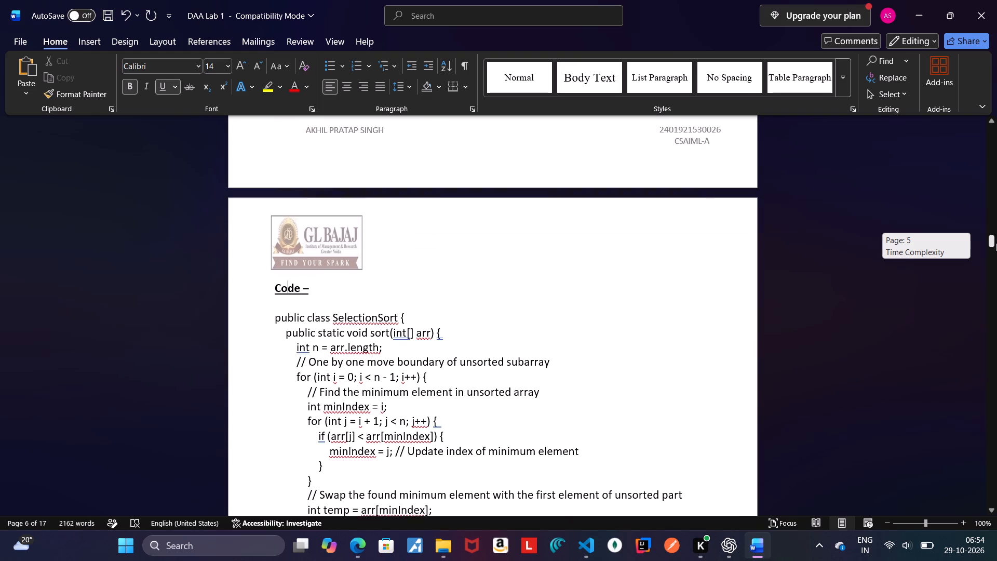
pyautogui.moveTo(996, 243); pyautogui.dragTo(996, 226)
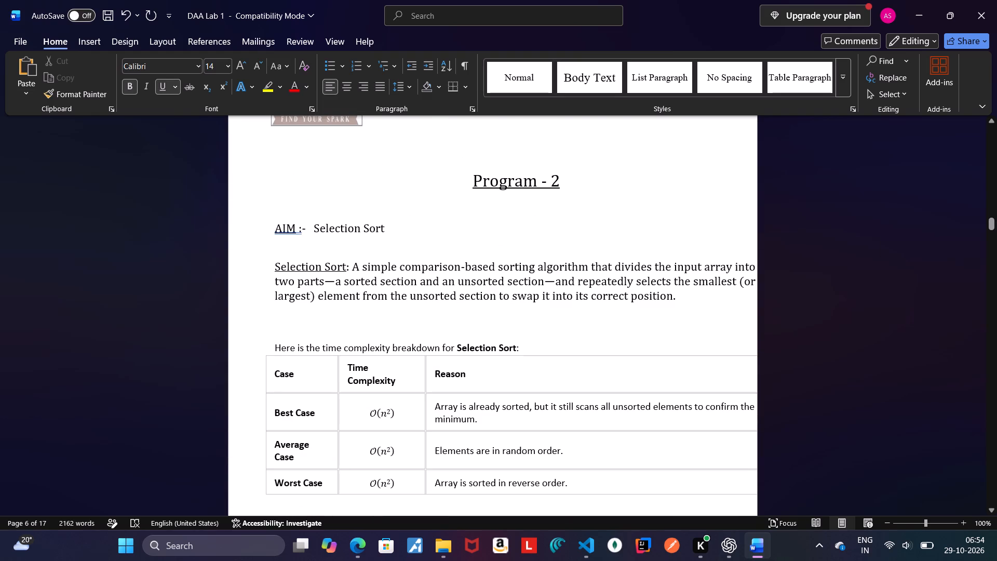
pyautogui.click(516, 188)
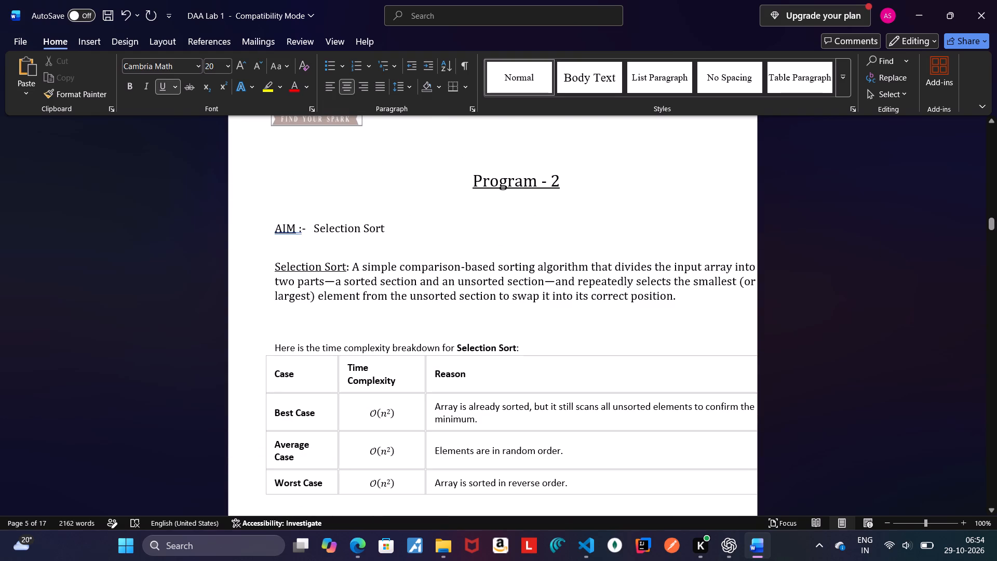
pyautogui.click(290, 230)
pyautogui.click(355, 230)
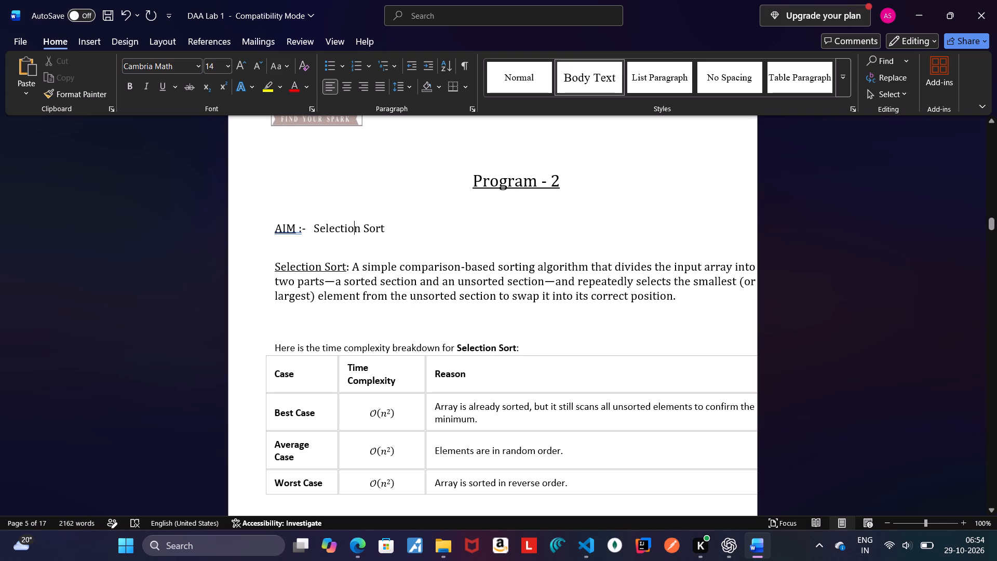
pyautogui.click(481, 410)
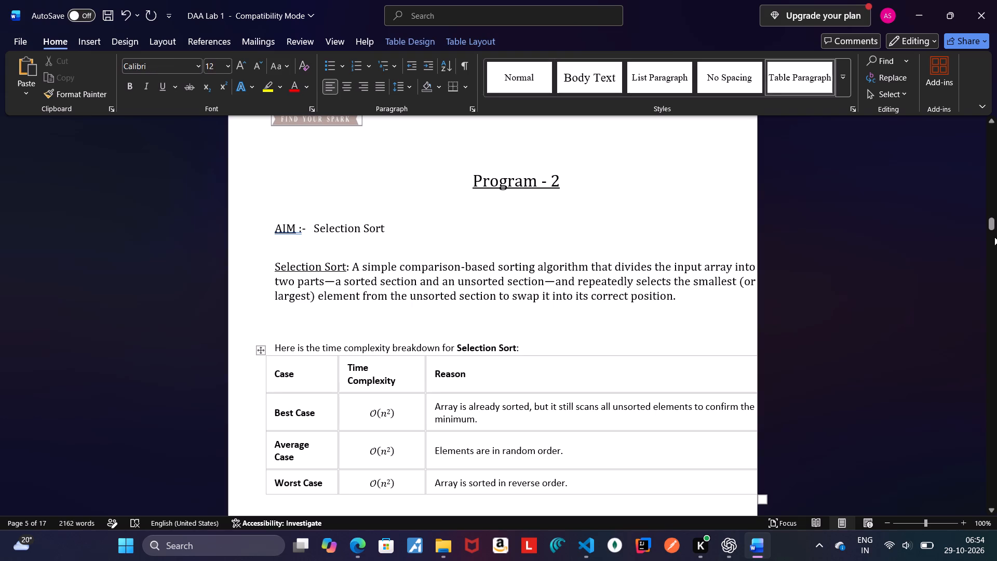
pyautogui.moveTo(993, 227); pyautogui.dragTo(996, 265)
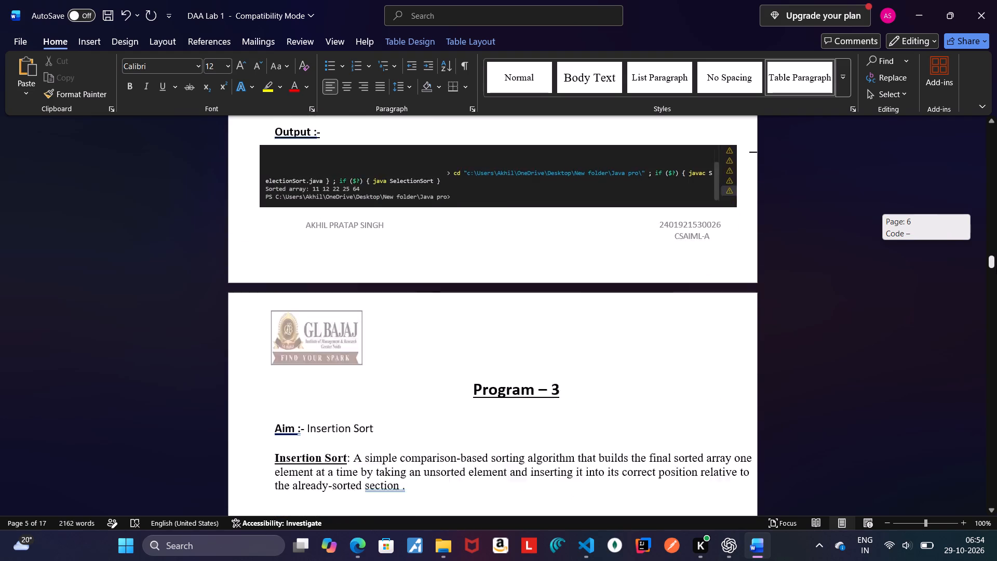
pyautogui.moveTo(996, 265); pyautogui.dragTo(996, 266)
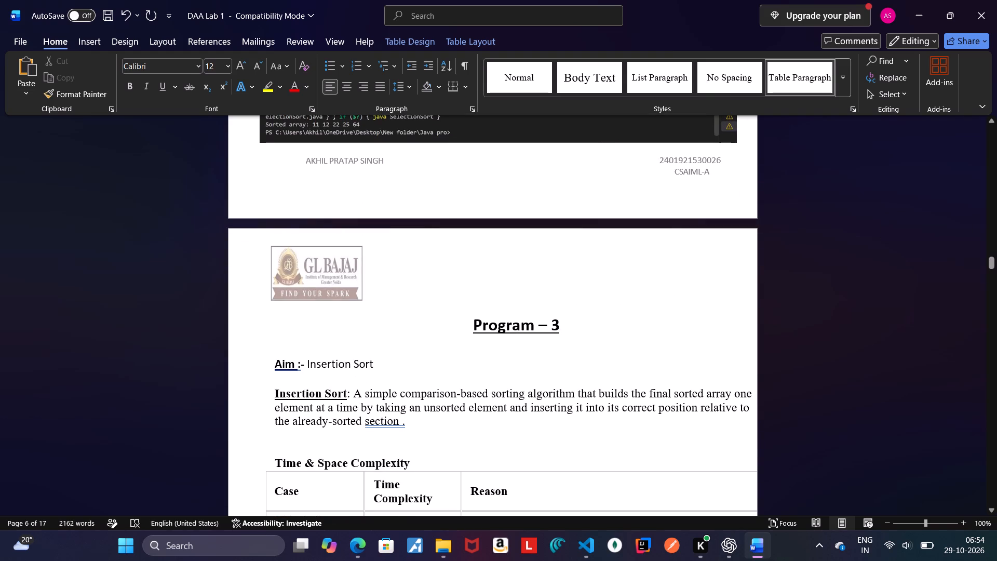
pyautogui.click(601, 405)
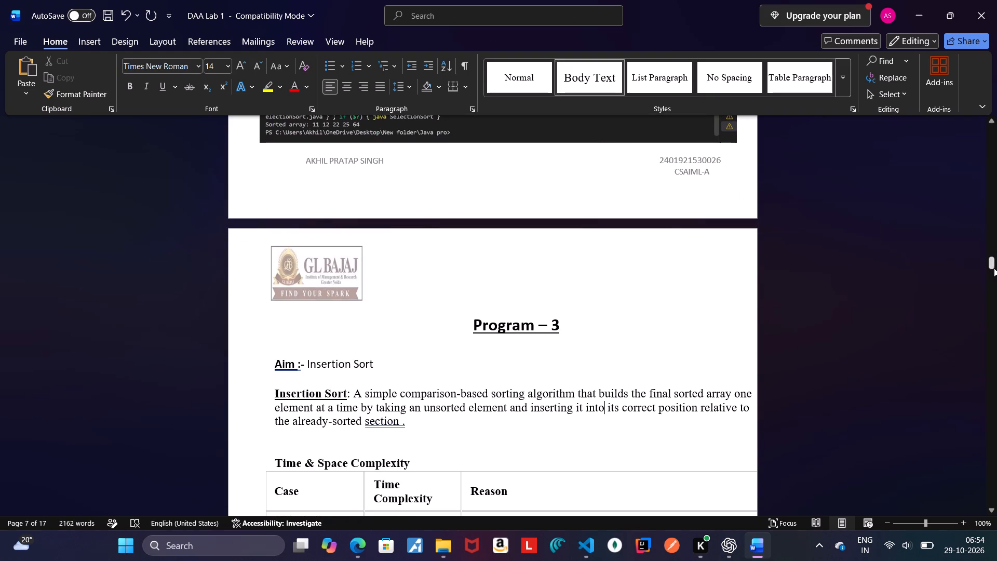
pyautogui.moveTo(992, 267); pyautogui.dragTo(996, 279)
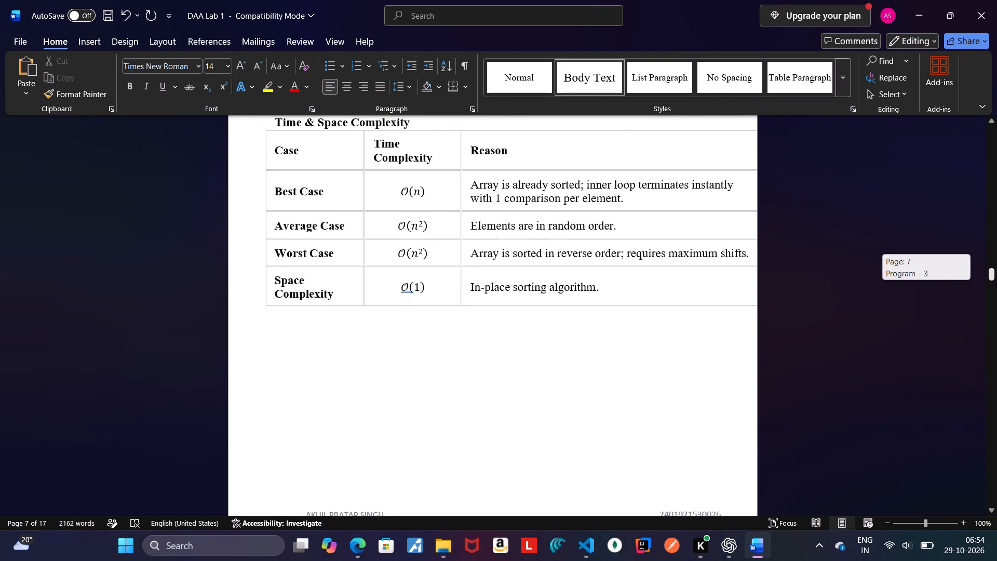
pyautogui.moveTo(996, 279); pyautogui.dragTo(996, 304)
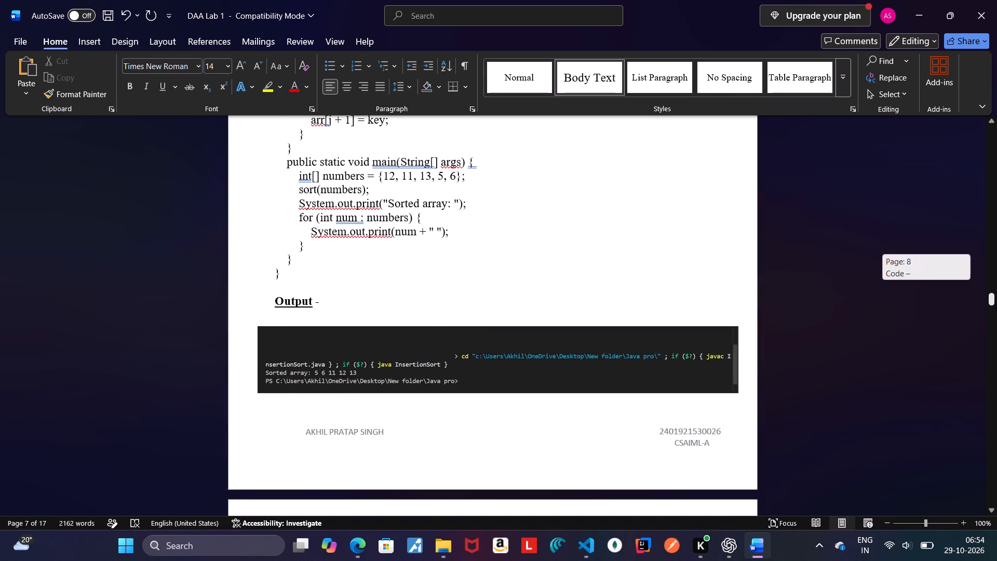
# Underline and bold the Output heading on the page after the Knapsack code and extend its text to "Output:-".
pyautogui.moveTo(996, 304); pyautogui.dragTo(981, 166)
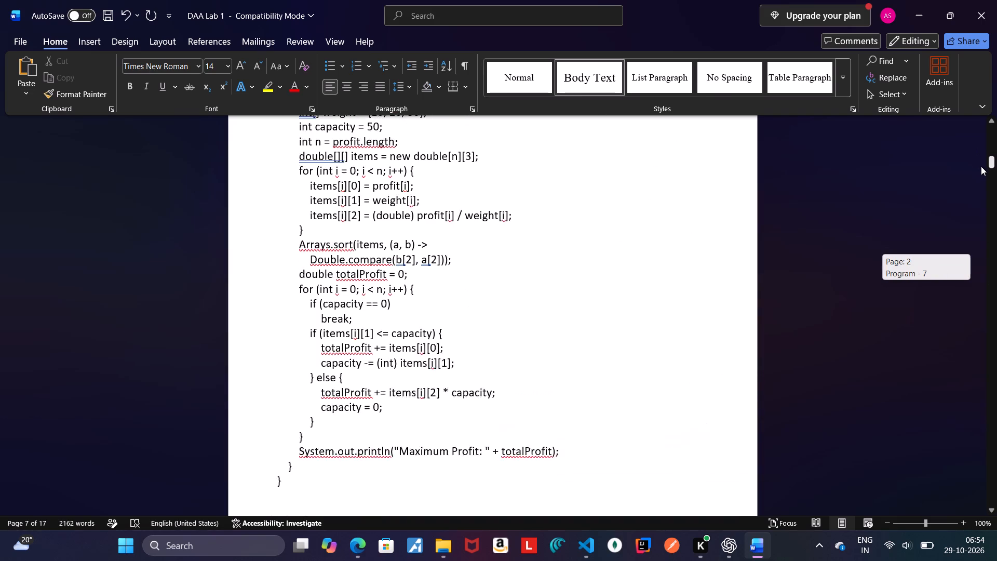
pyautogui.moveTo(981, 166); pyautogui.dragTo(985, 181)
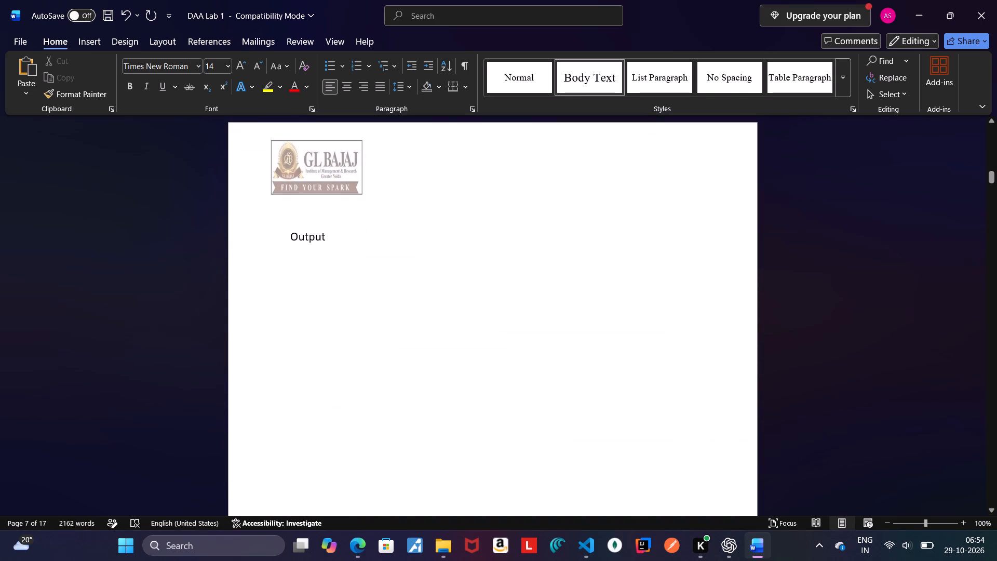
pyautogui.moveTo(291, 234); pyautogui.dragTo(328, 232)
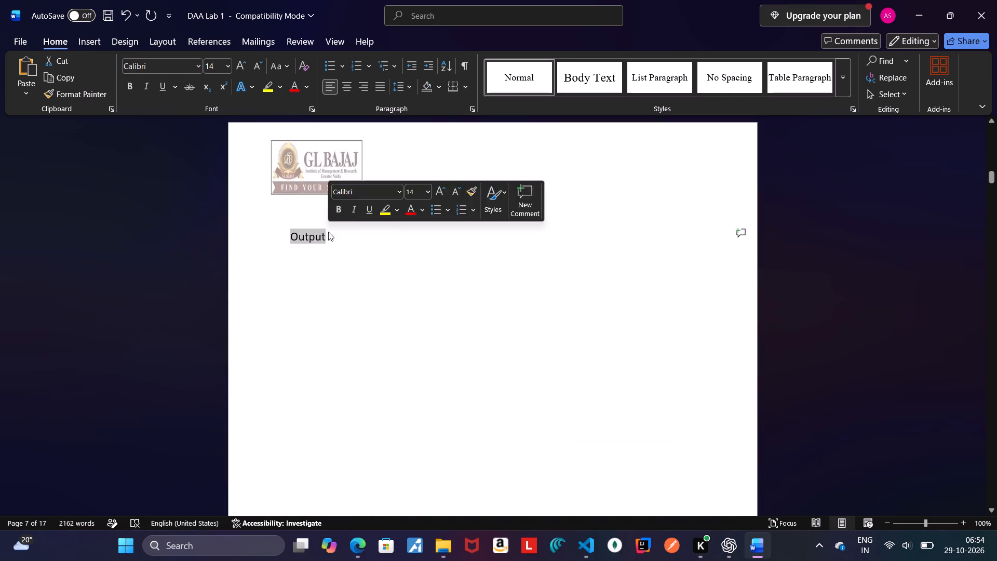
pyautogui.click(165, 89)
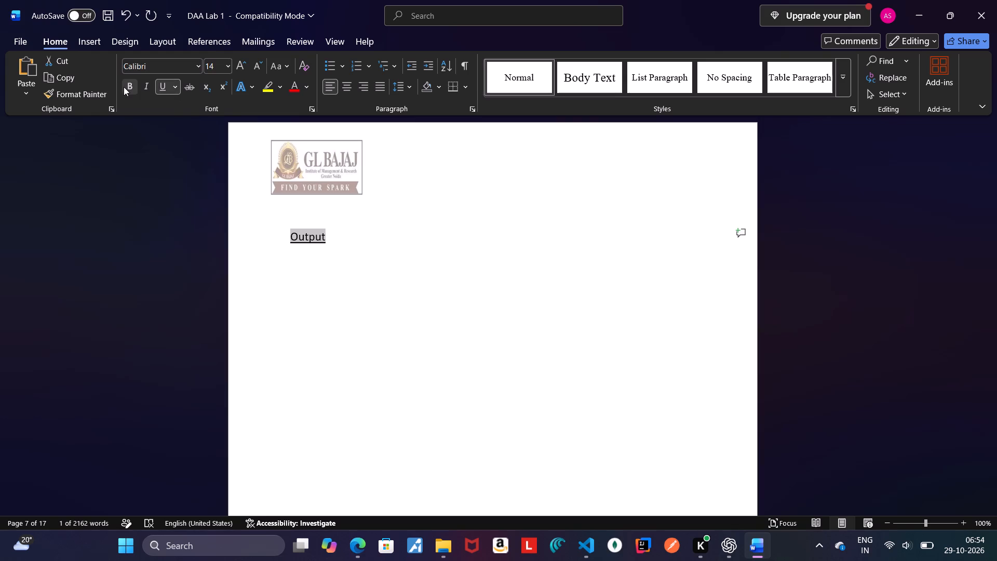
pyautogui.click(124, 87)
pyautogui.click(337, 240)
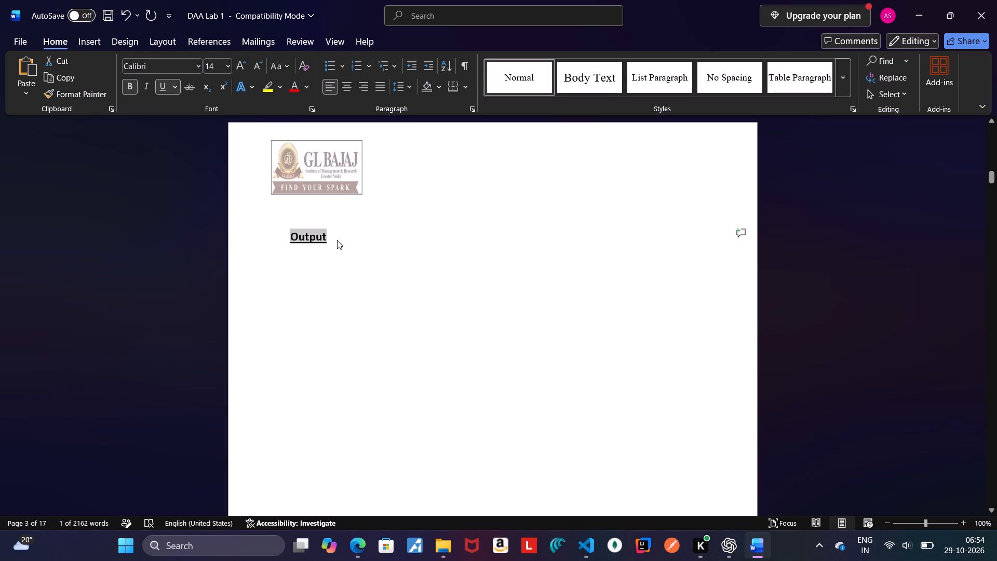
pyautogui.write(':0')
pyautogui.press('BackSpace')
pyautogui.press('-')
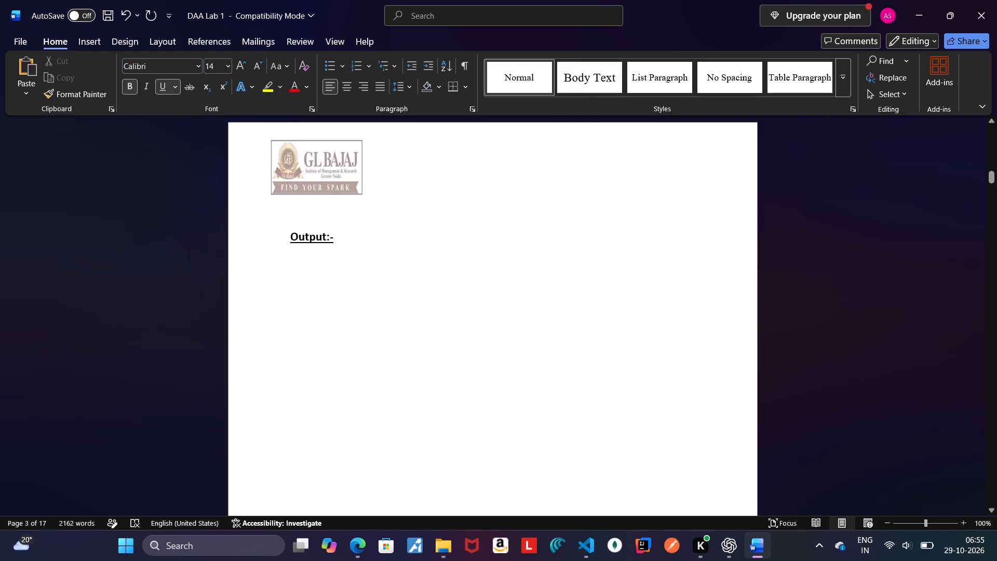
# Turn off underline and bold after the heading, add blank lines, and paste the copied Knapsack output screenshot below it.
pyautogui.click(164, 82)
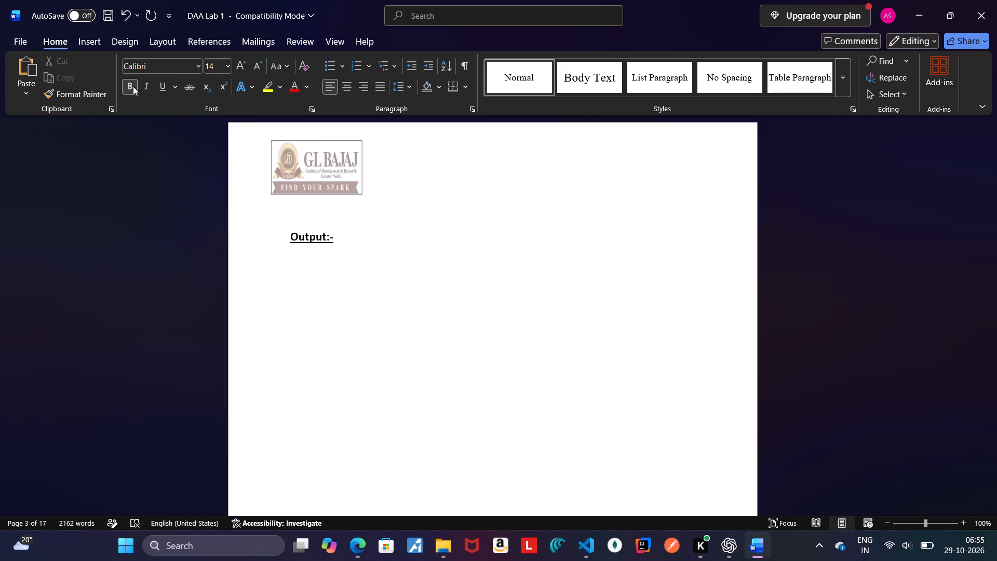
pyautogui.click(132, 86)
pyautogui.press('Return')
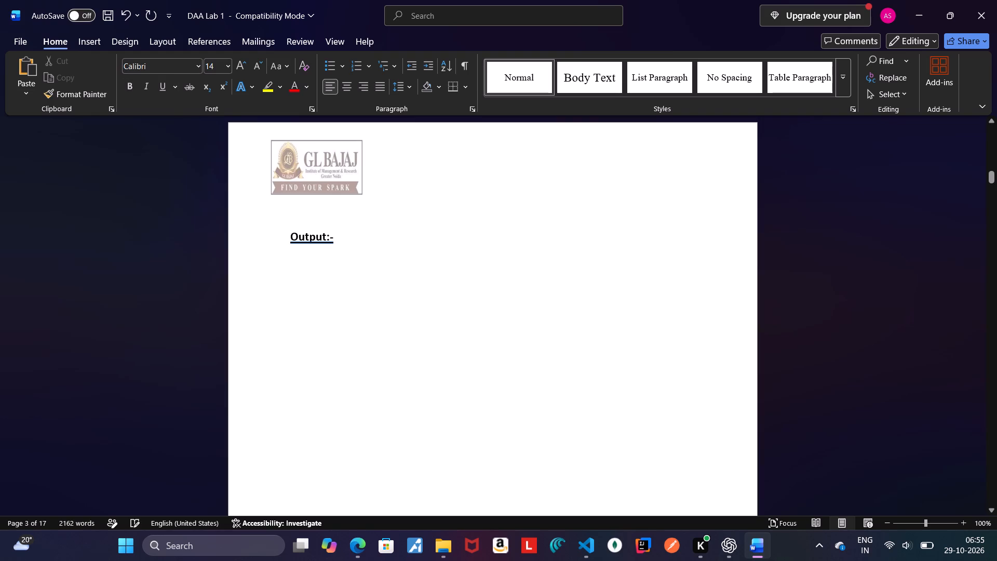
pyautogui.press('Return')
pyautogui.press('Return')
pyautogui.hotkey('ctrl', 'v')
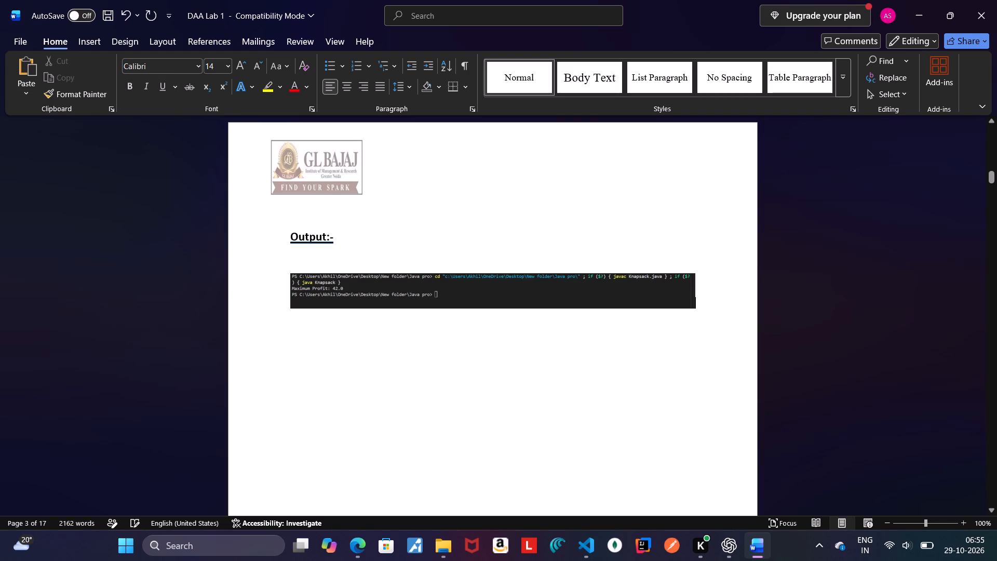
# Enlarge the pasted Knapsack output screenshot proportionally so its terminal text is bigger.
pyautogui.click(364, 282)
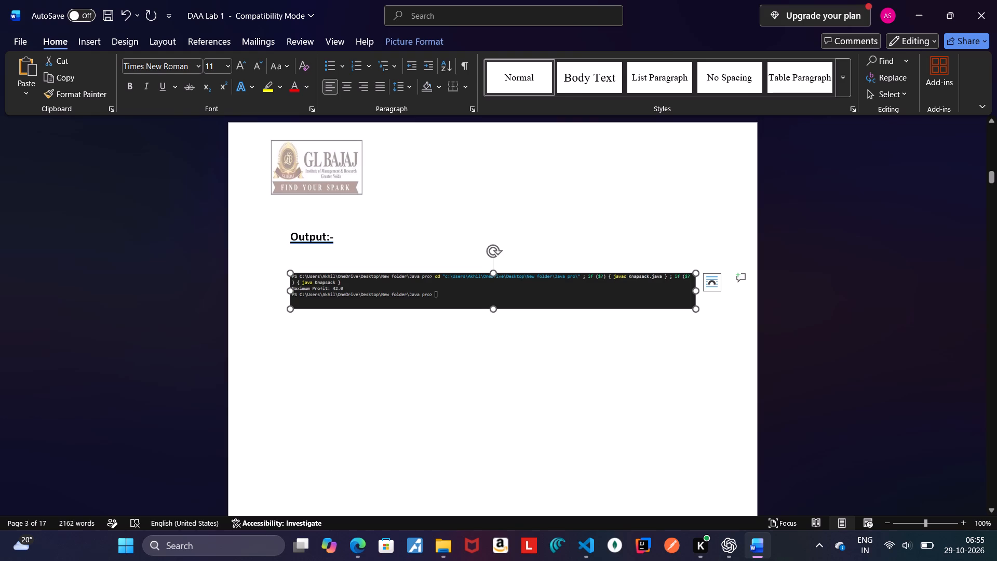
pyautogui.moveTo(288, 274); pyautogui.dragTo(273, 256)
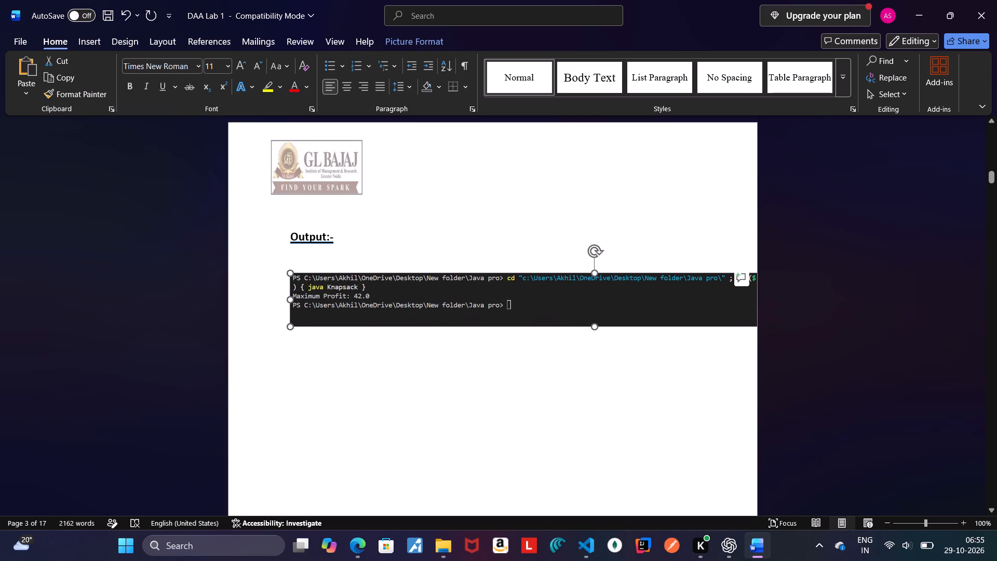
pyautogui.moveTo(273, 256); pyautogui.dragTo(293, 263)
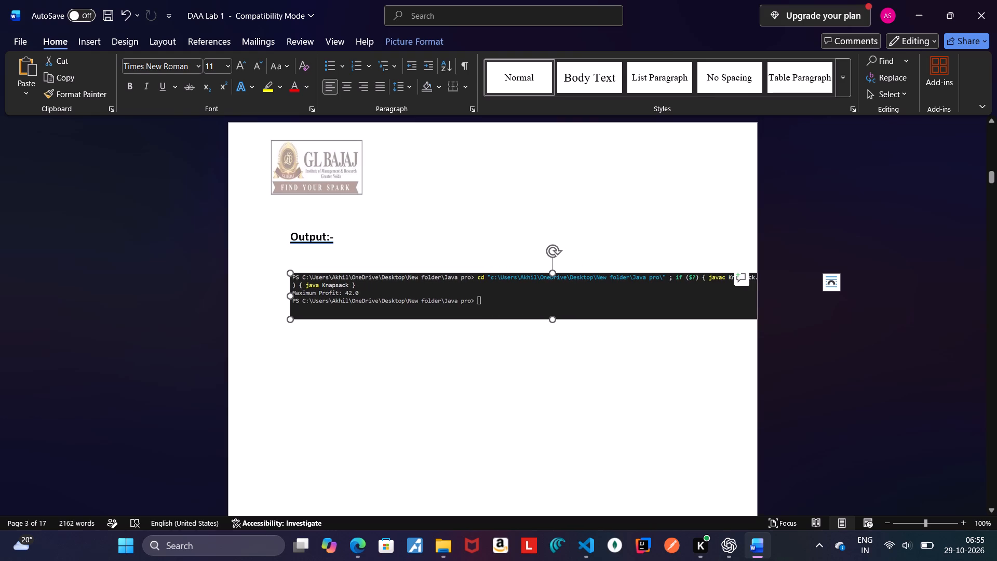
# Set the Knapsack output screenshot's text wrapping to Through.
pyautogui.rightClick(389, 299)
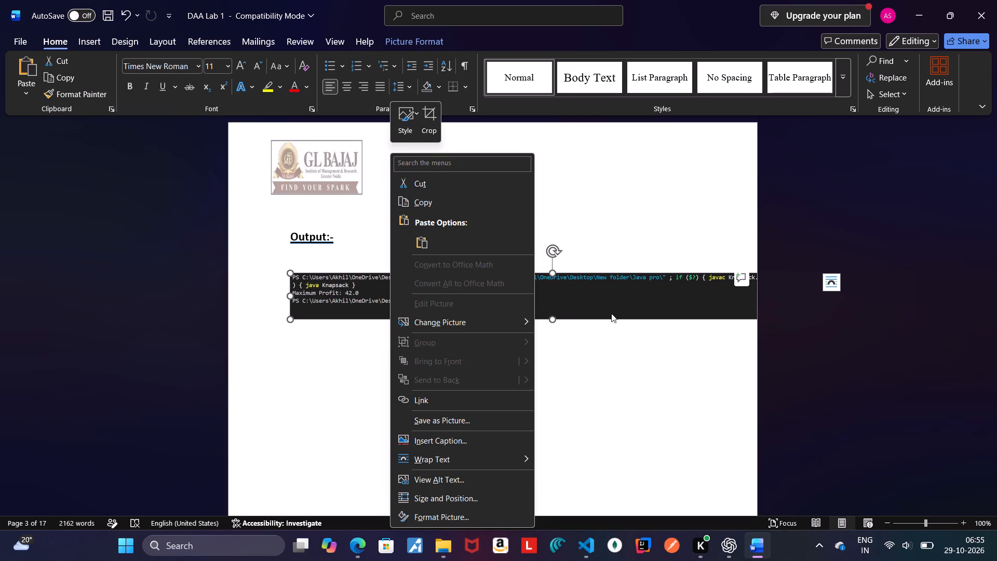
pyautogui.doubleClick(601, 298)
pyautogui.rightClick(601, 298)
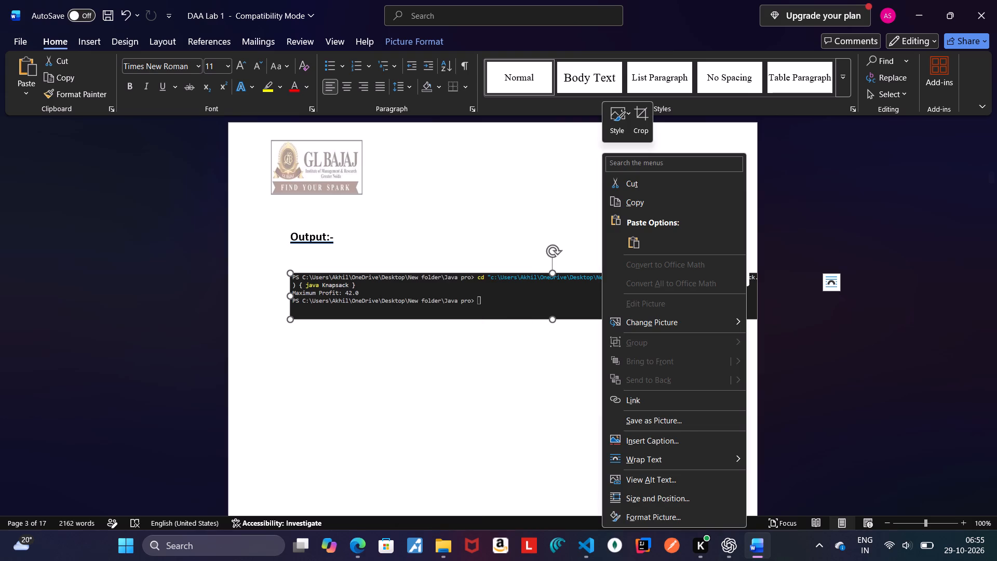
pyautogui.click(661, 452)
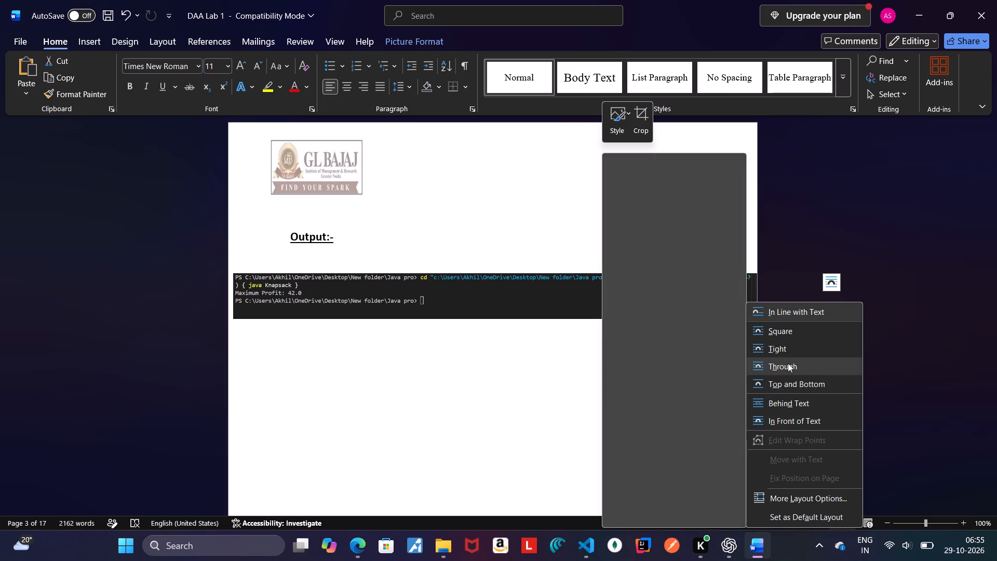
pyautogui.click(788, 363)
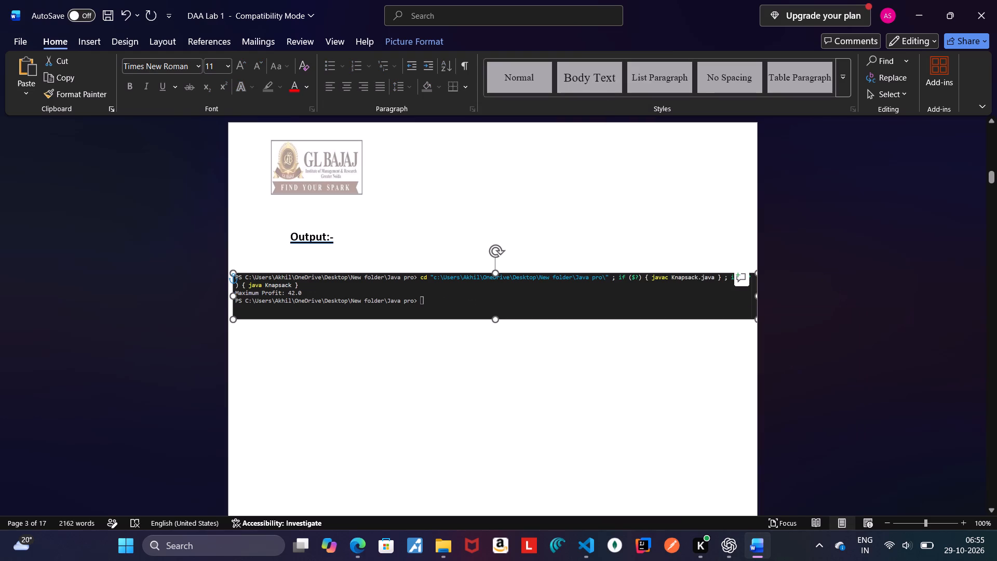
# Stretch the Knapsack output screenshot vertically, extending its upper edge to just below the Output heading and its lower edge slightly downward.
pyautogui.click(496, 270)
pyautogui.moveTo(496, 270); pyautogui.dragTo(496, 260)
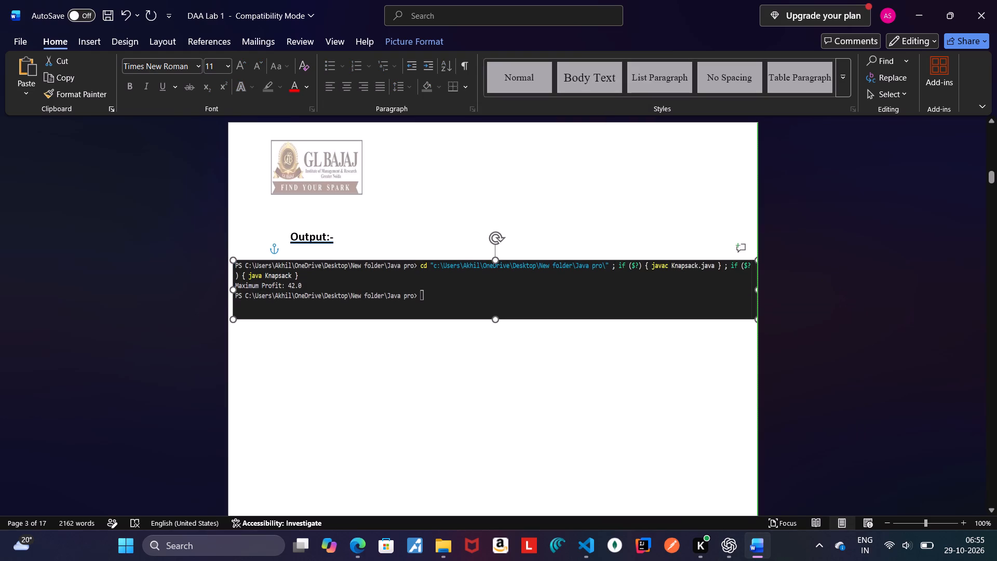
pyautogui.moveTo(496, 260); pyautogui.dragTo(496, 255)
pyautogui.moveTo(494, 319); pyautogui.dragTo(500, 329)
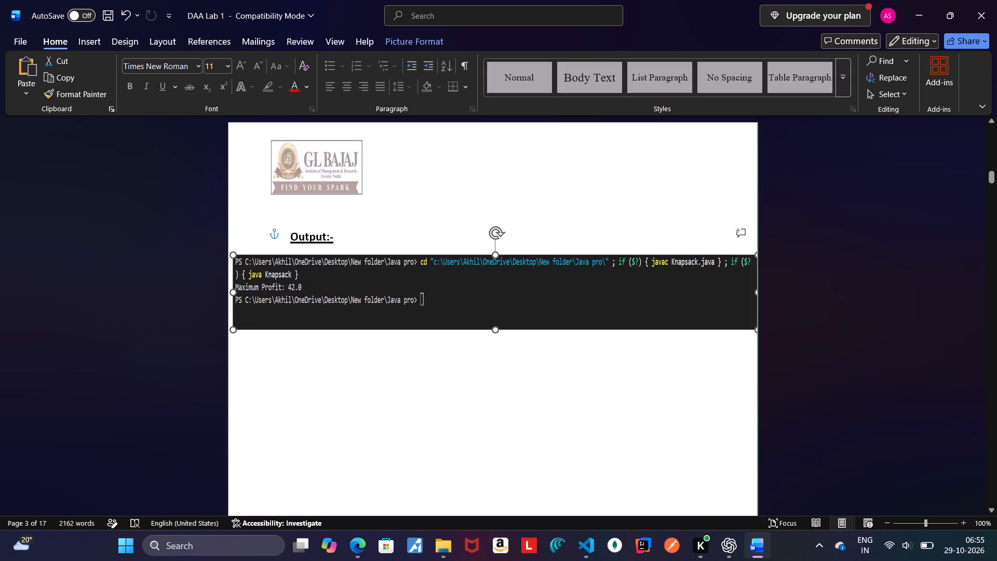
pyautogui.moveTo(500, 329); pyautogui.dragTo(500, 332)
pyautogui.click(500, 359)
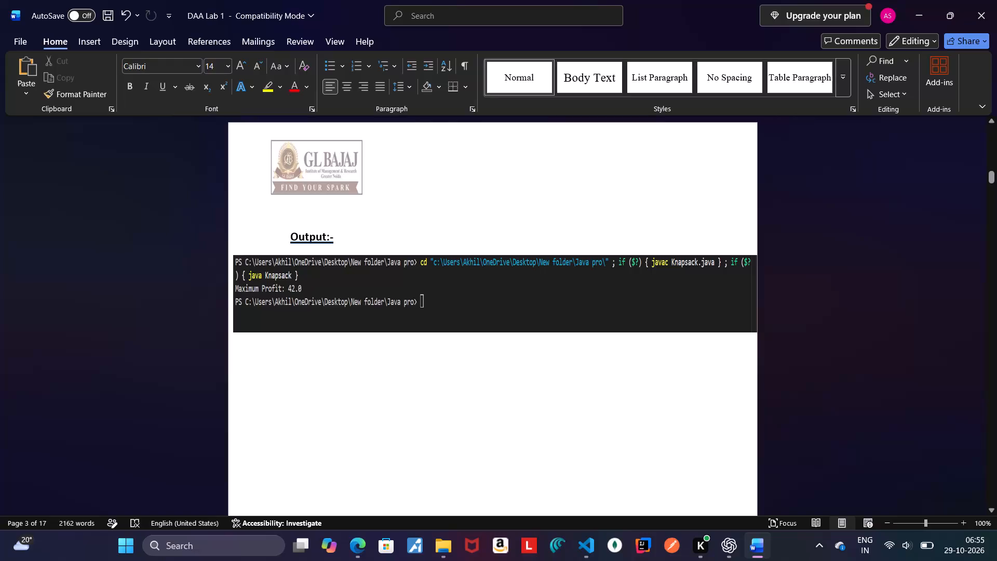
# Adjust the side edges of the Knapsack output screenshot until it spans the full width of the page.
pyautogui.click(234, 277)
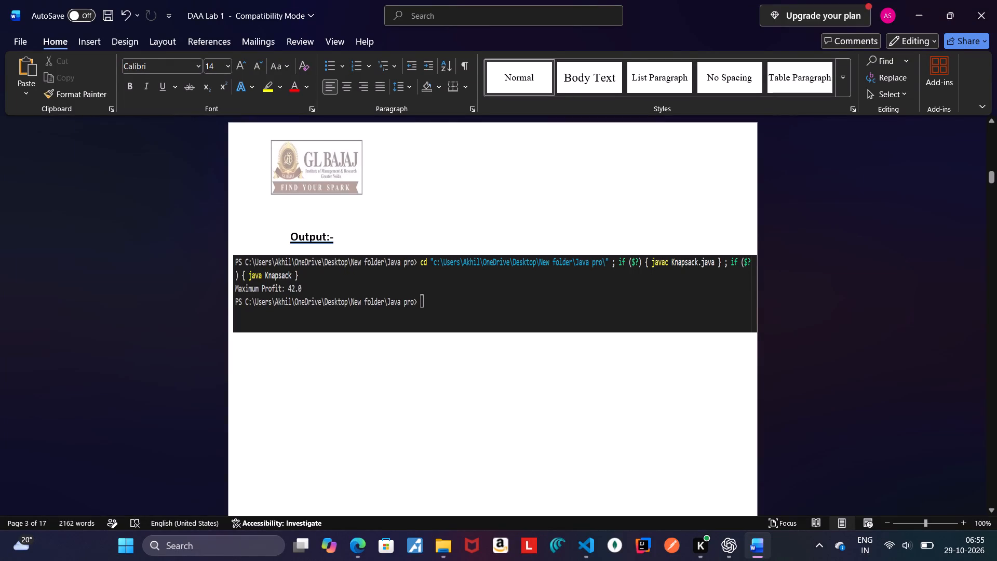
pyautogui.moveTo(233, 292); pyautogui.dragTo(254, 285)
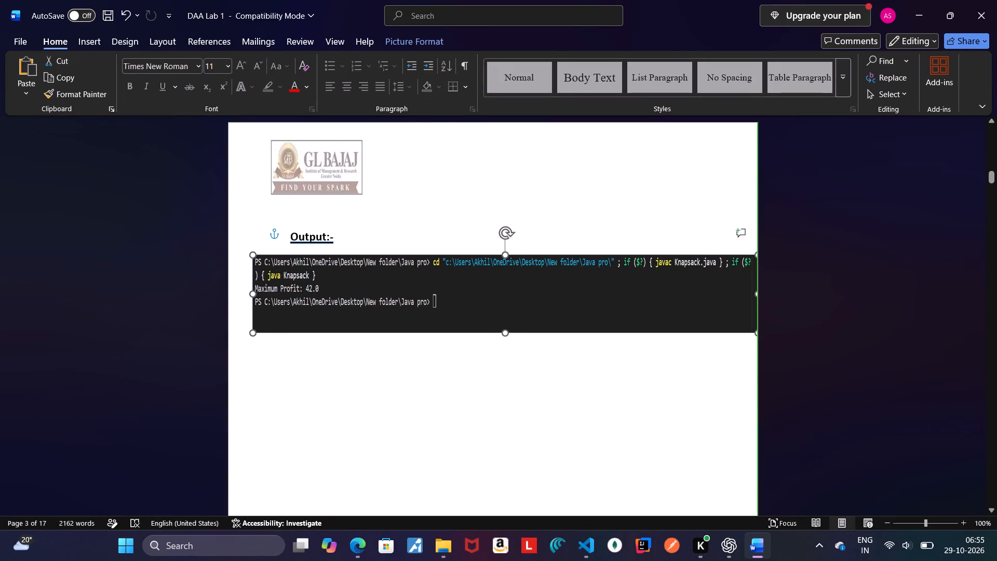
pyautogui.moveTo(254, 285); pyautogui.dragTo(280, 279)
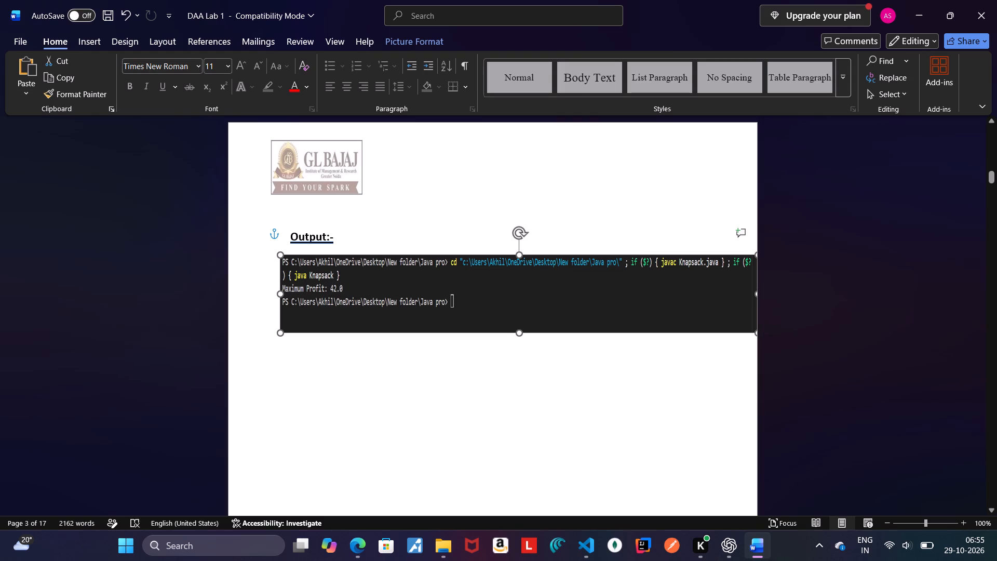
pyautogui.moveTo(756, 296); pyautogui.dragTo(740, 295)
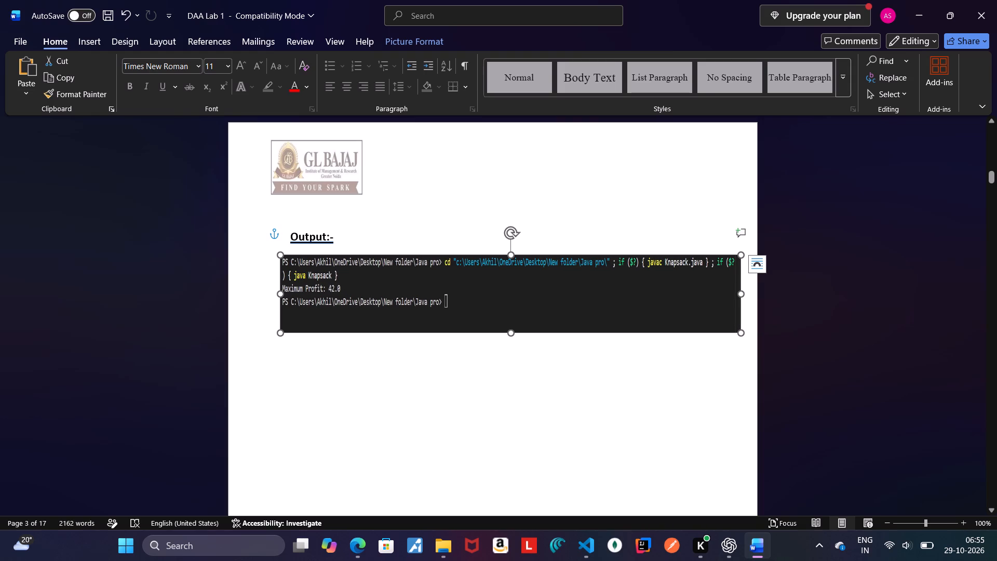
pyautogui.moveTo(280, 293); pyautogui.dragTo(244, 296)
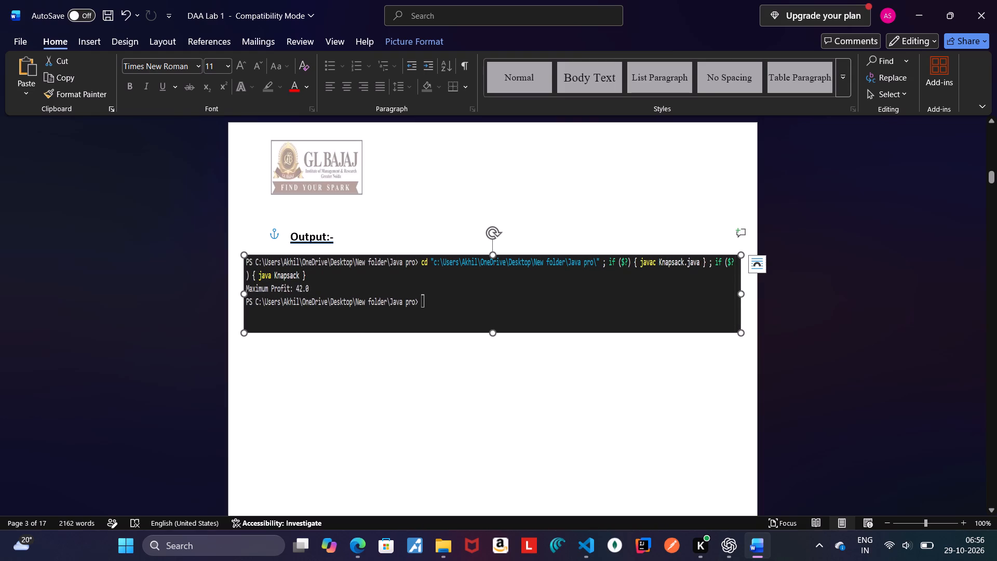
pyautogui.moveTo(745, 293); pyautogui.dragTo(756, 292)
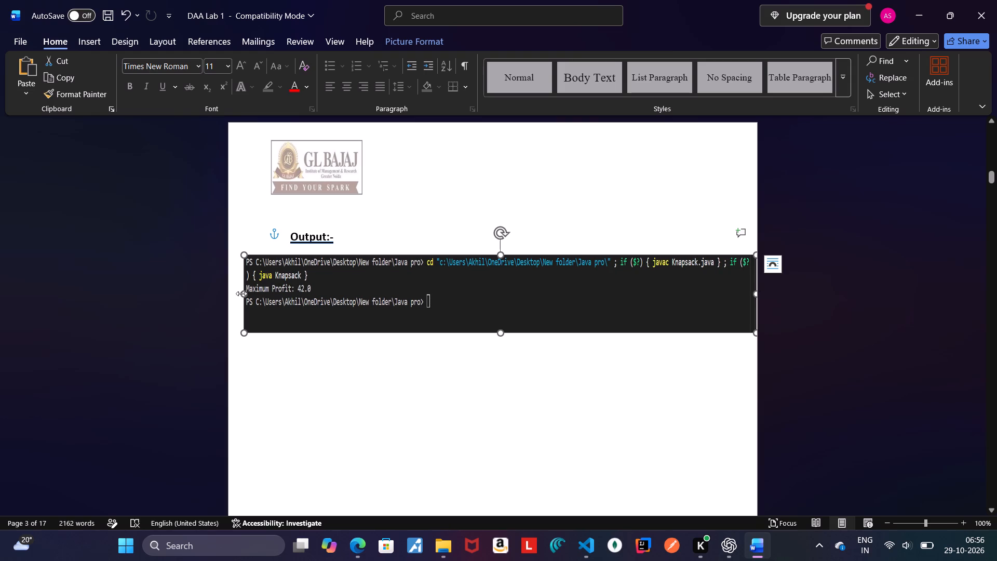
pyautogui.moveTo(241, 293); pyautogui.dragTo(229, 293)
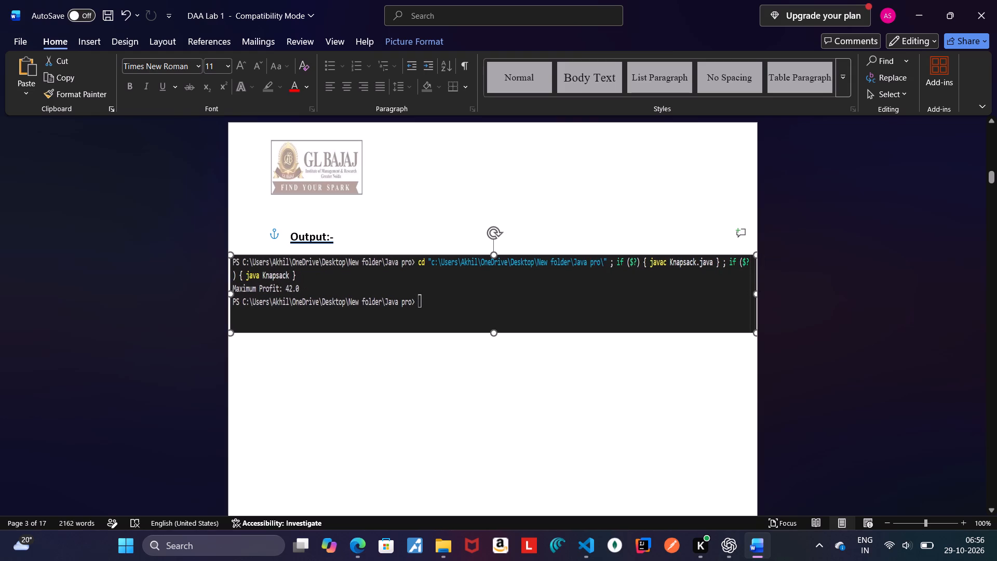
pyautogui.moveTo(229, 293); pyautogui.dragTo(230, 293)
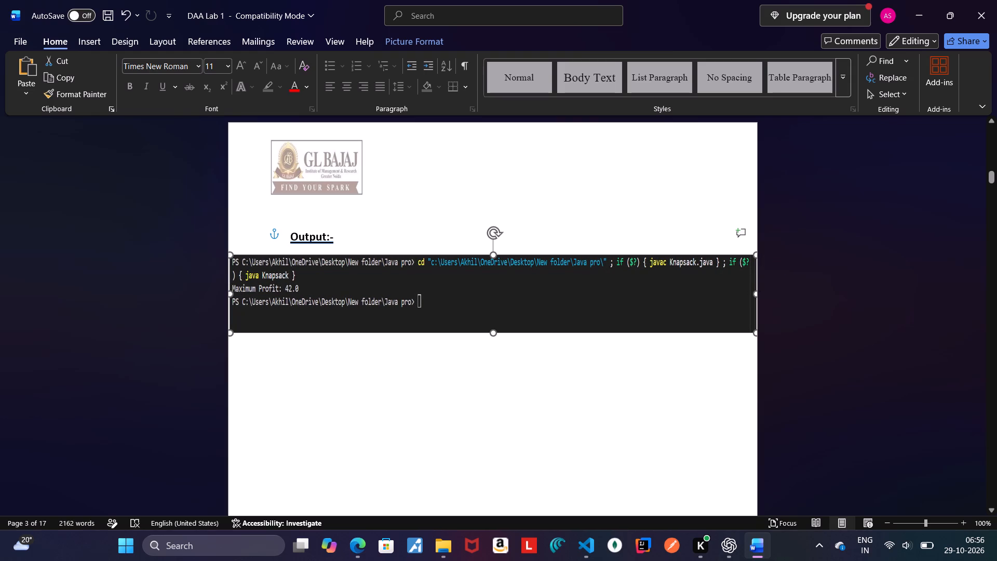
pyautogui.moveTo(230, 293); pyautogui.dragTo(231, 293)
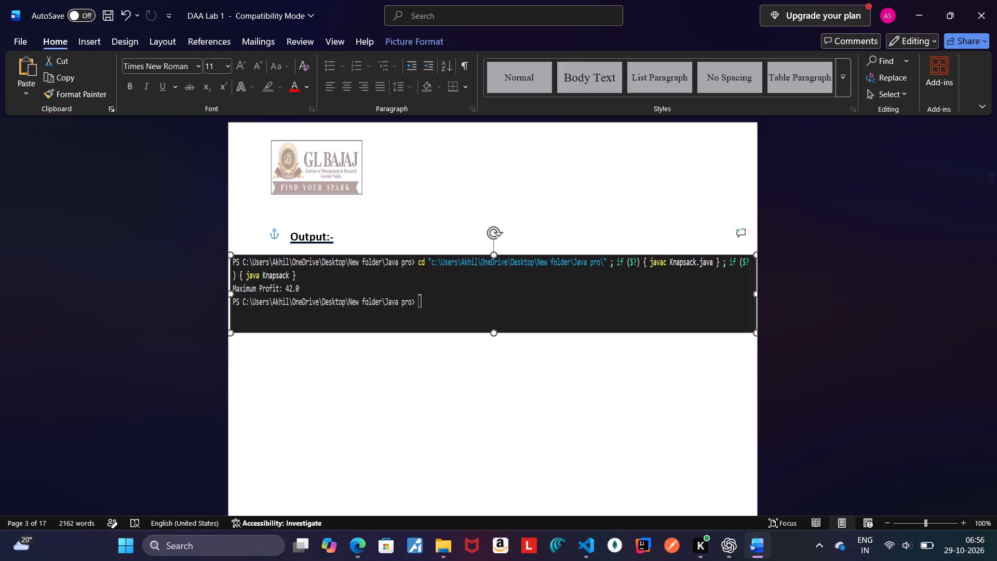
pyautogui.moveTo(231, 293); pyautogui.dragTo(212, 292)
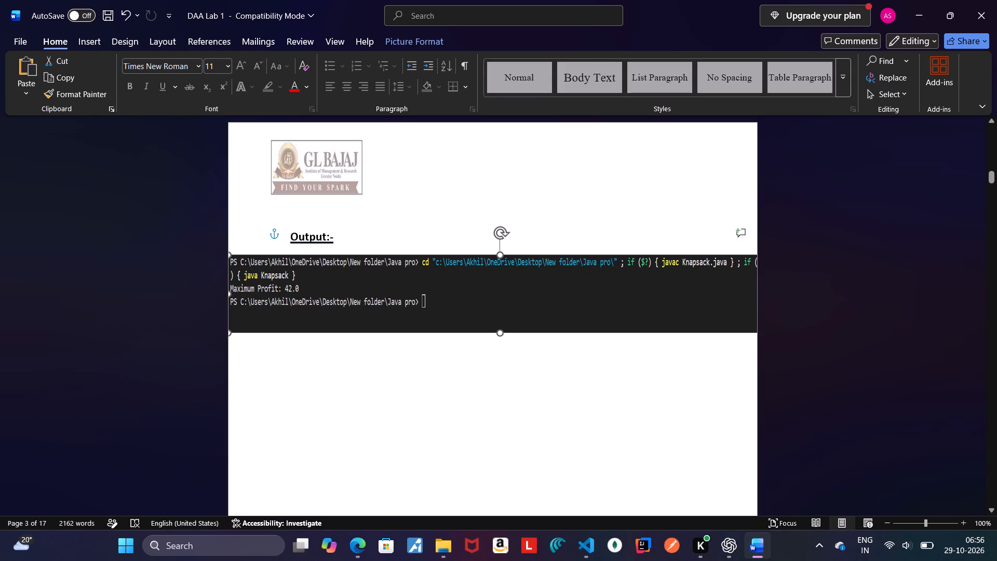
pyautogui.click(638, 361)
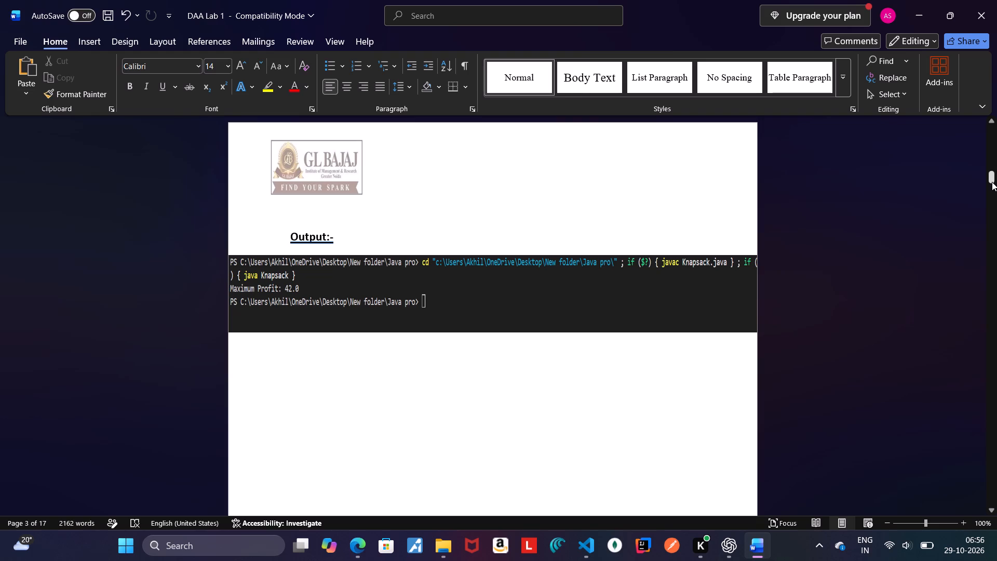
# Delete the leftover Linear Search OUTPUT heading and screenshot, together with the Time Complexity heading and comparison table, from page 4.
pyautogui.moveTo(991, 176); pyautogui.dragTo(996, 172)
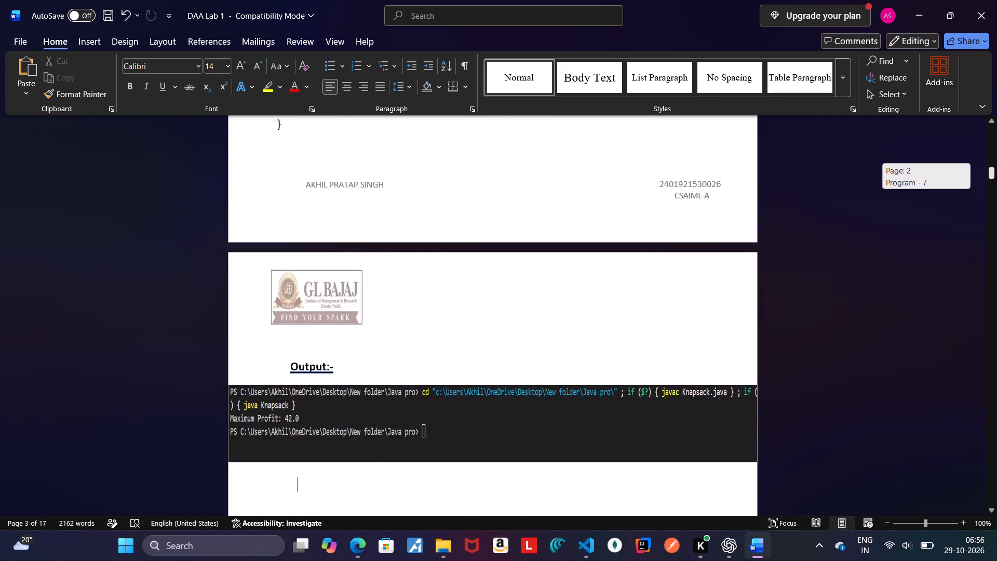
pyautogui.moveTo(996, 172); pyautogui.dragTo(996, 203)
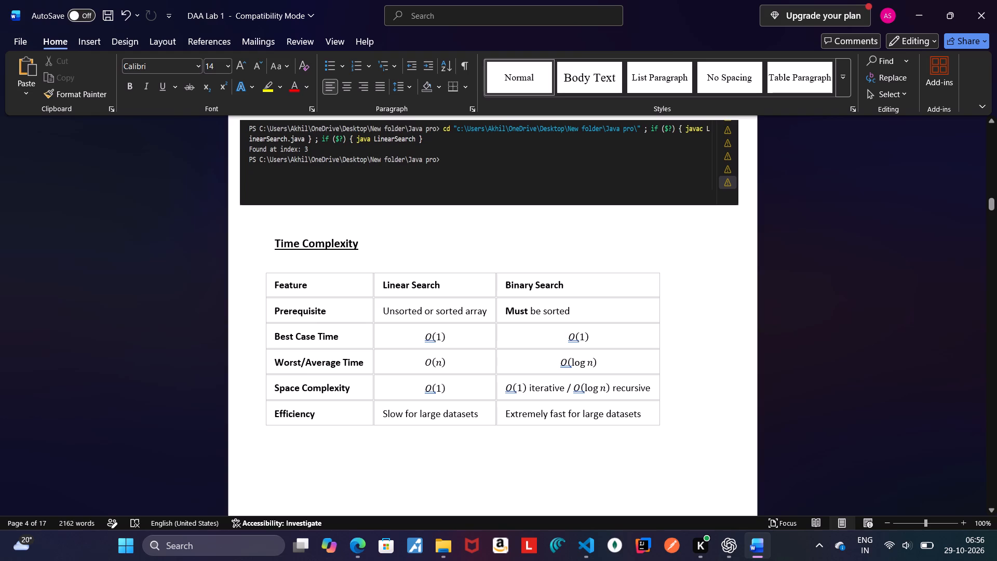
pyautogui.click(989, 208)
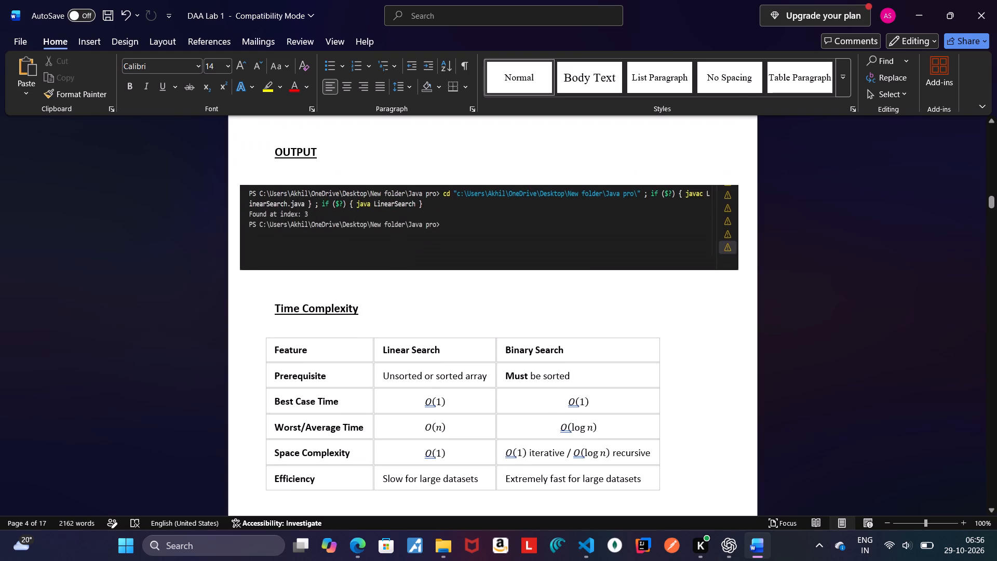
pyautogui.moveTo(277, 148); pyautogui.dragTo(477, 401)
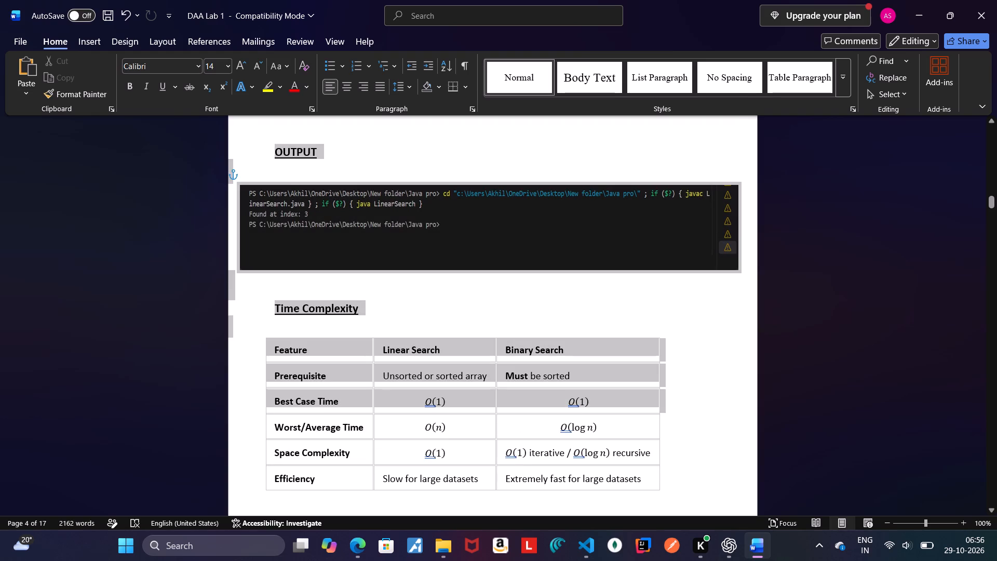
pyautogui.moveTo(477, 401); pyautogui.dragTo(503, 483)
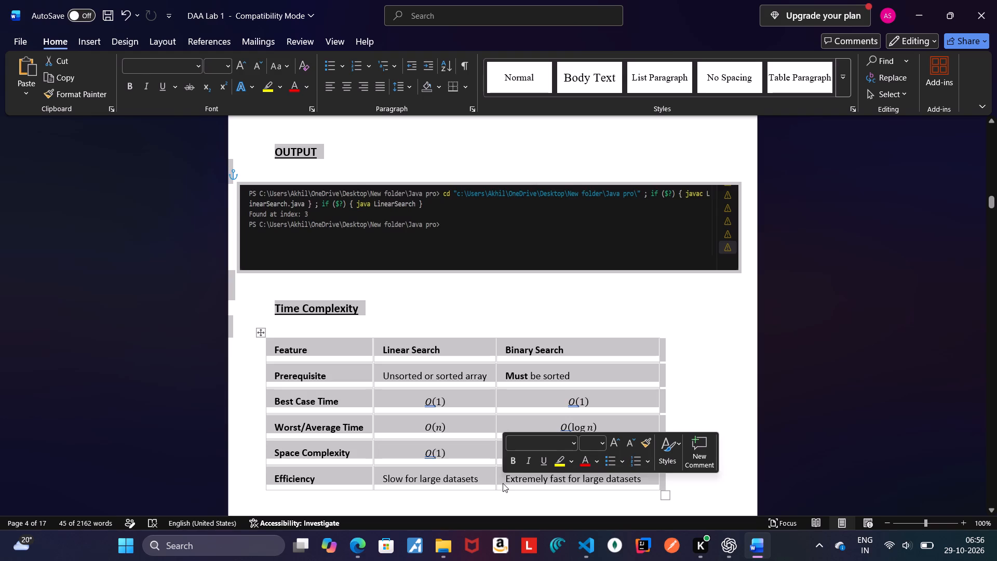
pyautogui.press('Delete')
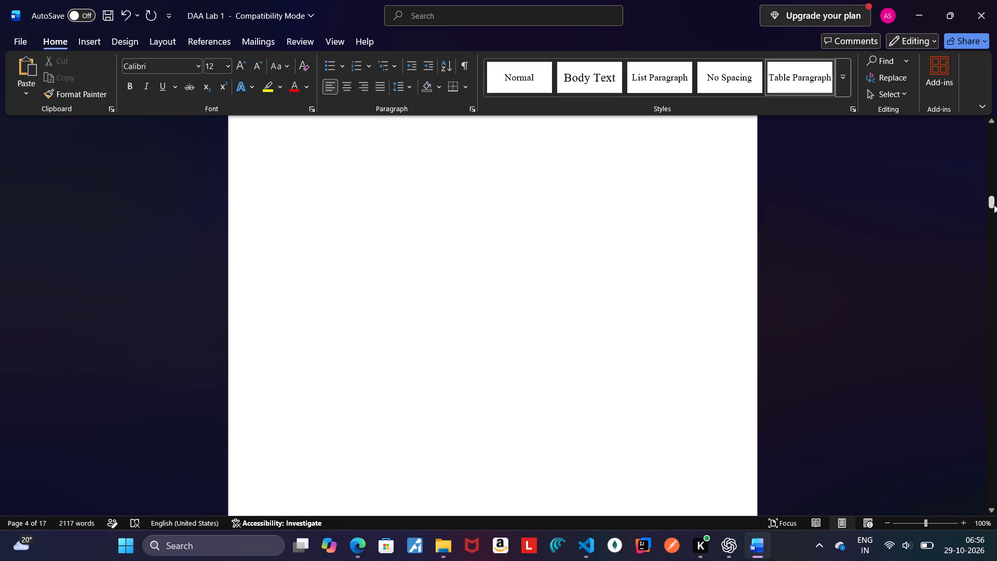
# Renumber the heading of the Selection Sort section from Program - 2 to Program - 8.
pyautogui.moveTo(994, 205); pyautogui.dragTo(996, 199)
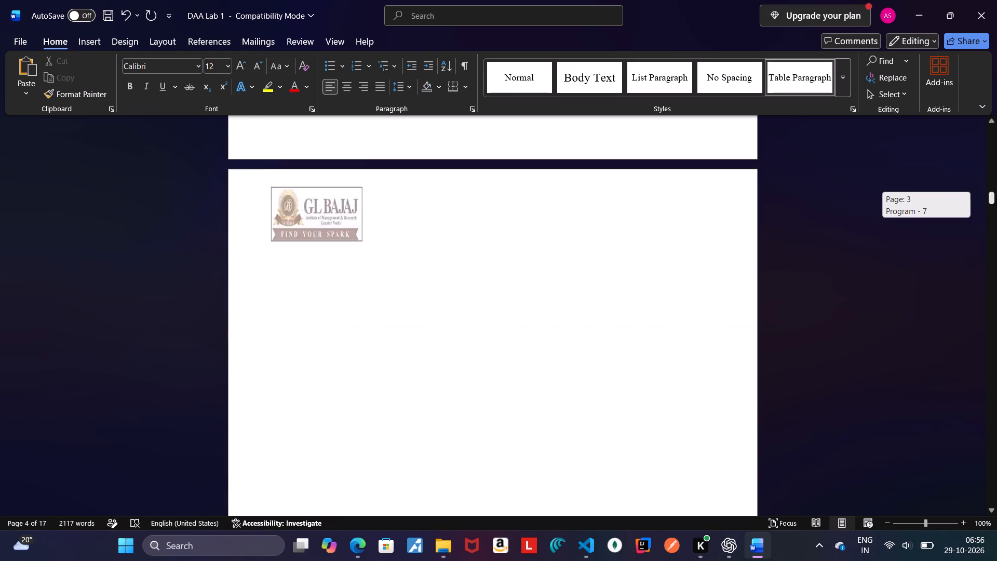
pyautogui.moveTo(996, 199); pyautogui.dragTo(994, 176)
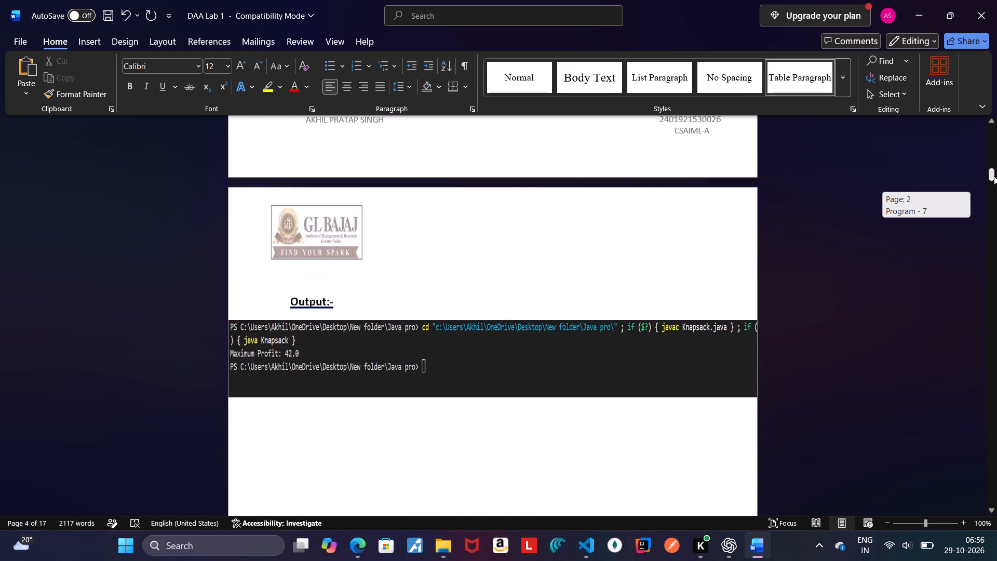
pyautogui.moveTo(994, 176); pyautogui.dragTo(996, 187)
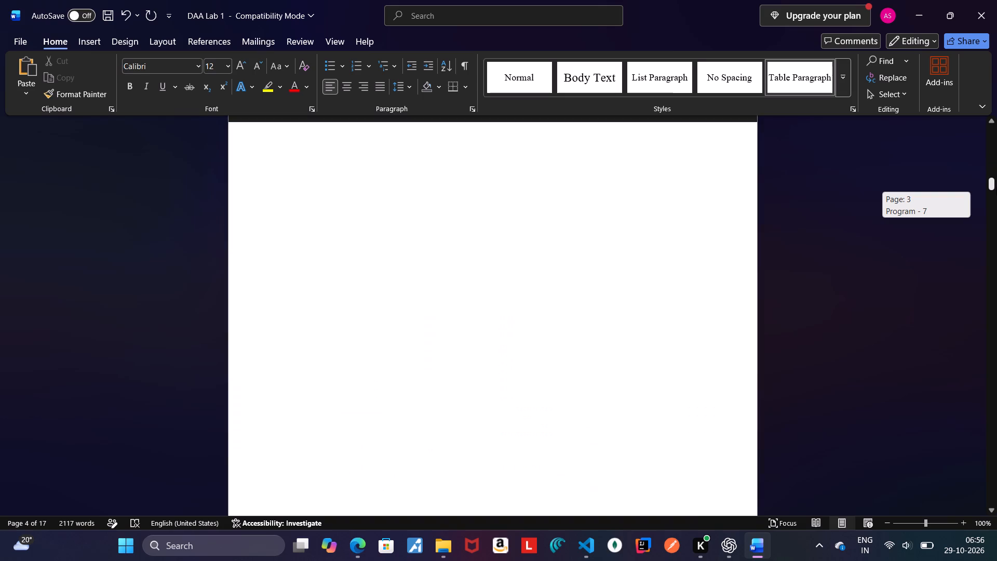
pyautogui.moveTo(996, 187); pyautogui.dragTo(996, 215)
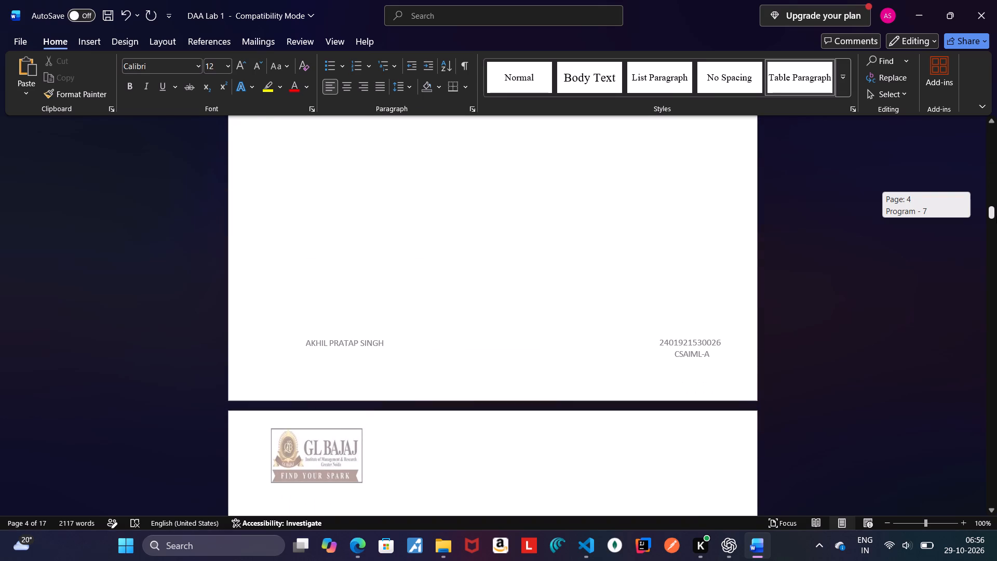
pyautogui.moveTo(996, 215); pyautogui.dragTo(987, 220)
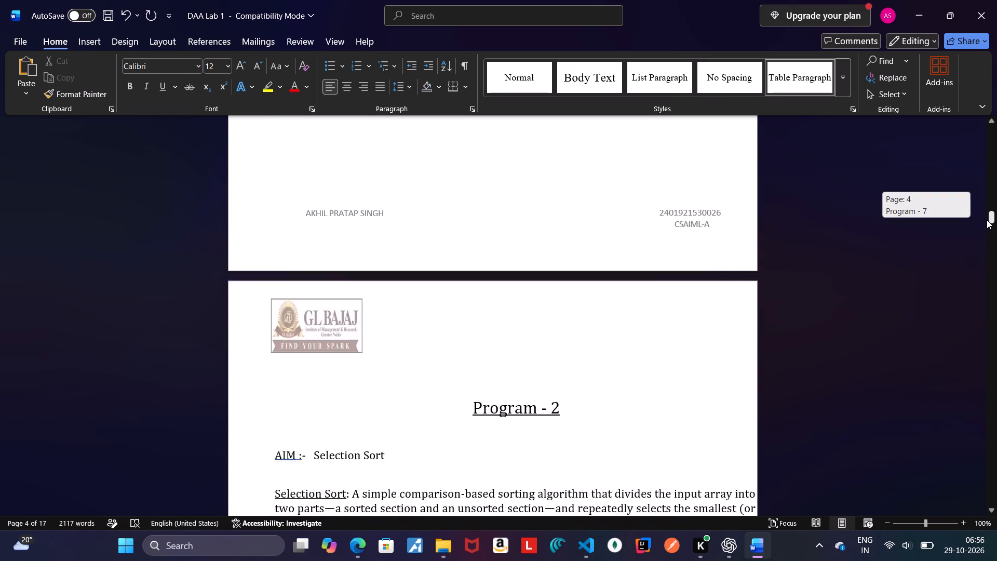
pyautogui.moveTo(987, 220); pyautogui.dragTo(995, 230)
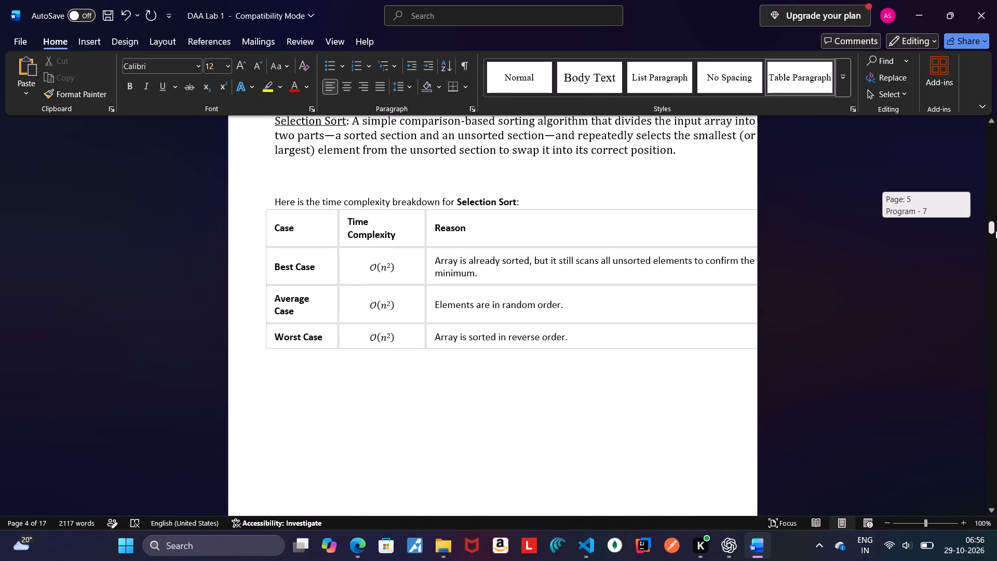
pyautogui.moveTo(995, 230); pyautogui.dragTo(996, 132)
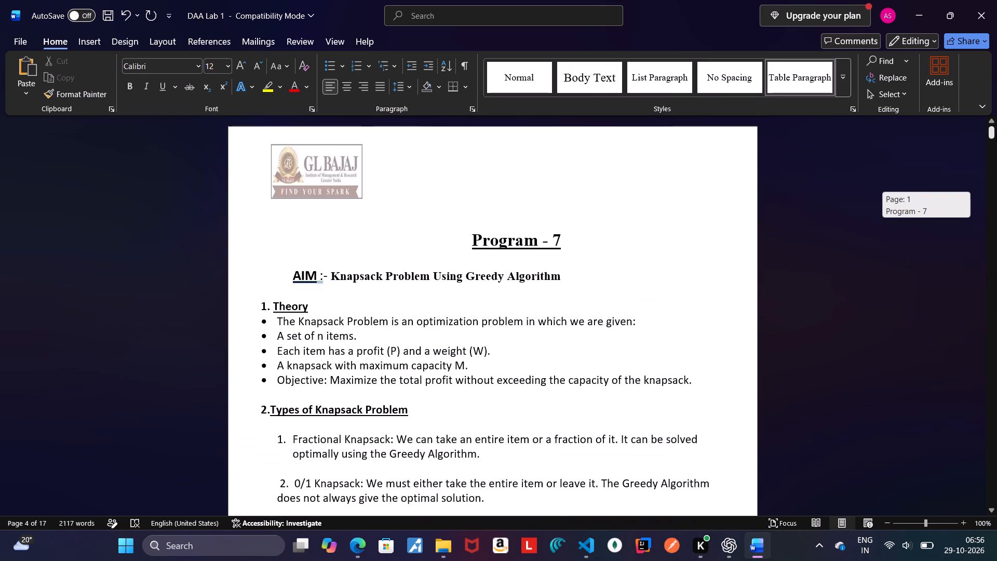
pyautogui.moveTo(996, 132); pyautogui.dragTo(996, 202)
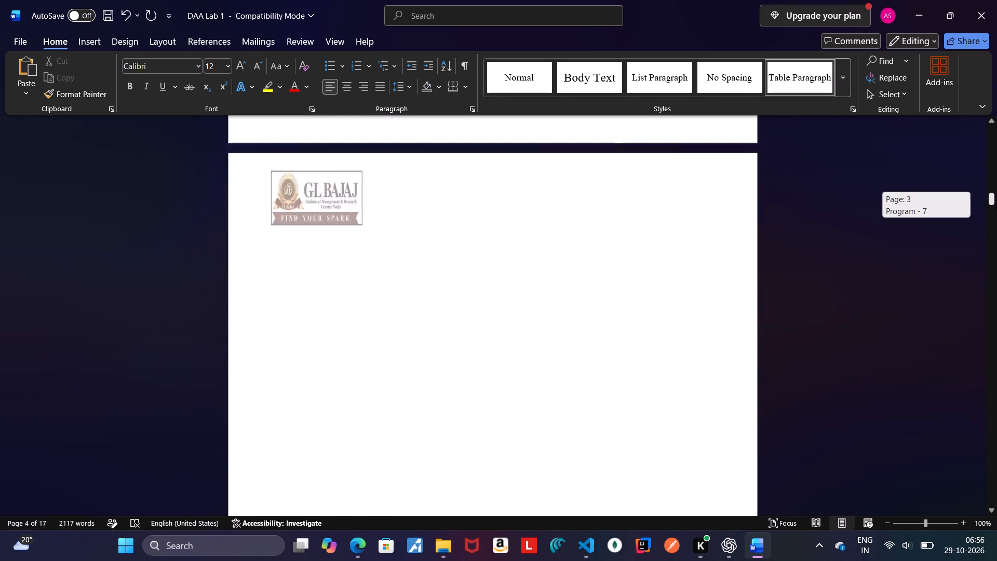
pyautogui.moveTo(996, 202); pyautogui.dragTo(996, 228)
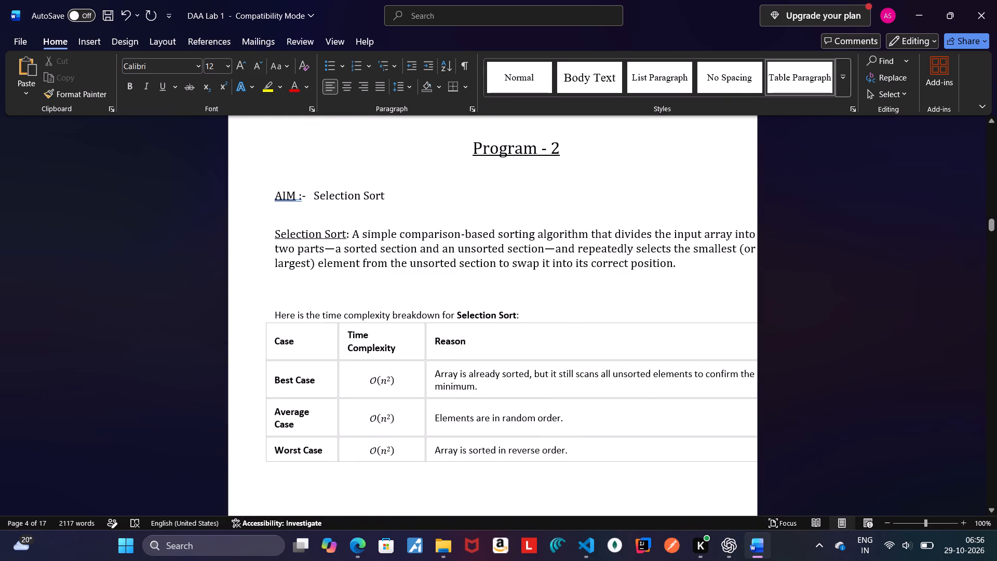
pyautogui.click(566, 150)
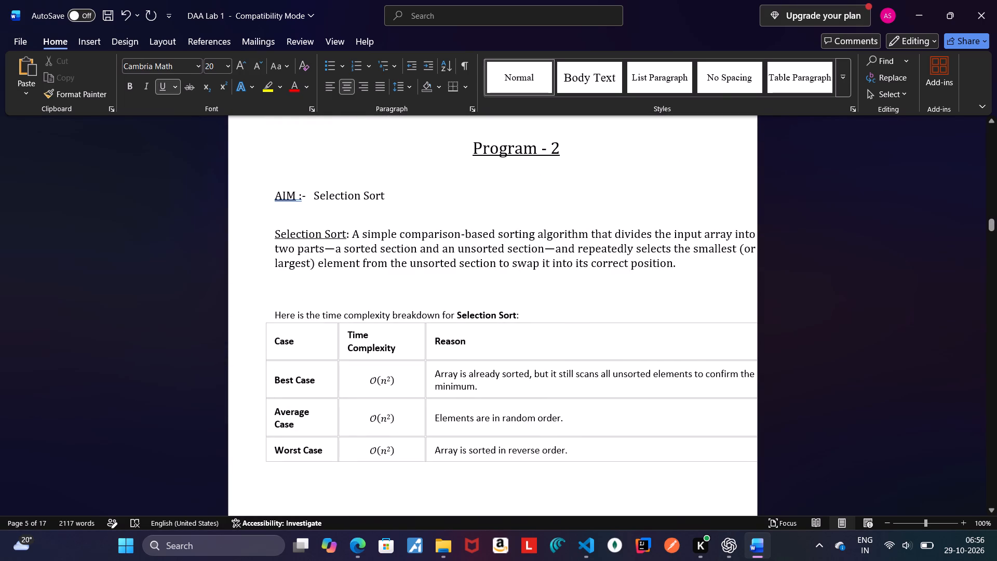
pyautogui.press('BackSpace')
pyautogui.press('8')
# Make the Program - 8 heading bold.
pyautogui.moveTo(471, 151); pyautogui.dragTo(560, 153)
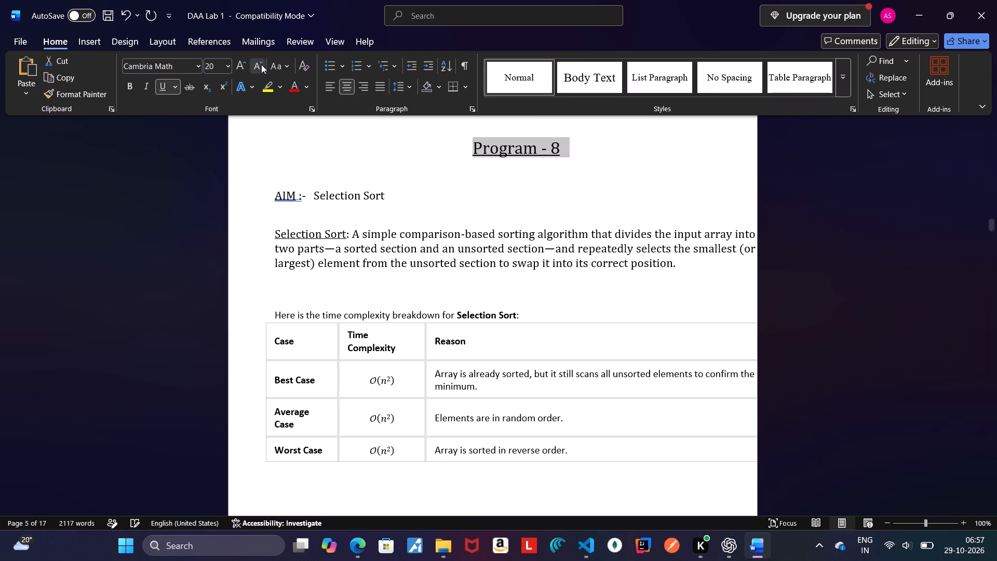
pyautogui.click(132, 84)
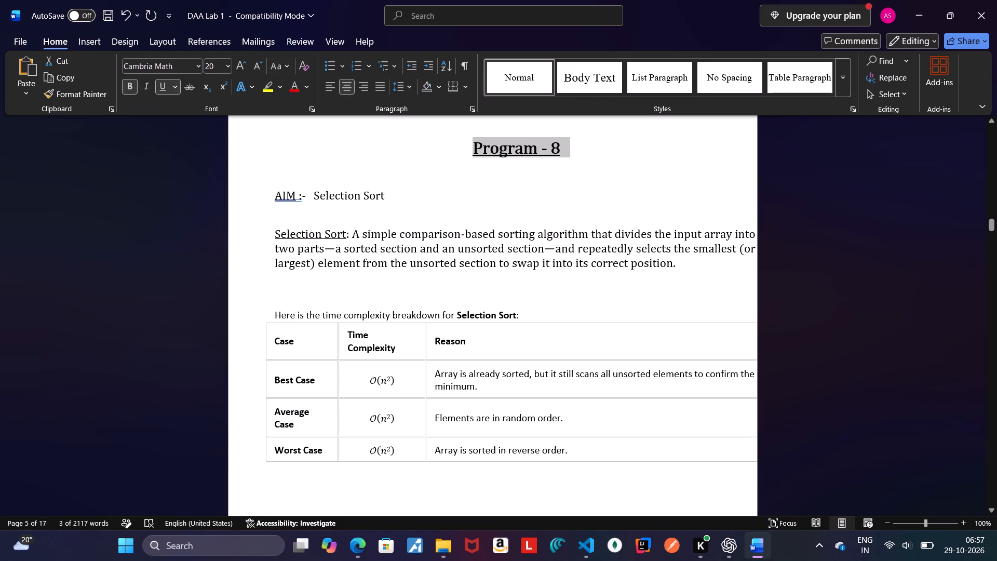
pyautogui.click(398, 222)
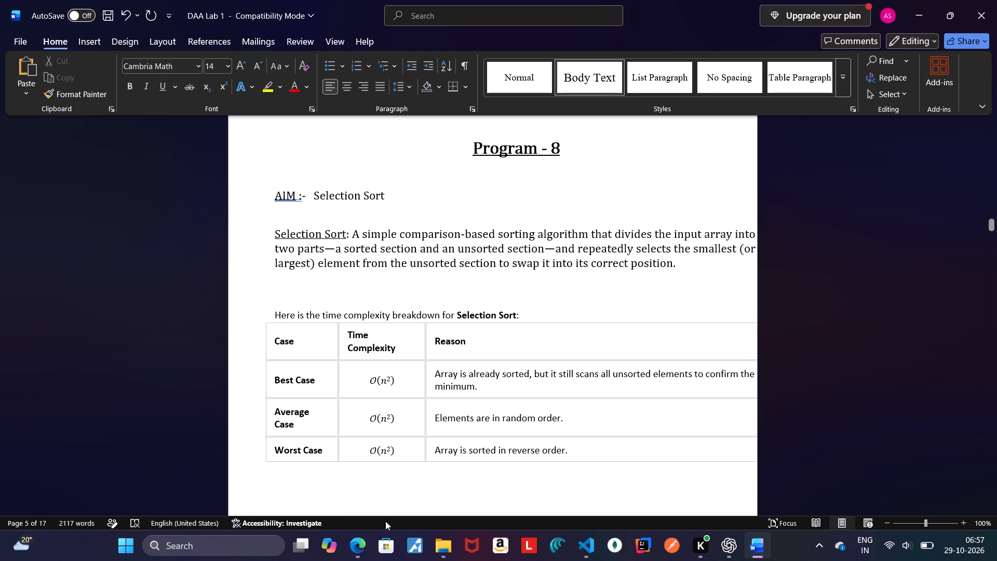
# Search the computer for WhatsApp and open it.
pyautogui.click(248, 547)
pyautogui.write('wh')
pyautogui.click(297, 157)
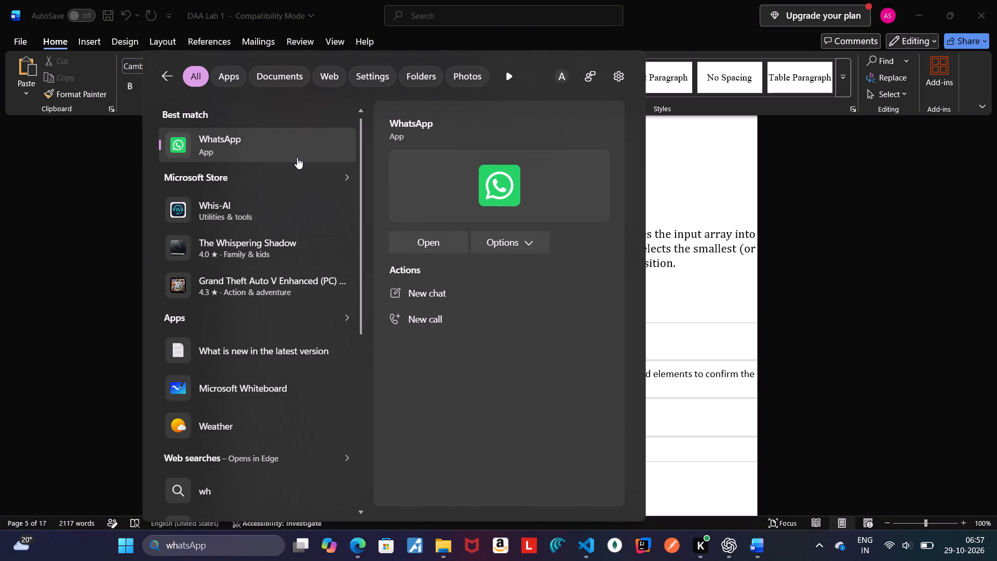
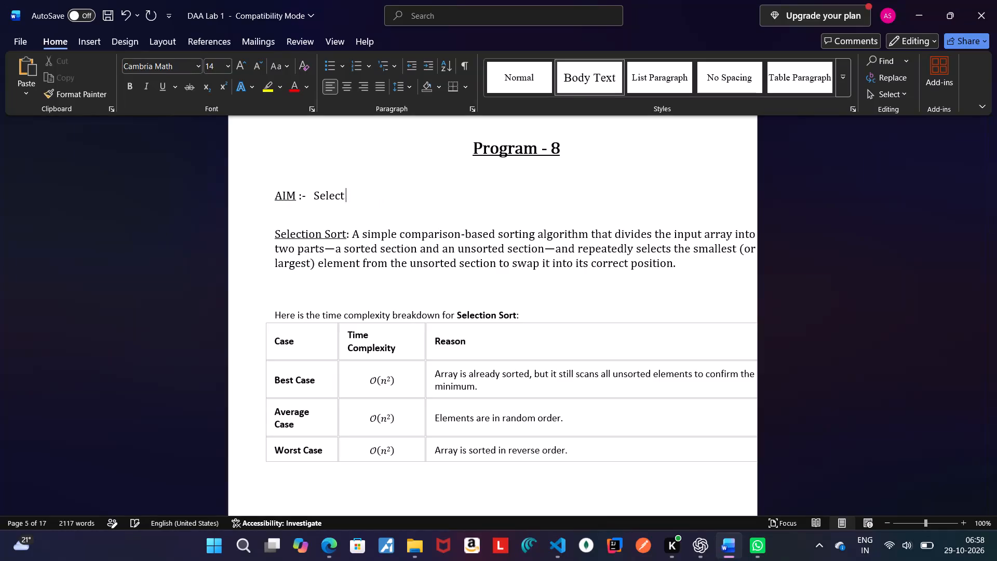
pyautogui.press('BackSpace')
pyautogui.press('BackSpace')
pyautogui.press('BackSpace')
pyautogui.press('BackSpace')
pyautogui.write('erform')
pyautogui.press('space')
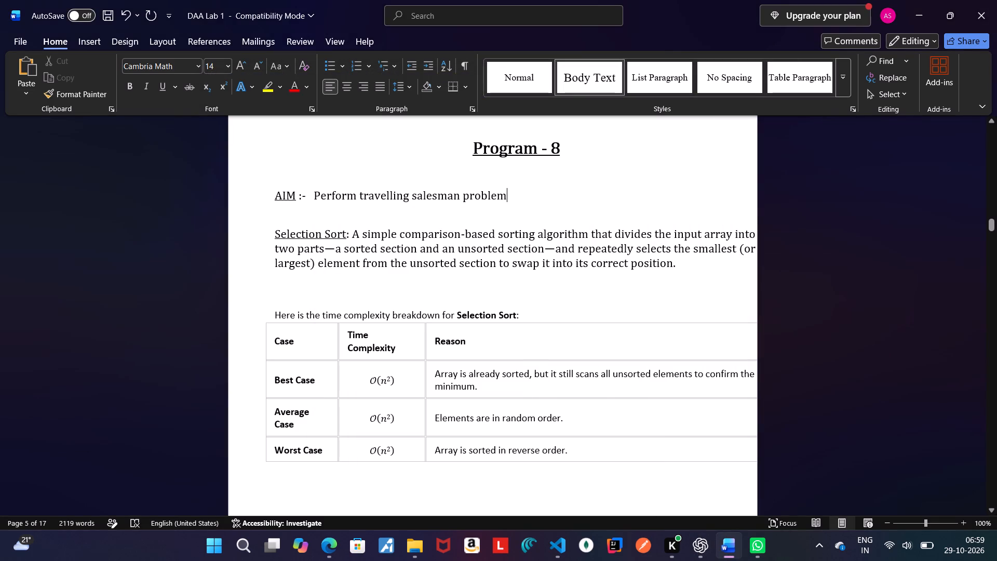
pyautogui.moveTo(272, 237); pyautogui.dragTo(601, 436)
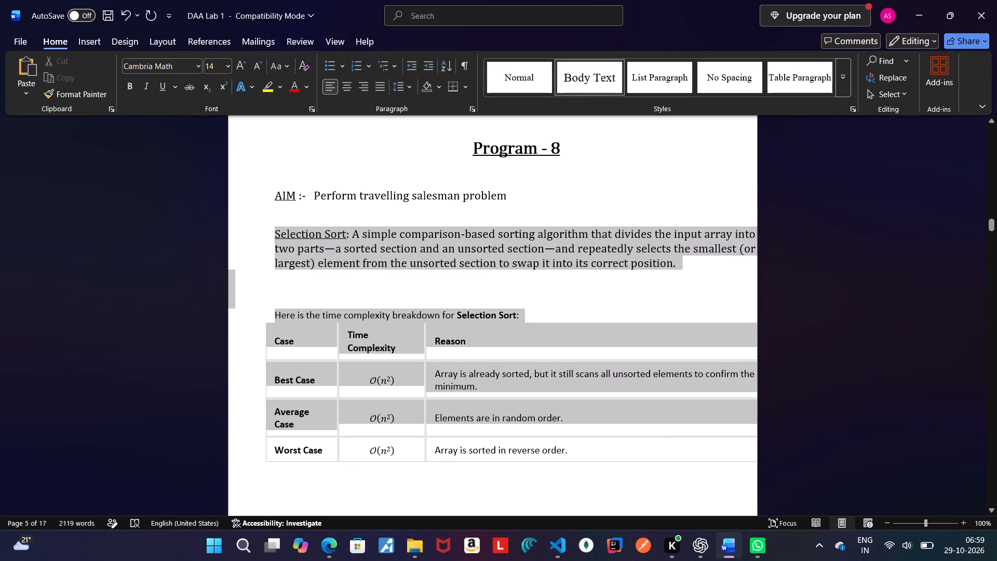
pyautogui.moveTo(601, 436); pyautogui.dragTo(607, 448)
pyautogui.hotkey('ctrl', 'v')
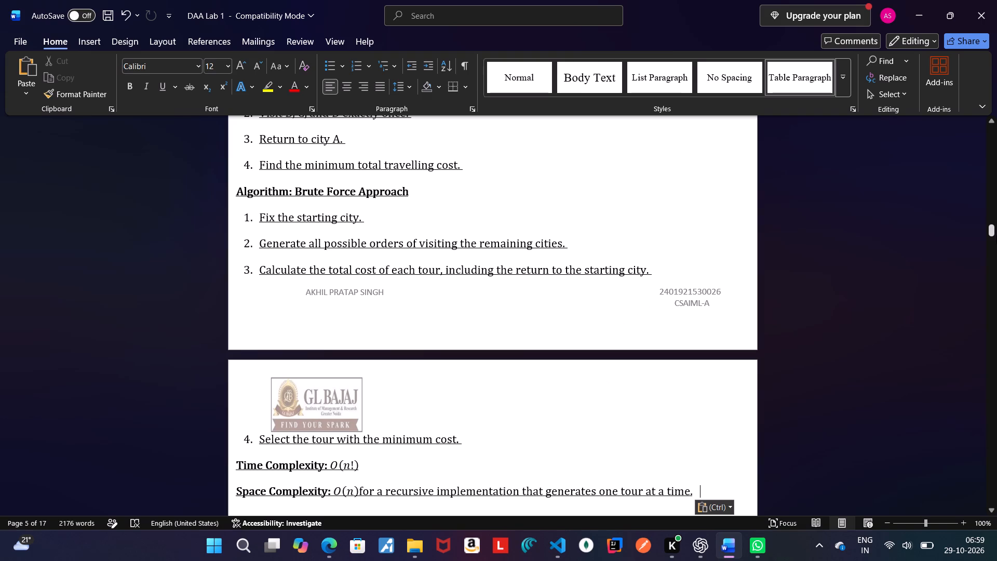
# Apply a preset with wider page margins so the pasted Program - 8 text is inset from the page edges.
pyautogui.moveTo(991, 229); pyautogui.dragTo(996, 215)
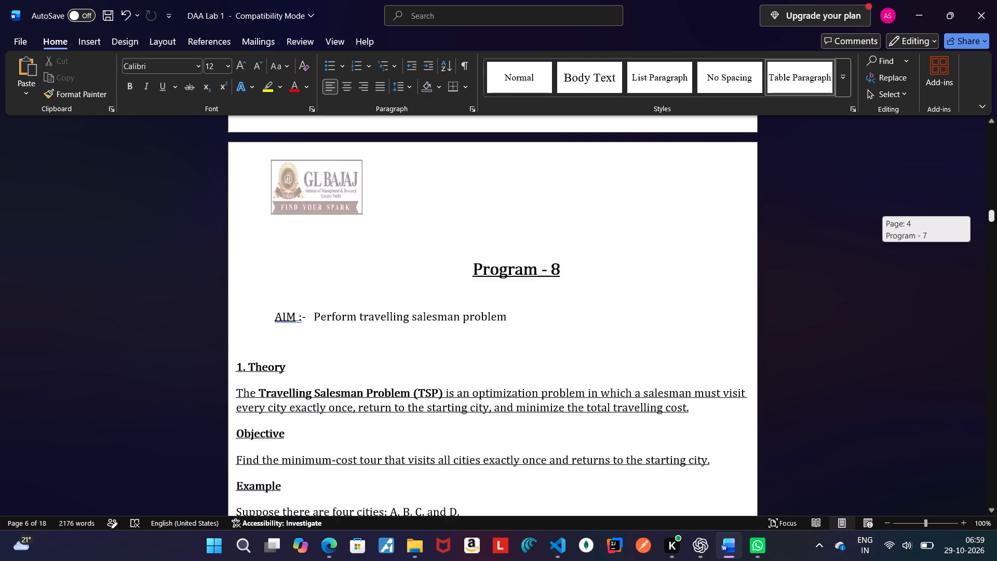
pyautogui.moveTo(996, 215); pyautogui.dragTo(996, 219)
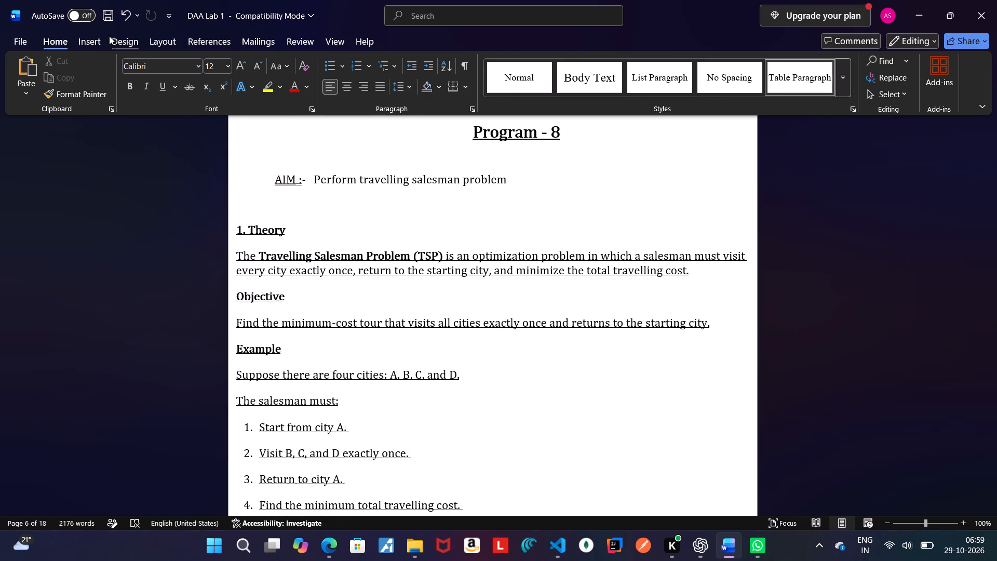
pyautogui.click(96, 40)
pyautogui.click(169, 37)
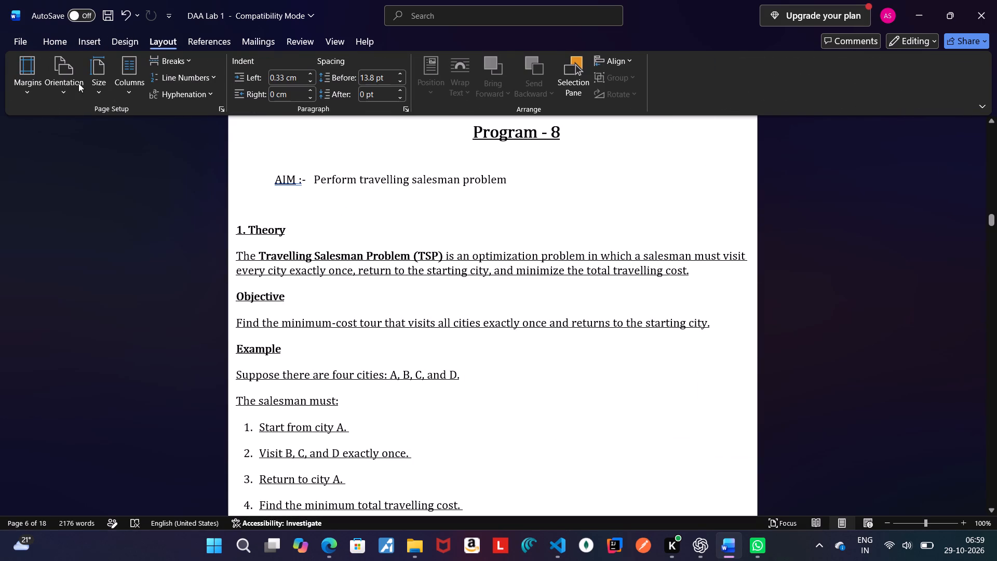
pyautogui.click(18, 82)
pyautogui.click(56, 120)
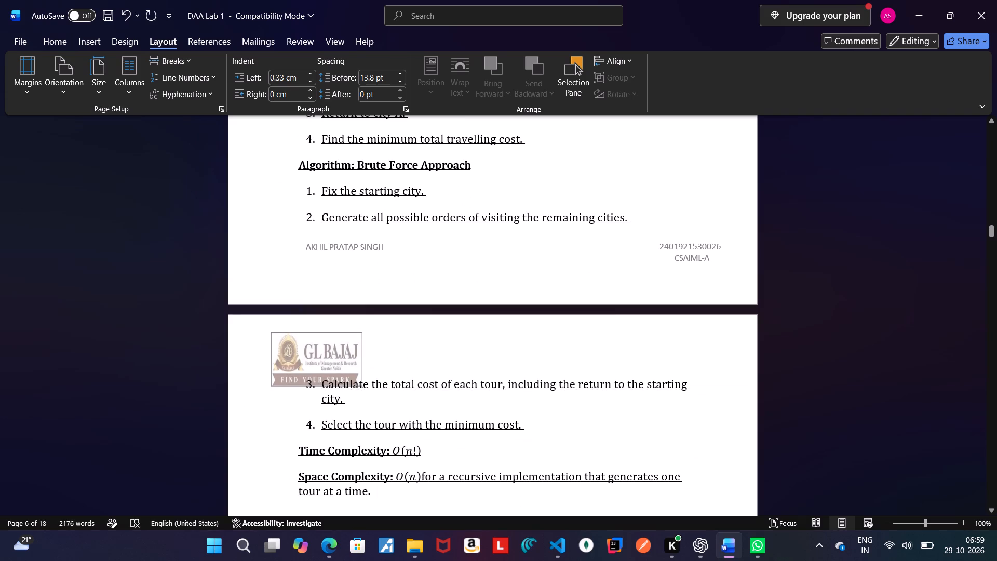
# Remove the underline from all the pasted text, from "1. Theory" through the Space Complexity paragraph.
pyautogui.moveTo(995, 231); pyautogui.dragTo(996, 221)
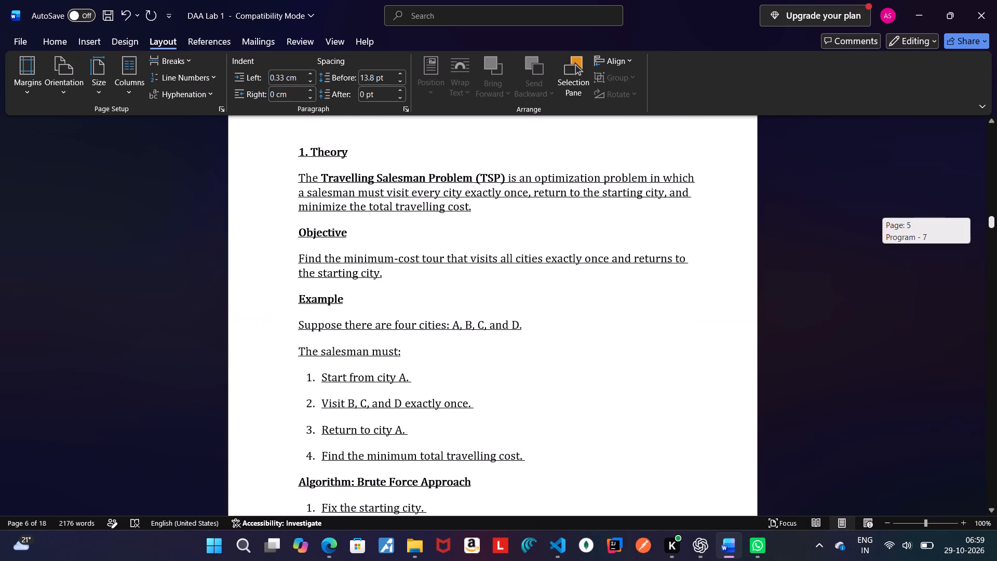
pyautogui.moveTo(996, 221); pyautogui.dragTo(996, 219)
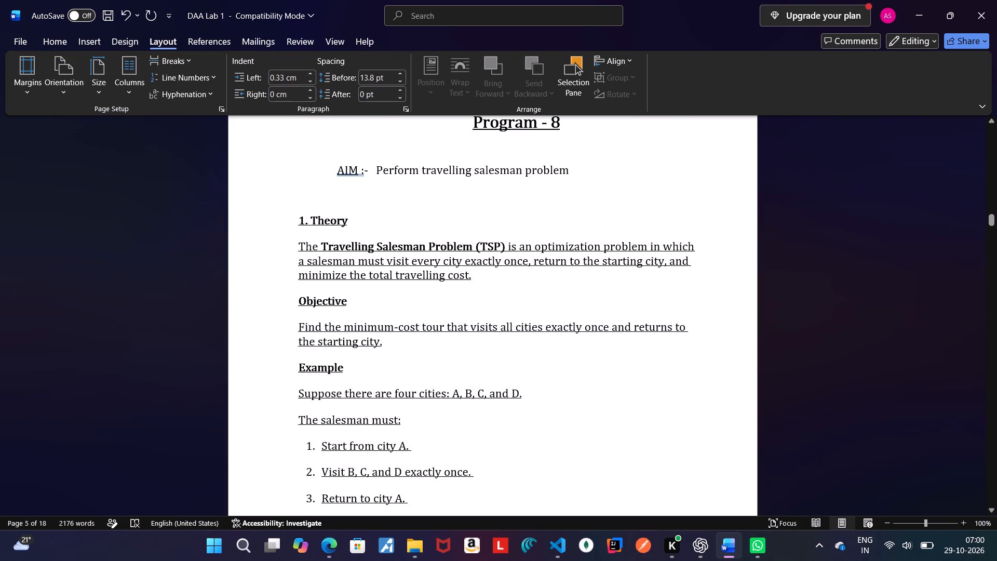
pyautogui.moveTo(300, 217); pyautogui.dragTo(543, 477)
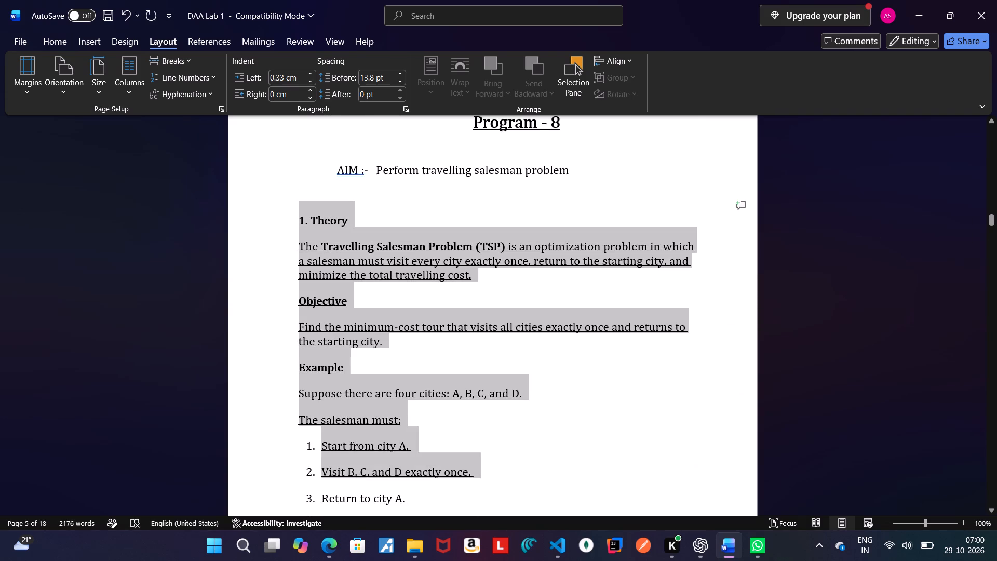
pyautogui.moveTo(543, 477); pyautogui.dragTo(523, 423)
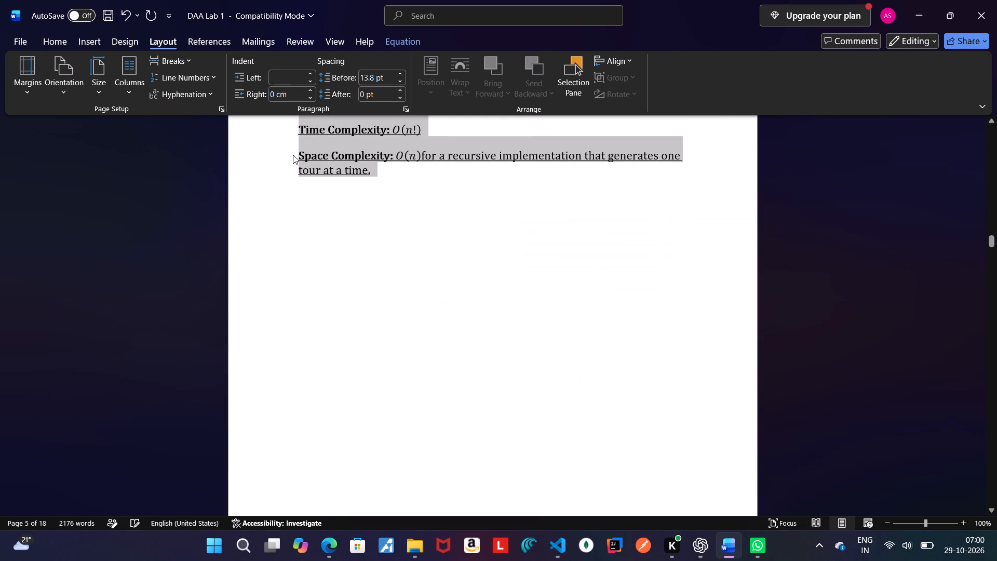
pyautogui.click(53, 39)
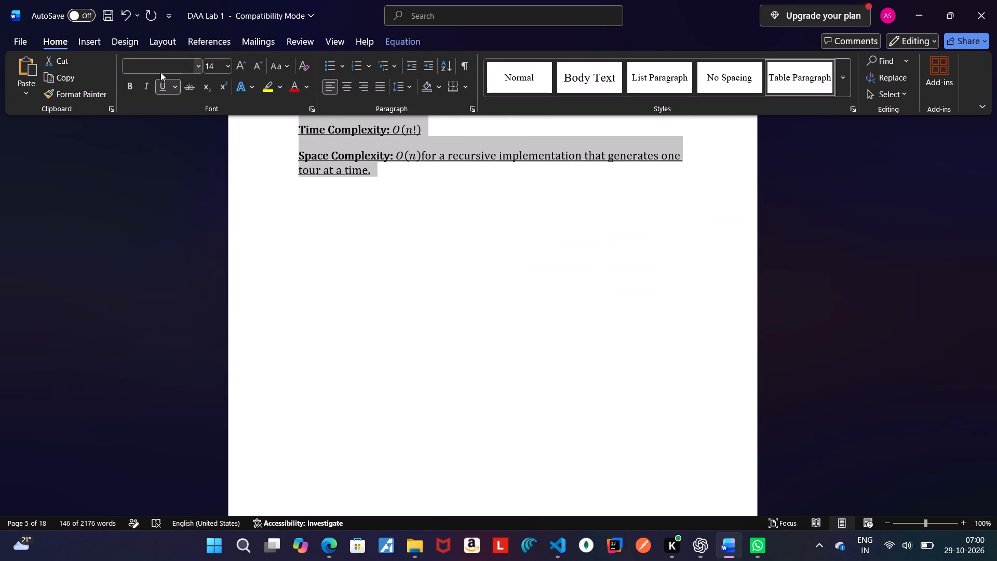
pyautogui.click(160, 84)
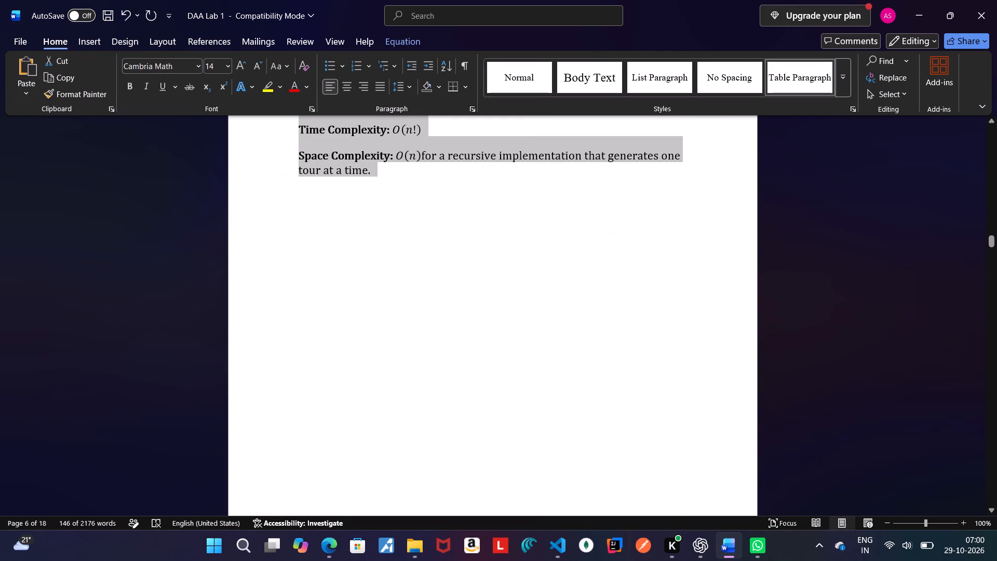
# Check the formatting and layout of the pasted Travelling Salesman text under Program - 8.
pyautogui.moveTo(989, 238); pyautogui.dragTo(996, 213)
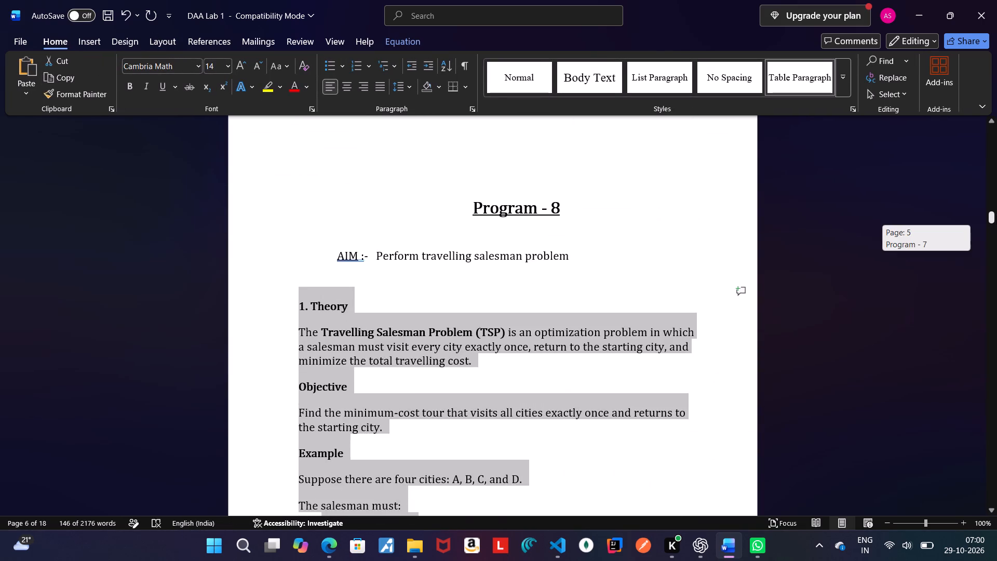
pyautogui.moveTo(996, 213); pyautogui.dragTo(995, 226)
pyautogui.click(742, 246)
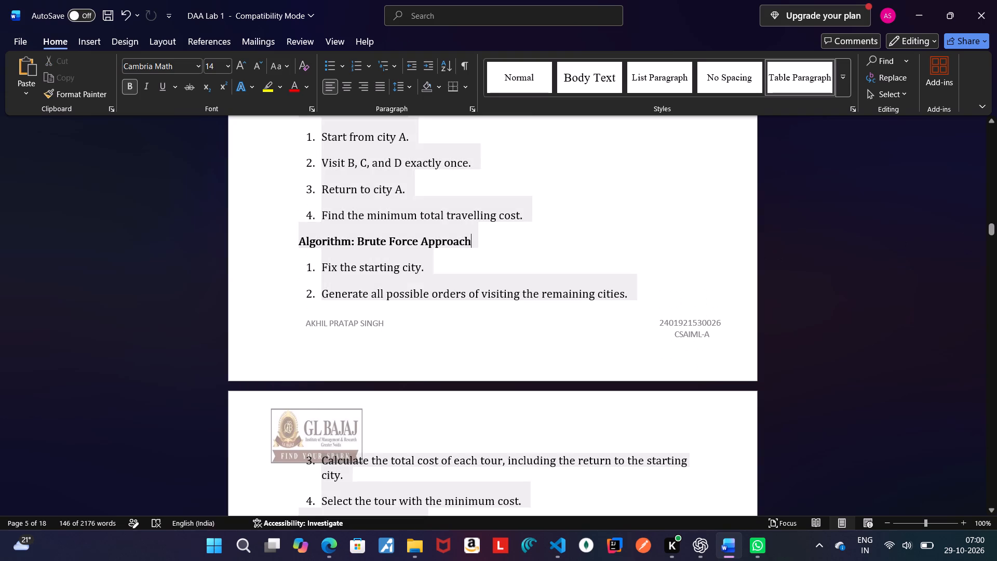
pyautogui.moveTo(989, 229); pyautogui.dragTo(989, 228)
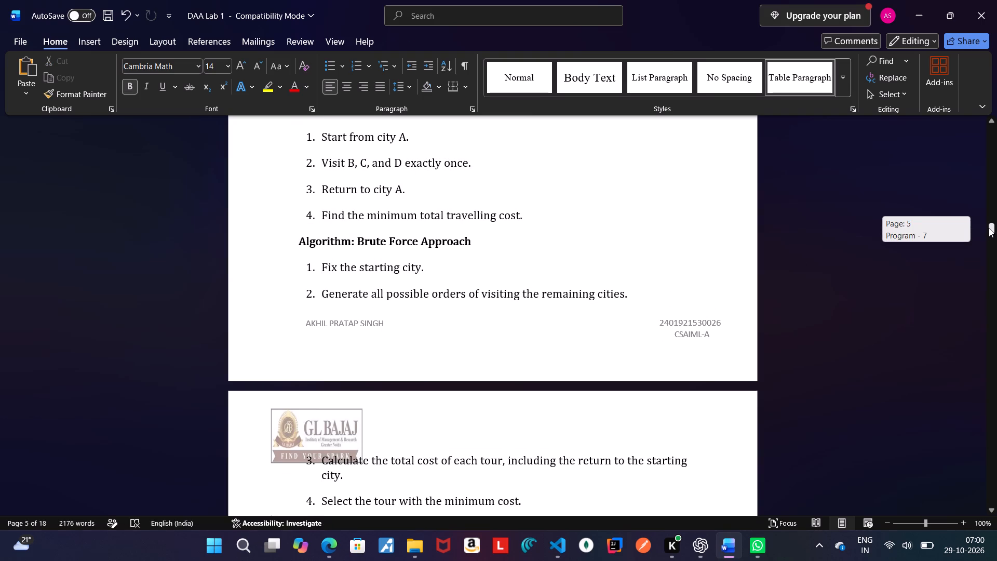
pyautogui.moveTo(989, 228); pyautogui.dragTo(990, 222)
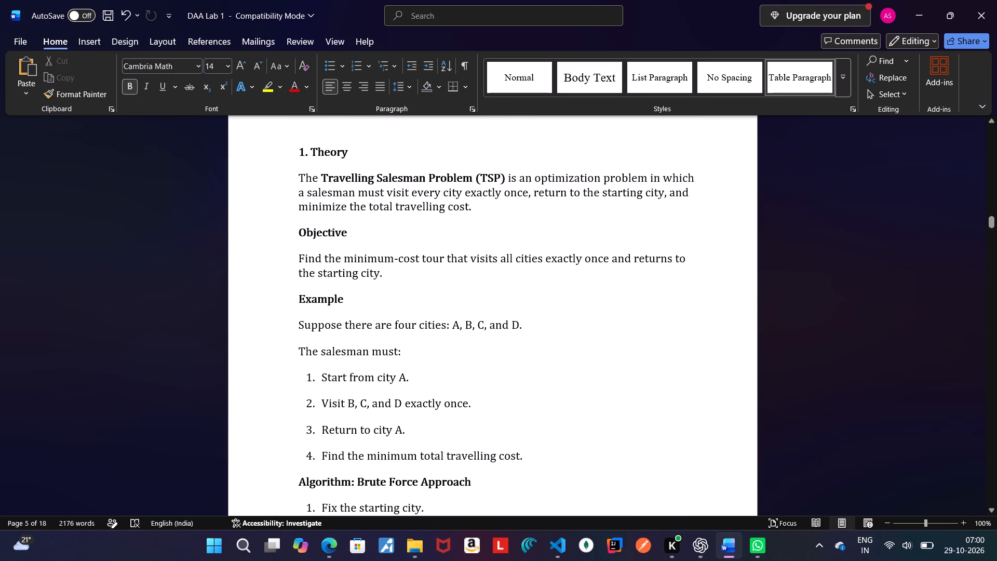
pyautogui.click(341, 387)
pyautogui.click(336, 387)
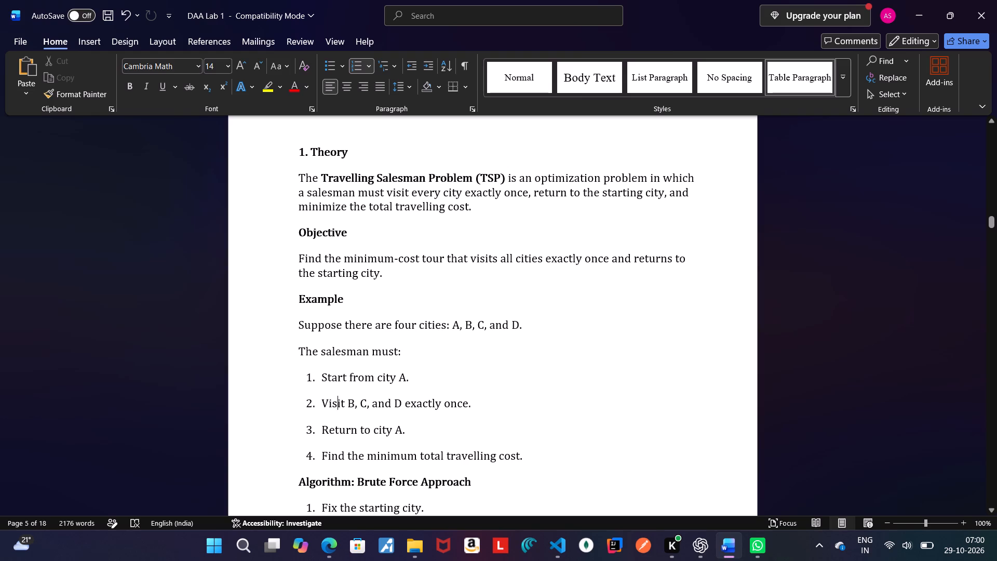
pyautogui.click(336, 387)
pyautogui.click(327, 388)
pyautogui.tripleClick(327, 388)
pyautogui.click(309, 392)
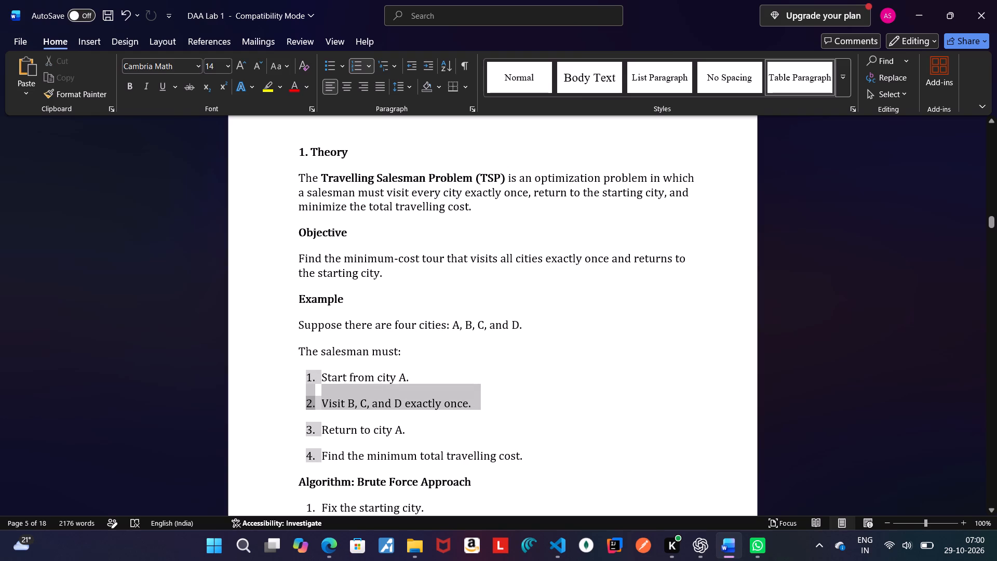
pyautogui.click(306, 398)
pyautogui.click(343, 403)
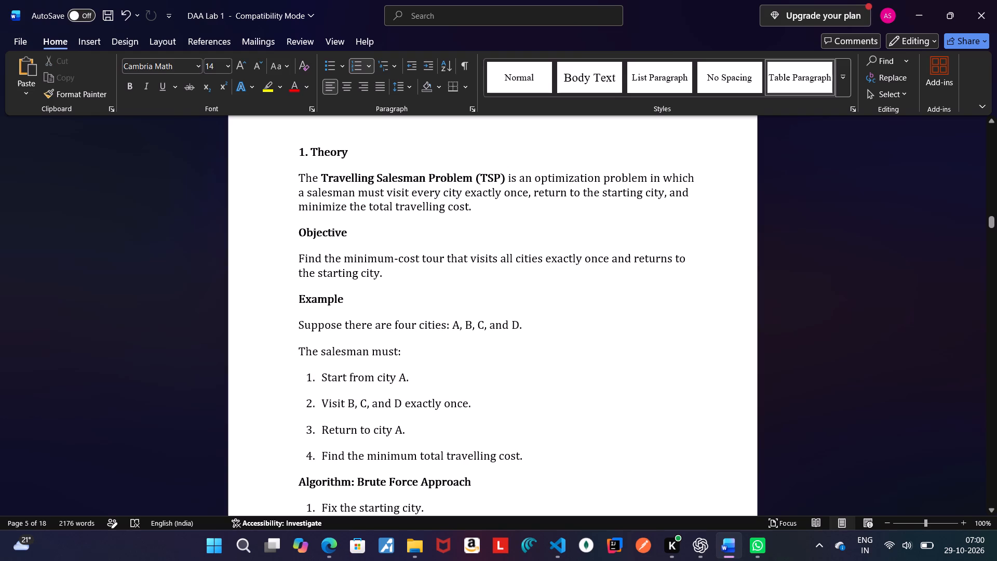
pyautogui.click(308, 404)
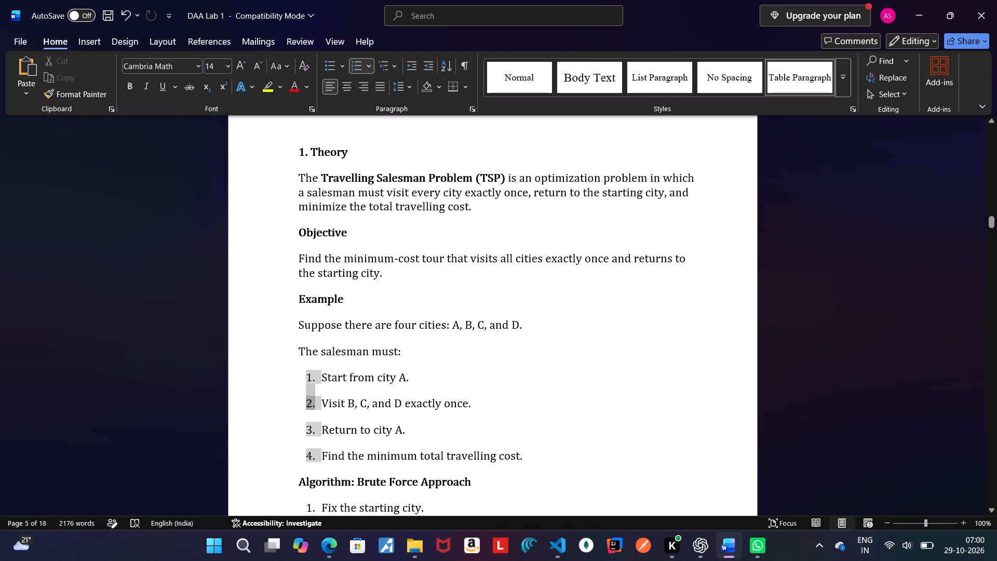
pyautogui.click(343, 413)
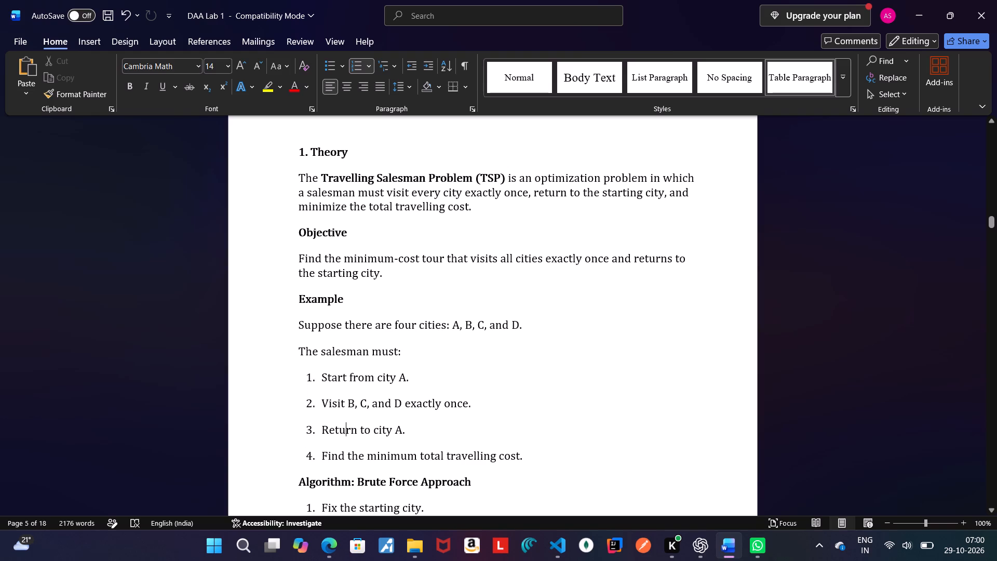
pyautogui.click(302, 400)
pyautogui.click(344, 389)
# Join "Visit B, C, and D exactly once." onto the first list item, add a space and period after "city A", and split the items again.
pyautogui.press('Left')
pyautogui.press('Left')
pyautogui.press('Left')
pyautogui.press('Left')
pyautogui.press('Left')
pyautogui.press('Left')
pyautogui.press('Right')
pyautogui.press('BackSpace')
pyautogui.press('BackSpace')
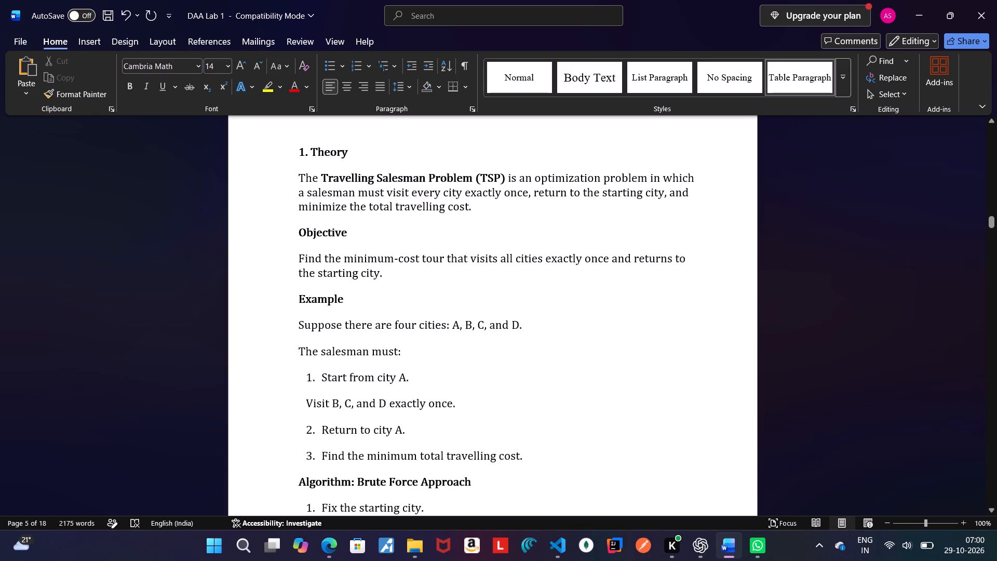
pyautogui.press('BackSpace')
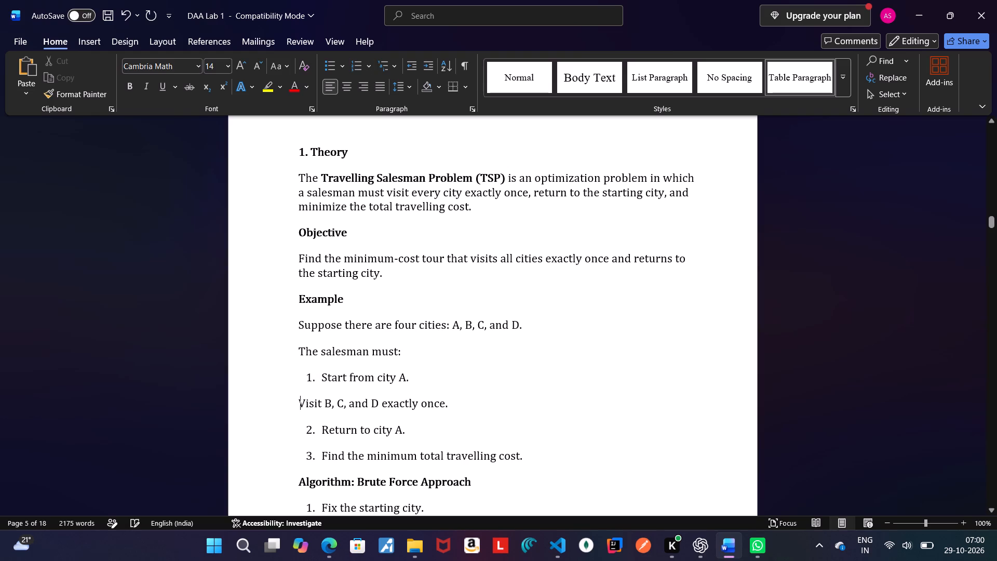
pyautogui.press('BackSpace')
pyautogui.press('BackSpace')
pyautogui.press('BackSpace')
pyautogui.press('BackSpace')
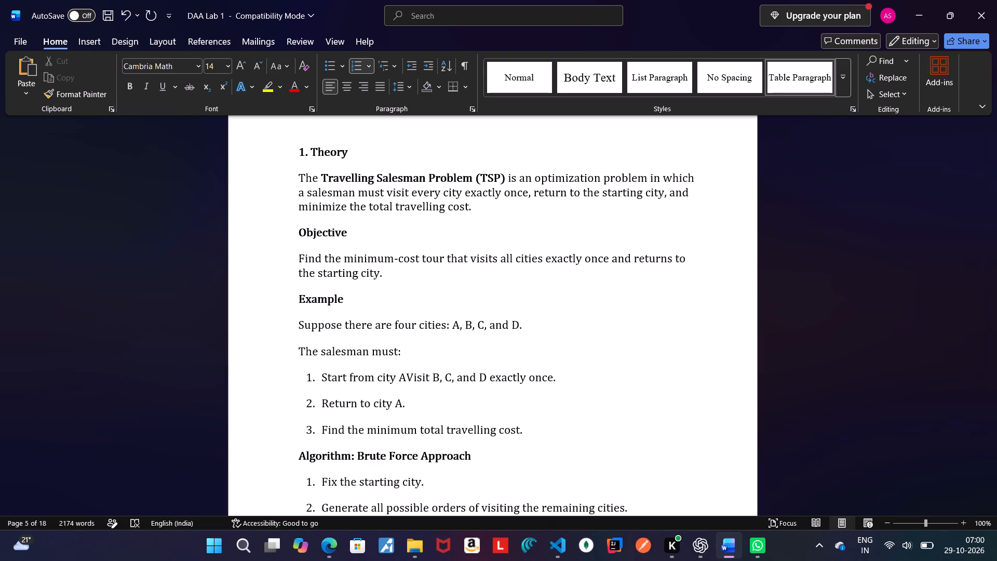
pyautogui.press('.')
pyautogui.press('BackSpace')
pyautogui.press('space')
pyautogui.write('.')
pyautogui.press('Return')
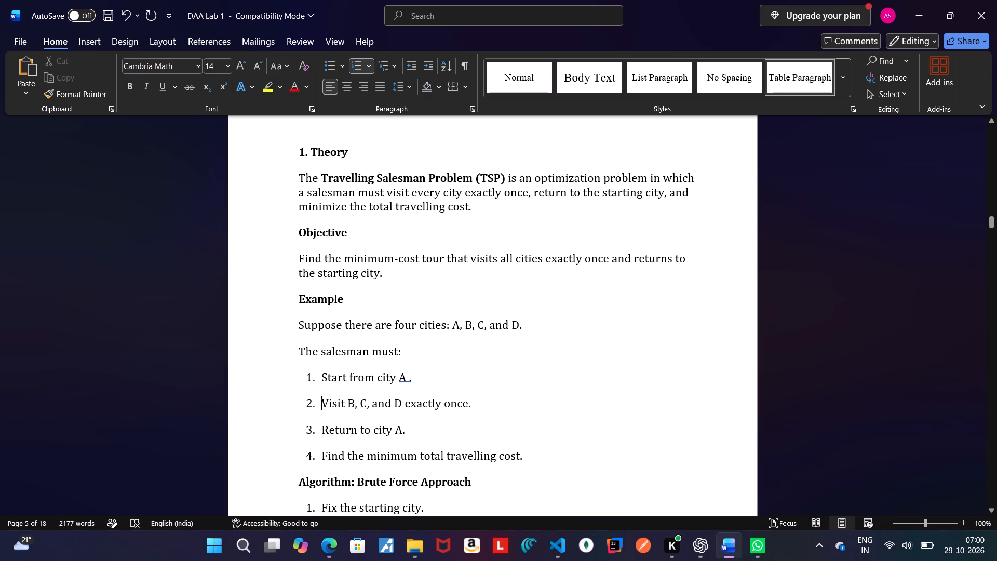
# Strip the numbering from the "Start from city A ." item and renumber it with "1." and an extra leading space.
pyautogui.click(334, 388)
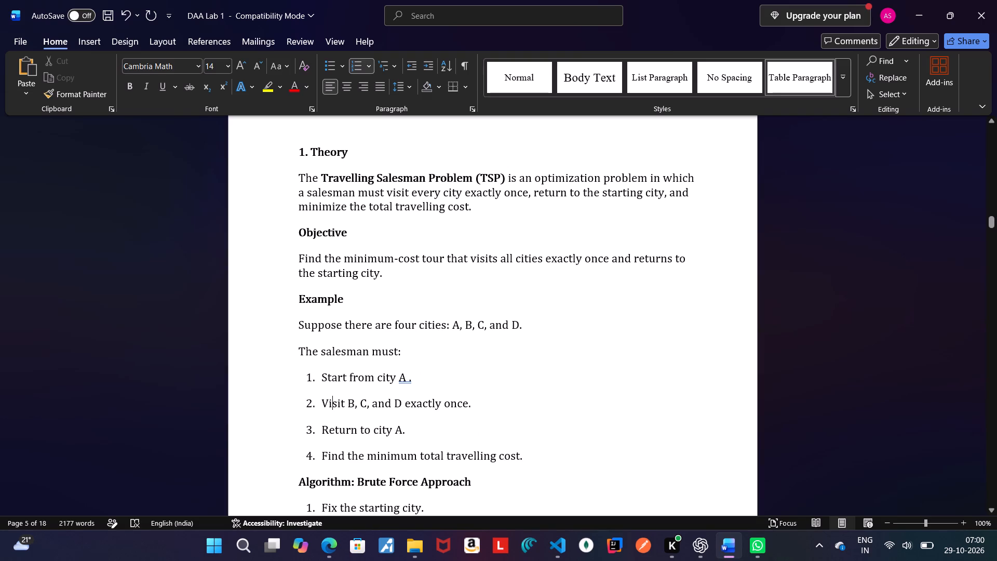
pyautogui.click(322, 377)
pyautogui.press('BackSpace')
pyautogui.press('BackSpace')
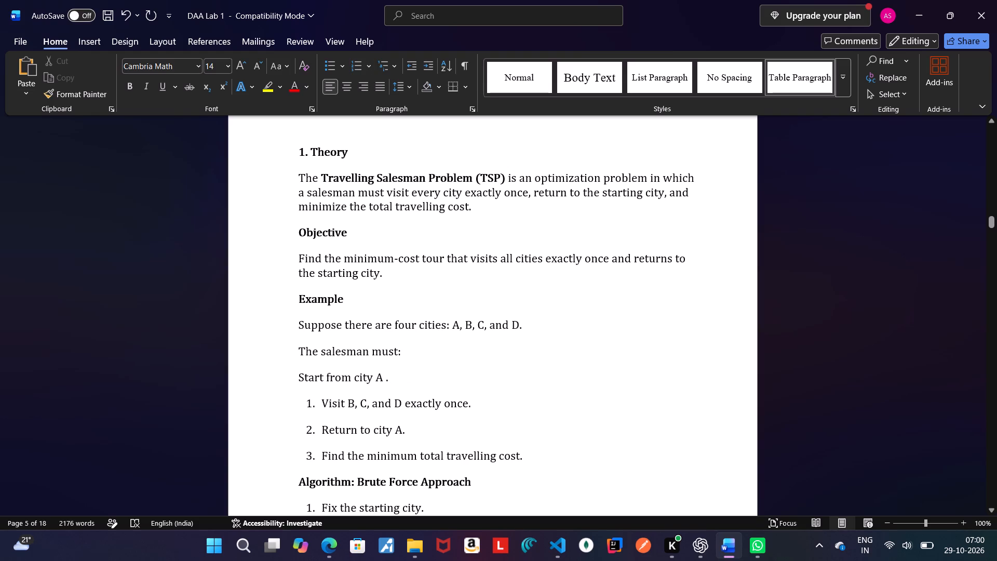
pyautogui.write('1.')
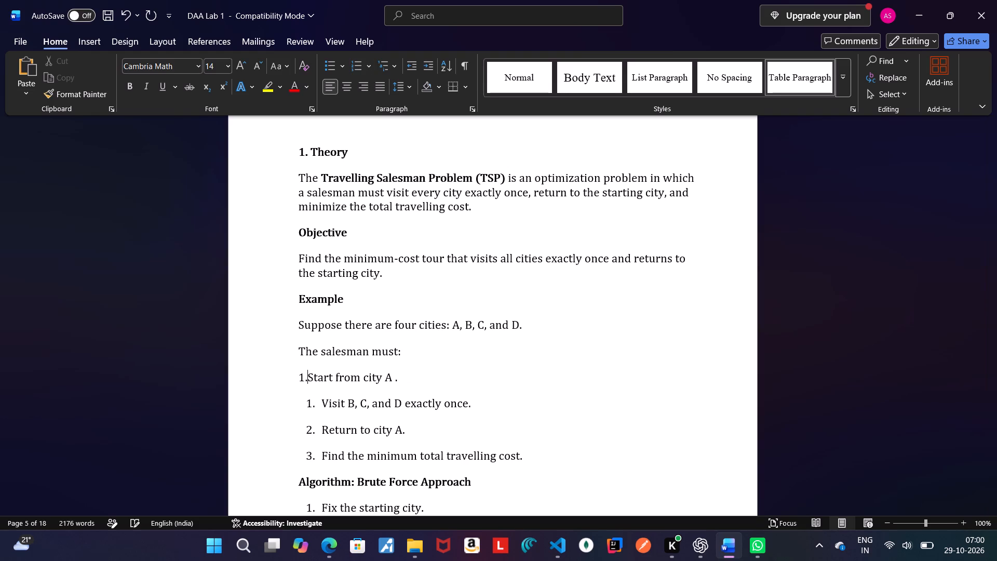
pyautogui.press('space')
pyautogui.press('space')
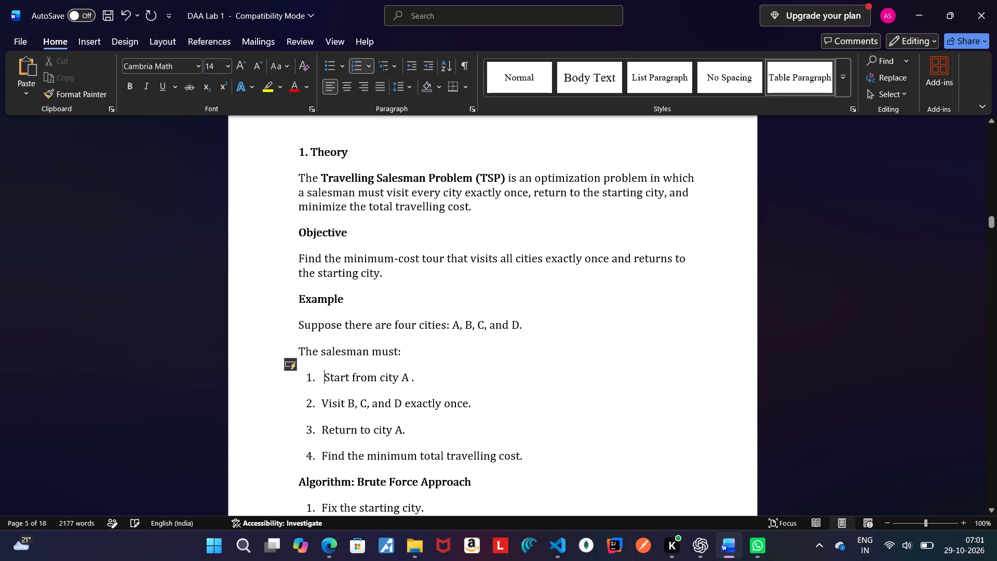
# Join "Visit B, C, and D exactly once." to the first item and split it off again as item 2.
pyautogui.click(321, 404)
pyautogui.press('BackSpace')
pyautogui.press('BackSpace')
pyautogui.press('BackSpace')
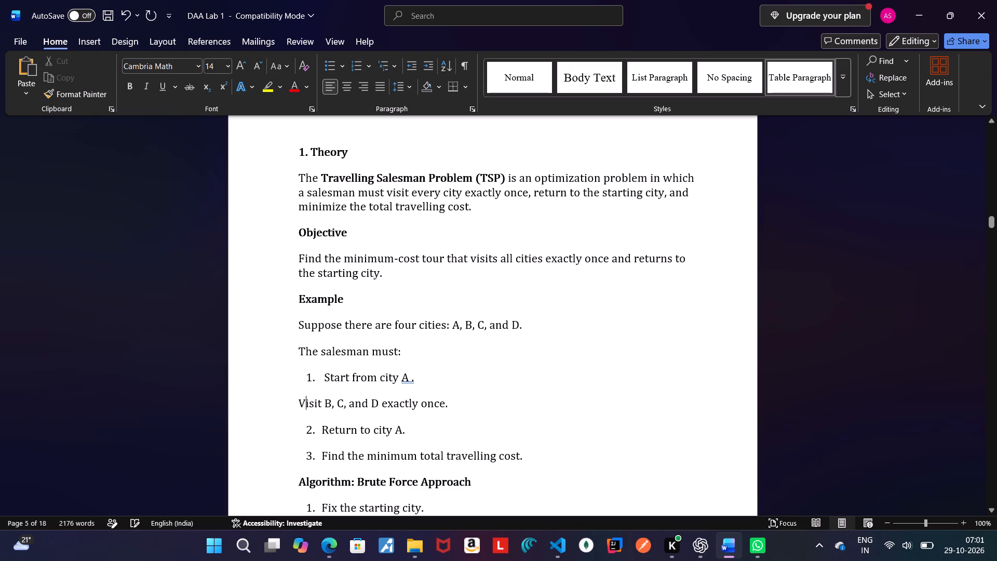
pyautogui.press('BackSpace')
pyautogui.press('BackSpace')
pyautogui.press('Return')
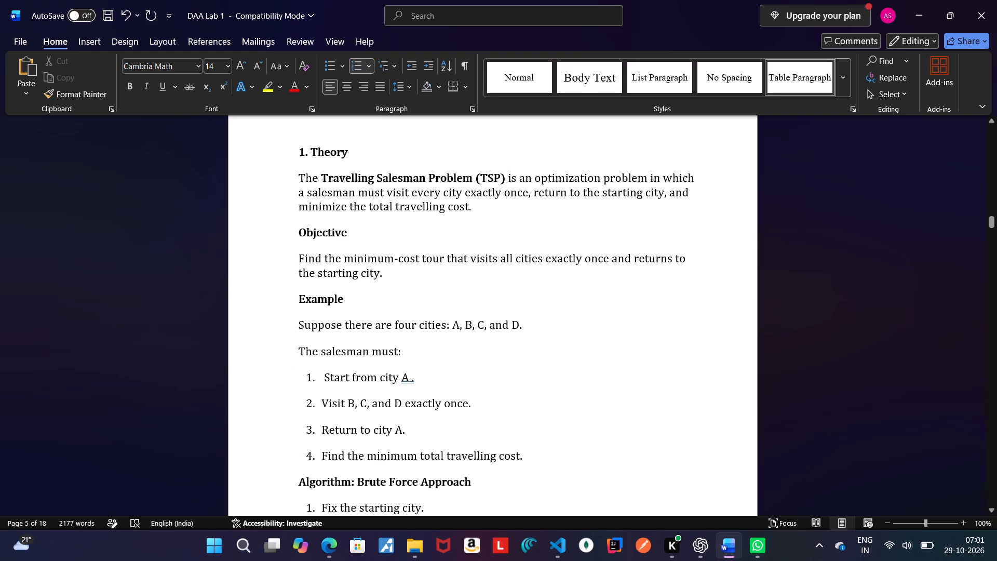
# Remove the automatic numbering from all four lines under "The salesman must:".
pyautogui.moveTo(303, 379); pyautogui.dragTo(537, 447)
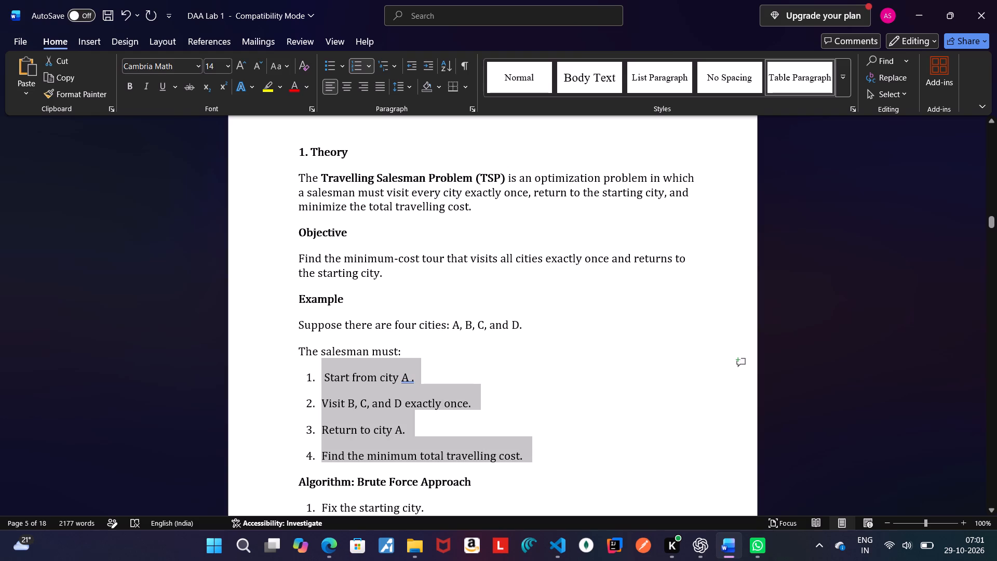
pyautogui.click(361, 68)
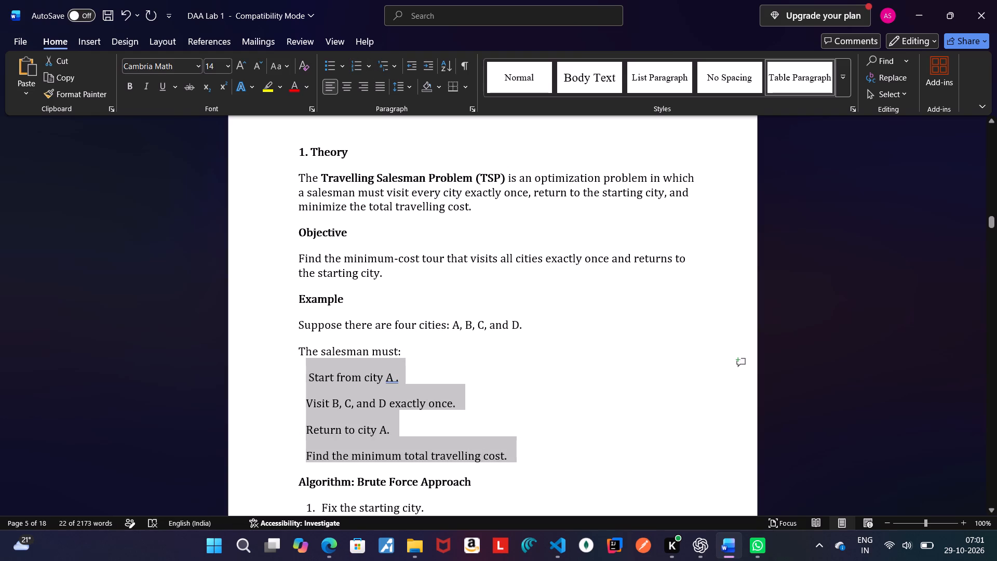
# Add "1." and a space in front of "Start from city A ." under "The salesman must:".
pyautogui.click(419, 371)
pyautogui.click(313, 378)
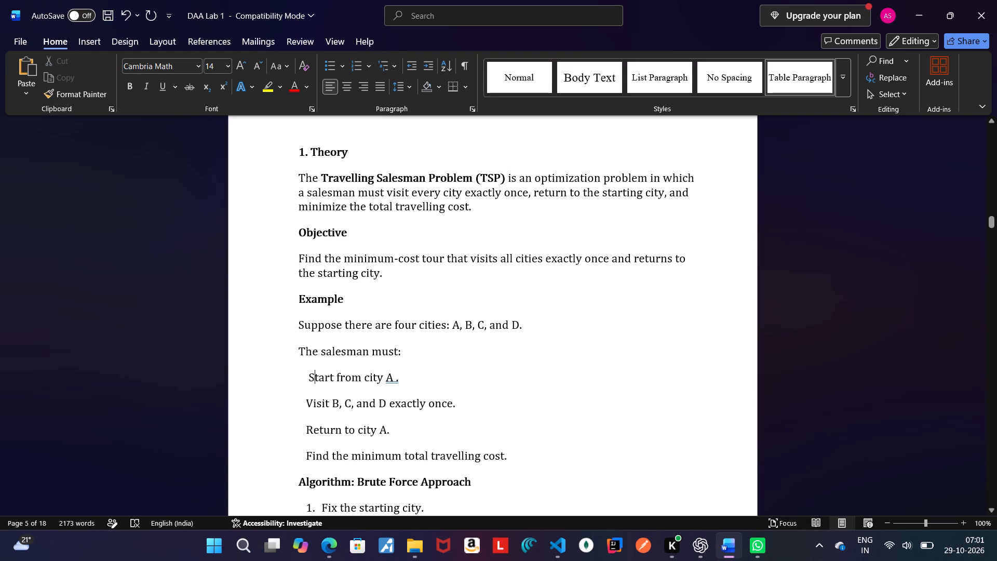
pyautogui.press('Left')
pyautogui.write('1/')
pyautogui.press('BackSpace')
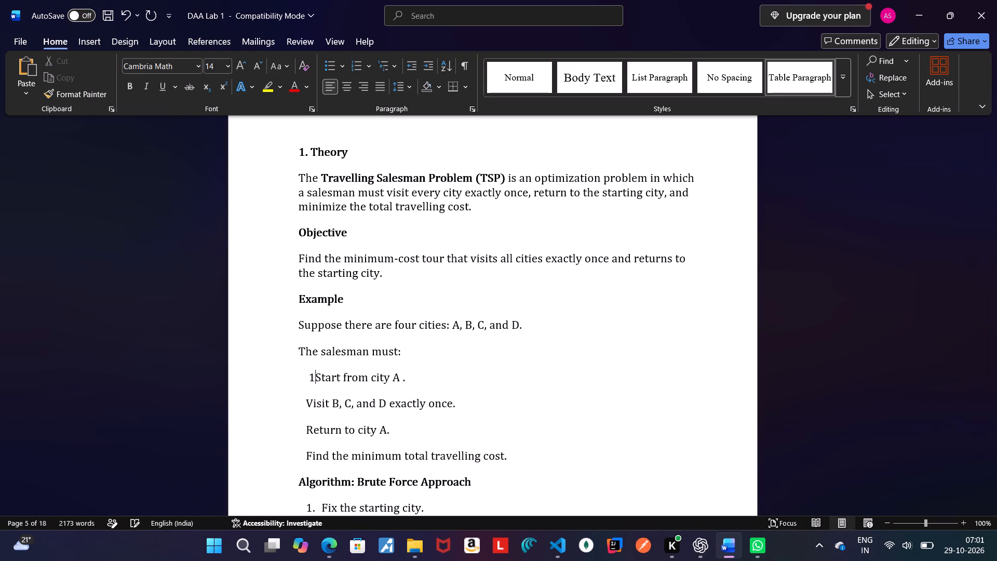
pyautogui.write('.')
pyautogui.press('space')
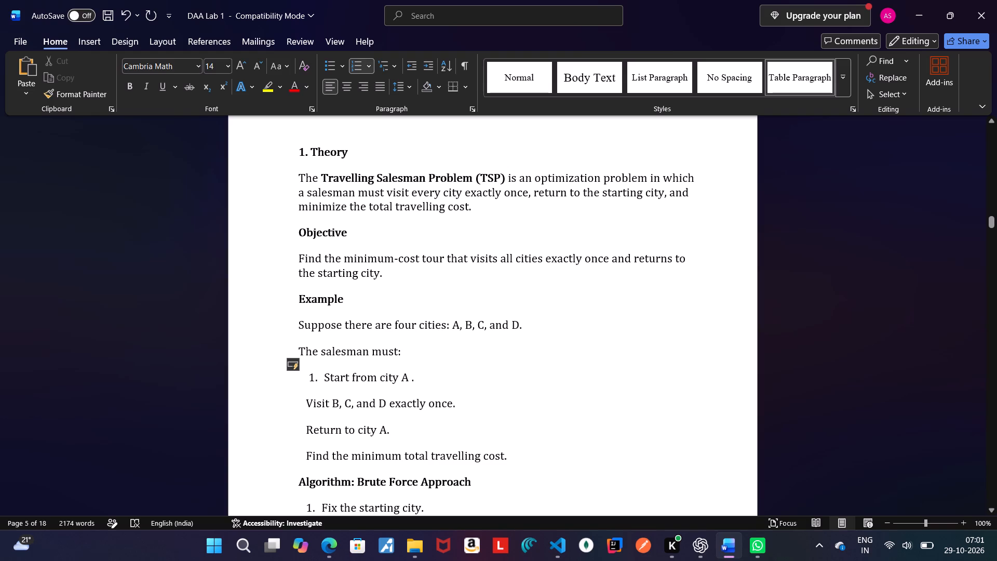
# Undo automatic numbering on the "Start from city A ." line and add two spaces both before "1." and before "Start".
pyautogui.click(302, 363)
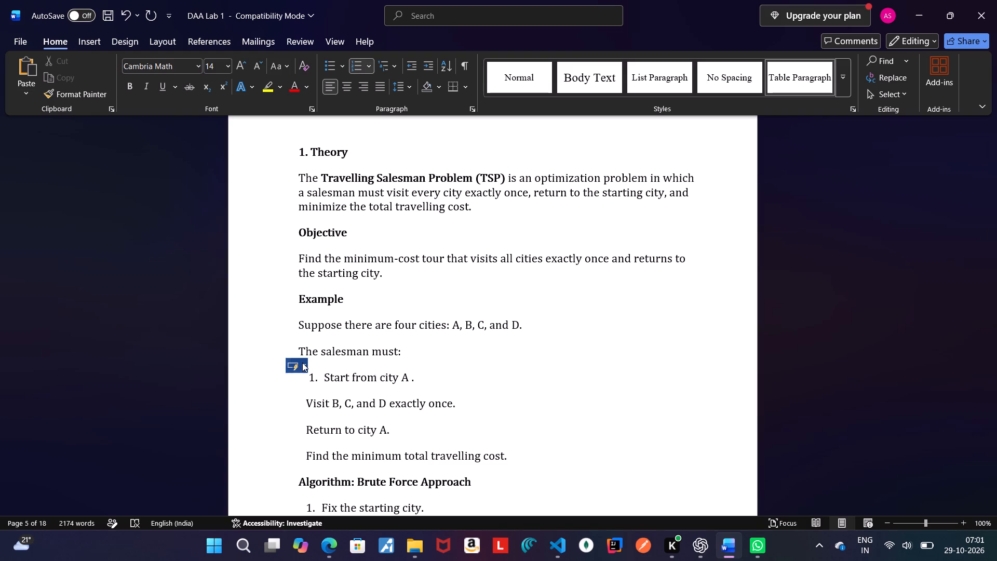
pyautogui.click(332, 381)
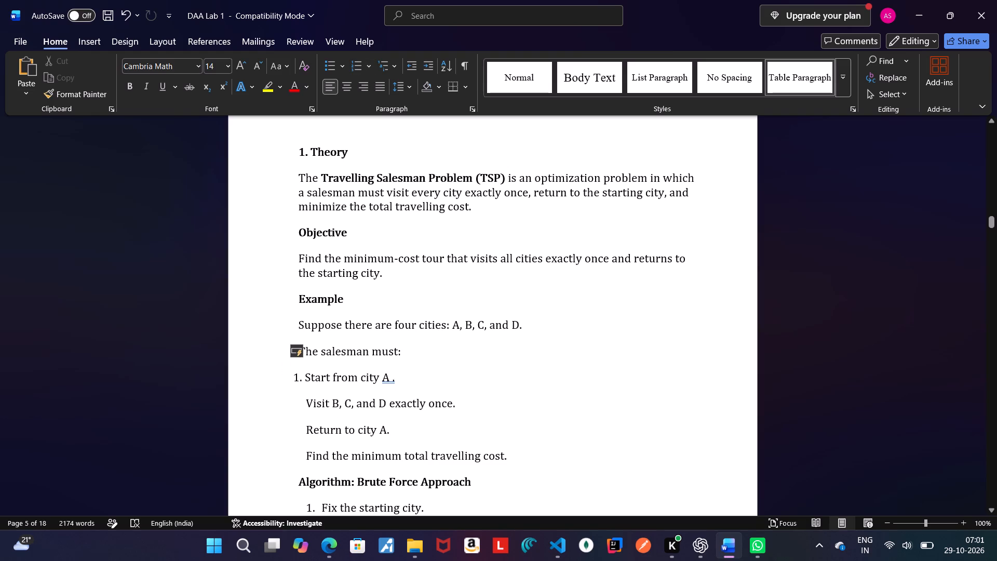
pyautogui.press('space')
pyautogui.press('space')
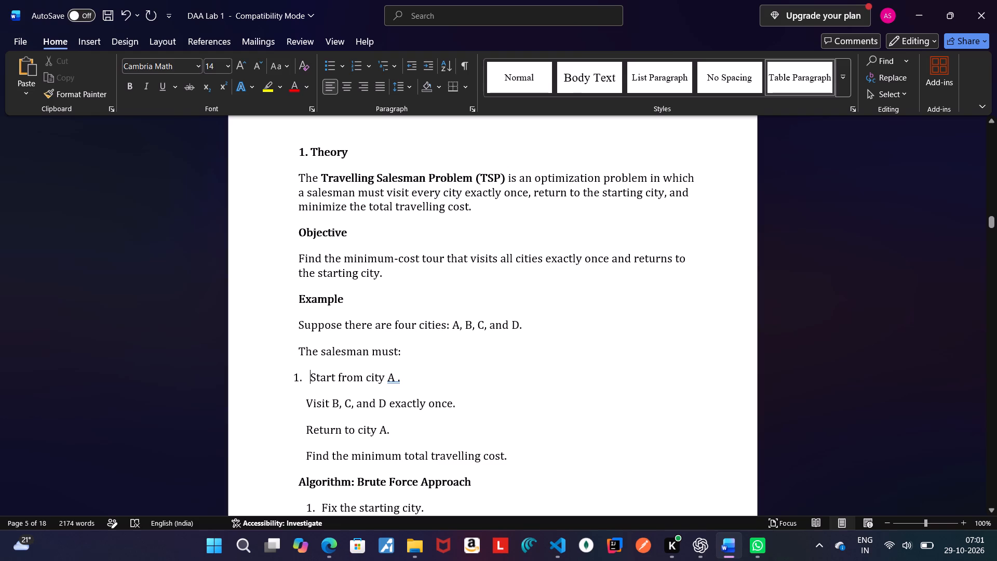
pyautogui.click(292, 376)
pyautogui.press('space')
pyautogui.press('space')
# Join "Visit B, C, and D exactly once." to the first line and split it off again as item 2, aligned with item 1.
pyautogui.click(306, 408)
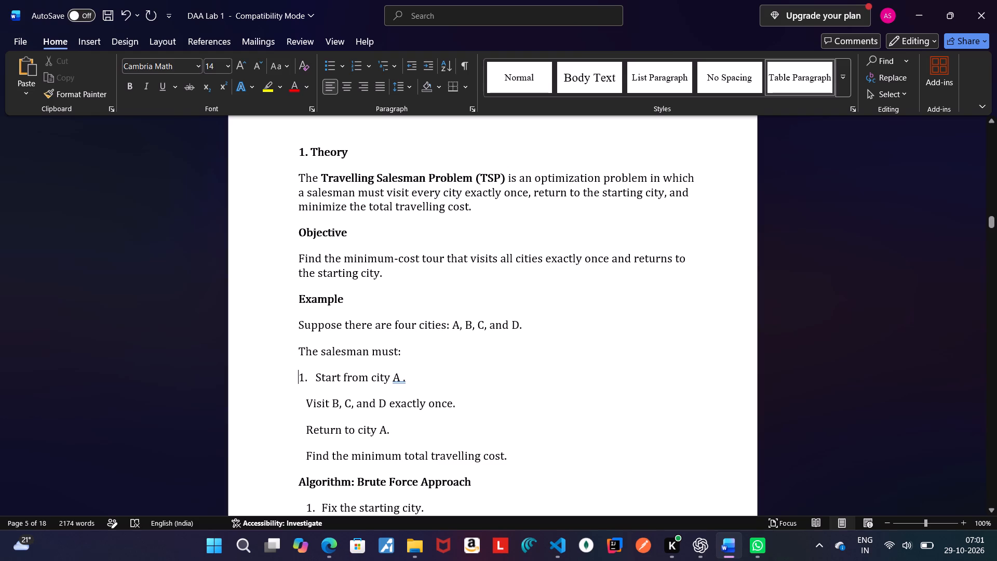
pyautogui.press('BackSpace')
pyautogui.press('BackSpace')
pyautogui.press('BackSpace')
pyautogui.press('BackSpace')
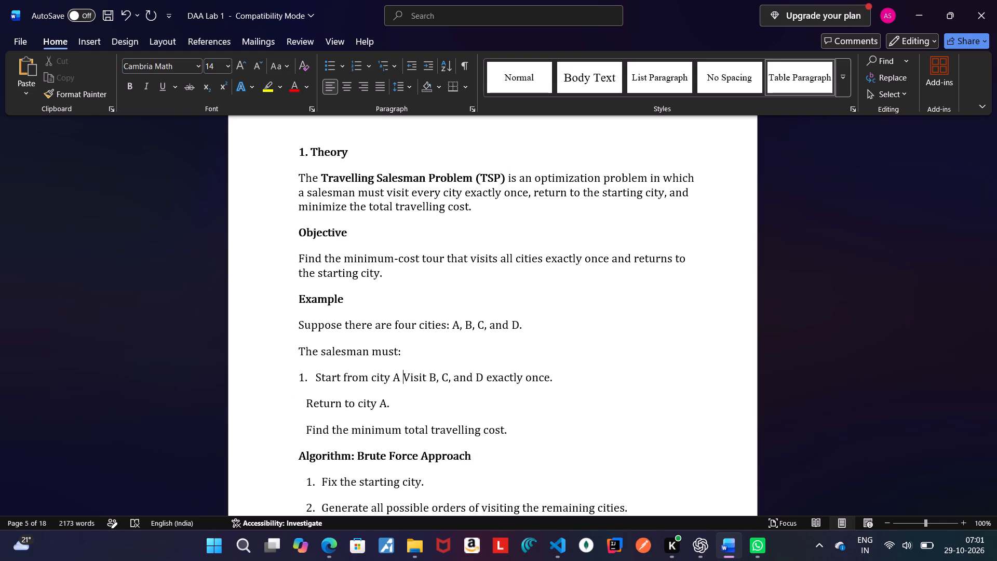
pyautogui.press('.')
pyautogui.press('Return')
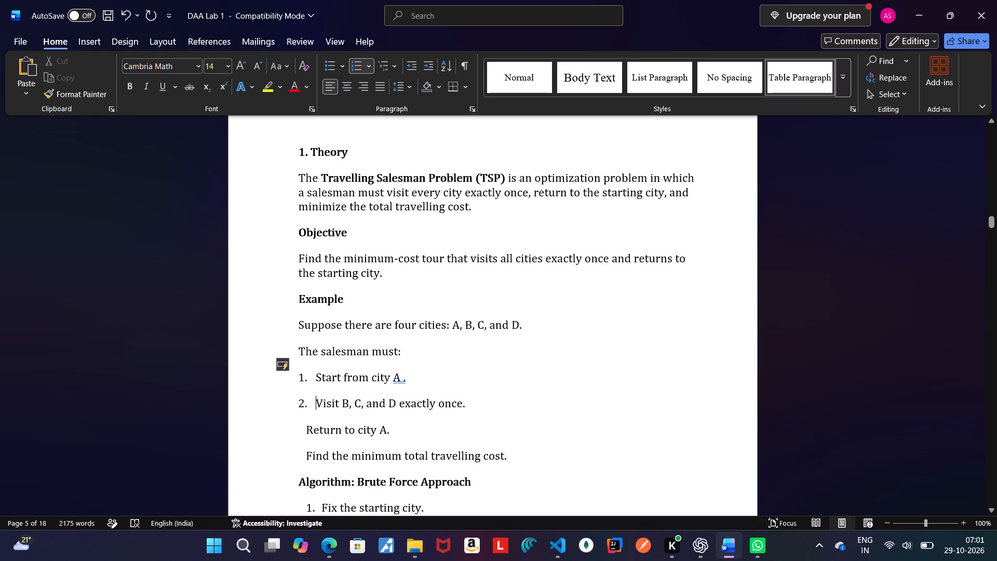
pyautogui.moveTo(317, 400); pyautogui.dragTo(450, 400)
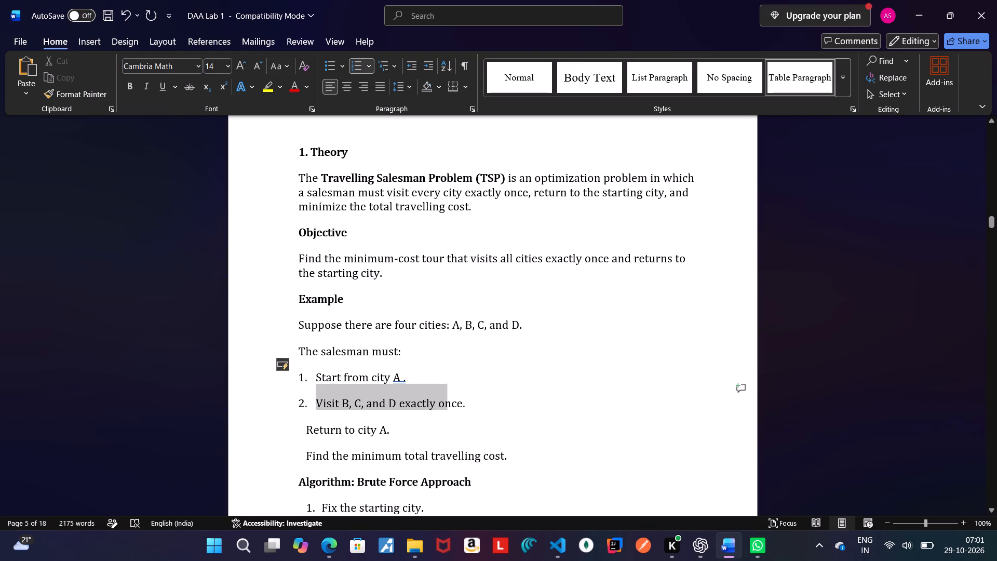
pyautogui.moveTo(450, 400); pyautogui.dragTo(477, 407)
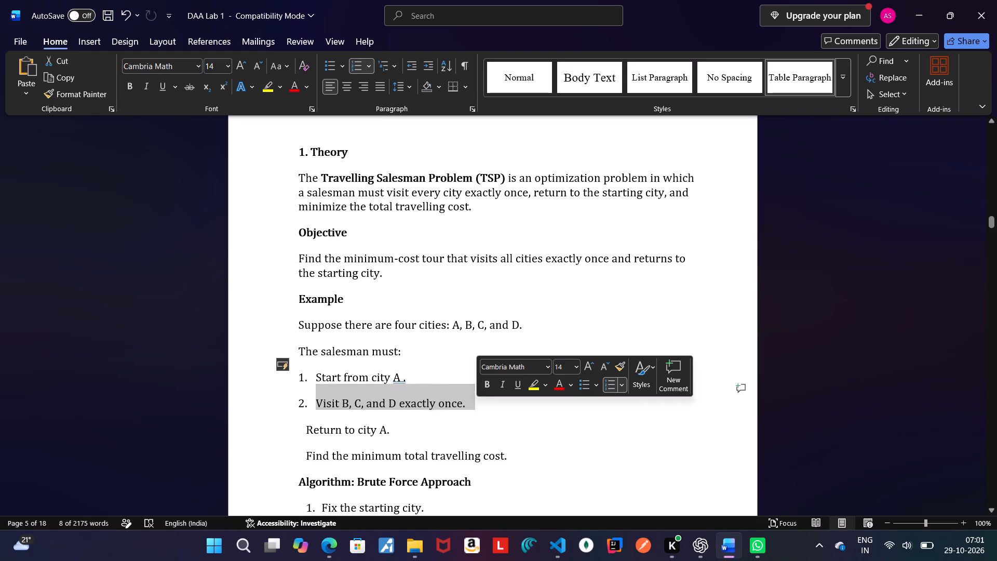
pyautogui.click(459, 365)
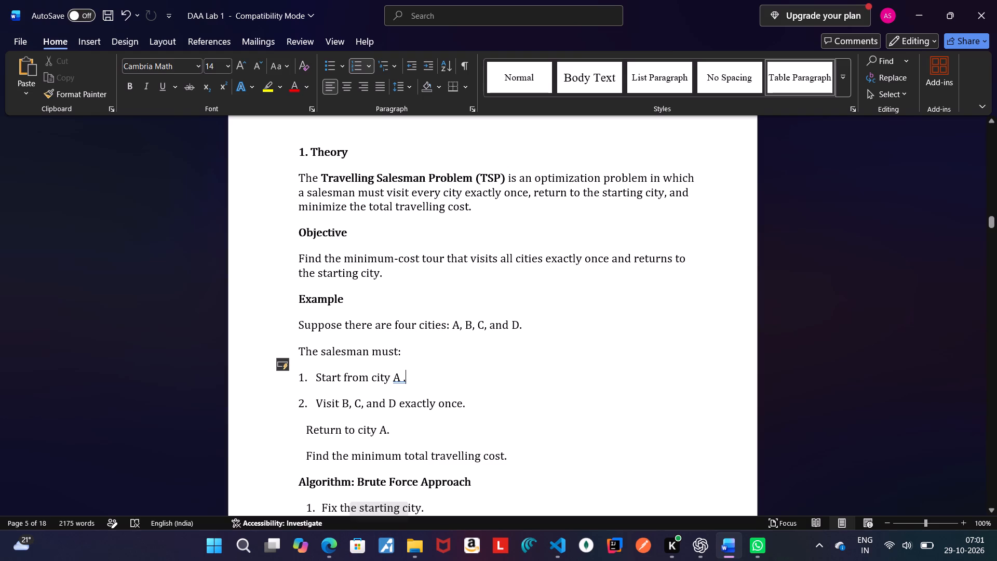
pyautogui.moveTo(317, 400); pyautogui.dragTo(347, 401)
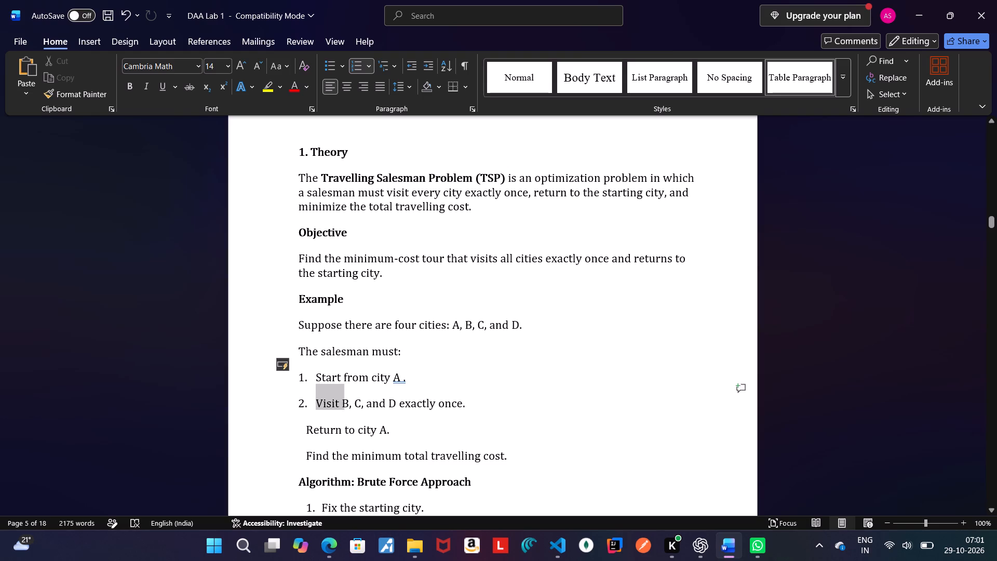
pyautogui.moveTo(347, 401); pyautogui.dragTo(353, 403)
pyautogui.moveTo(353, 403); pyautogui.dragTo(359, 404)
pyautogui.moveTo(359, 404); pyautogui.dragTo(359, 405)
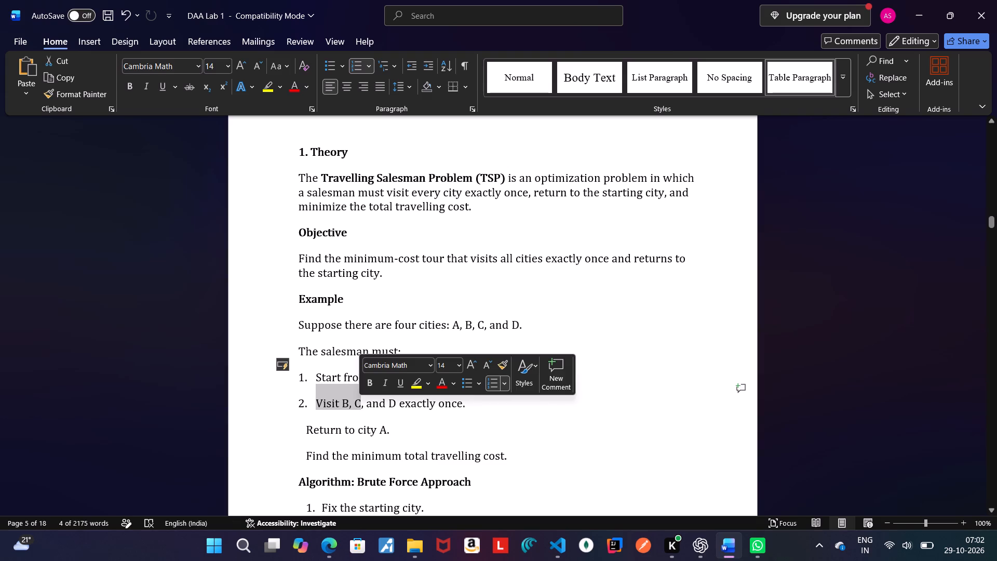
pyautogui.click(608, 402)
# Insert an unnumbered blank line before the algorithm item "Calculate the total cost of each tour", clearing it from the page's header logo.
pyautogui.press('Down')
pyautogui.press('Down')
pyautogui.press('Down')
pyautogui.press('Down')
pyautogui.press('Down')
pyautogui.press('Down')
pyautogui.press('Down')
pyautogui.press('Down')
pyautogui.press('Down')
pyautogui.press('Down')
pyautogui.press('Down')
pyautogui.press('Down')
pyautogui.press('Down')
pyautogui.press('Down')
pyautogui.press('Down')
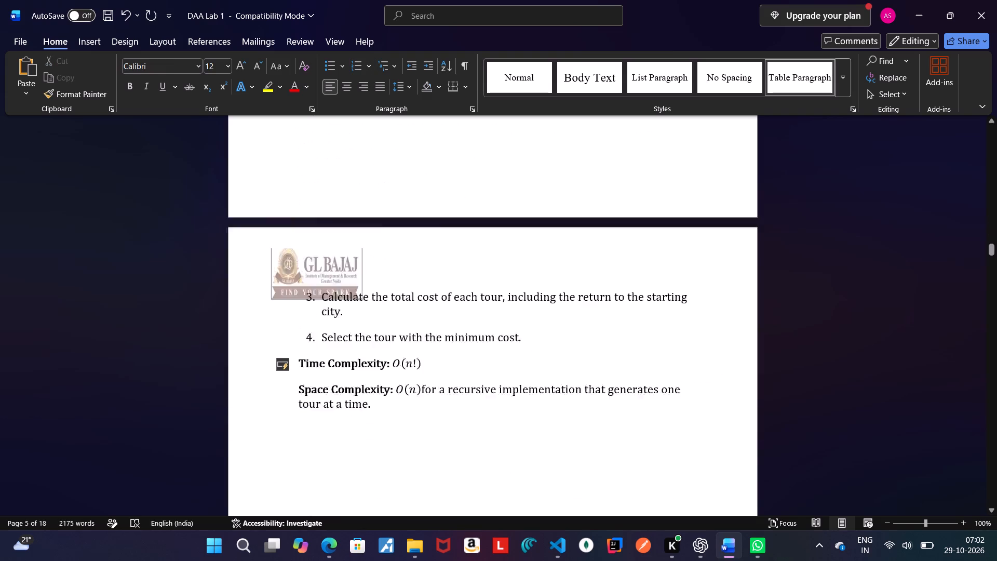
pyautogui.press('Up')
pyautogui.press('Up')
pyautogui.press('Up')
pyautogui.press('Up')
pyautogui.press('Up')
pyautogui.press('Up')
pyautogui.press('Up')
pyautogui.press('Up')
pyautogui.press('Up')
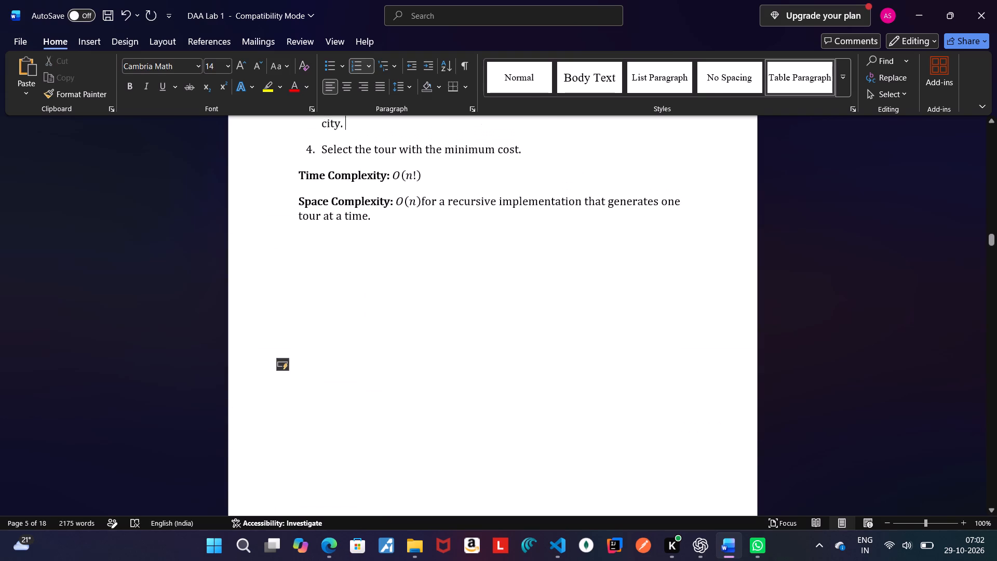
pyautogui.press('Up')
pyautogui.press('Up')
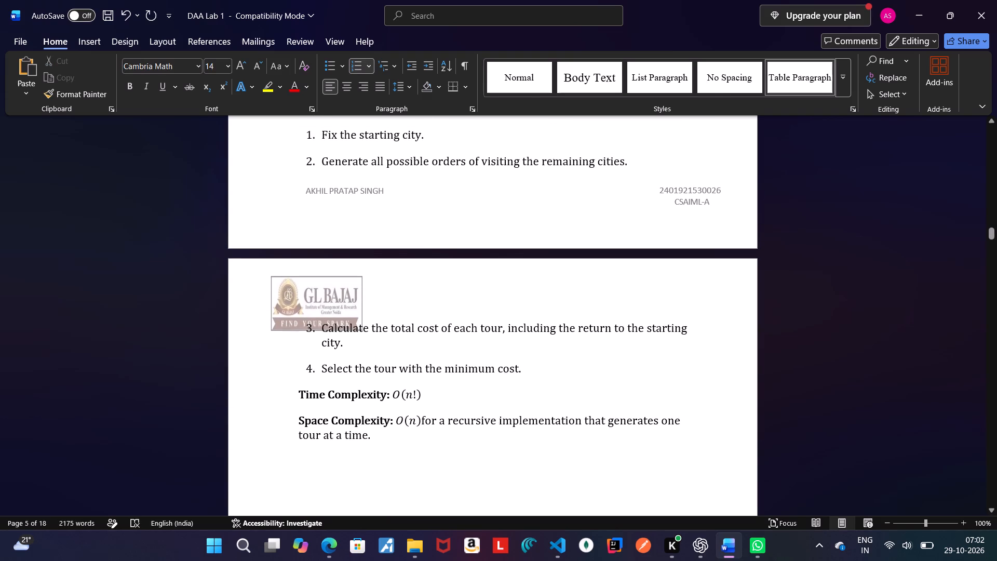
pyautogui.click(305, 330)
pyautogui.click(629, 162)
pyautogui.press('Return')
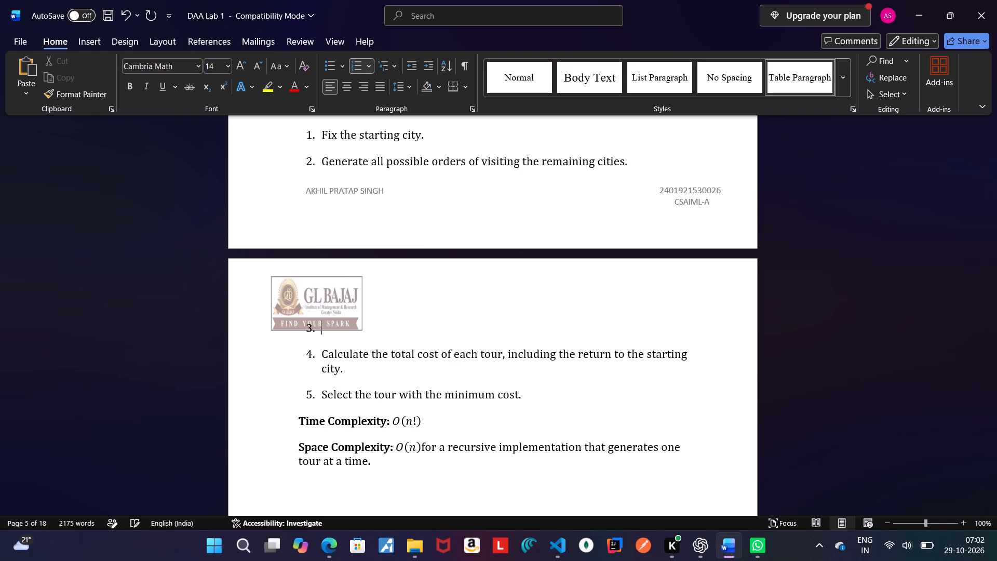
pyautogui.press('BackSpace')
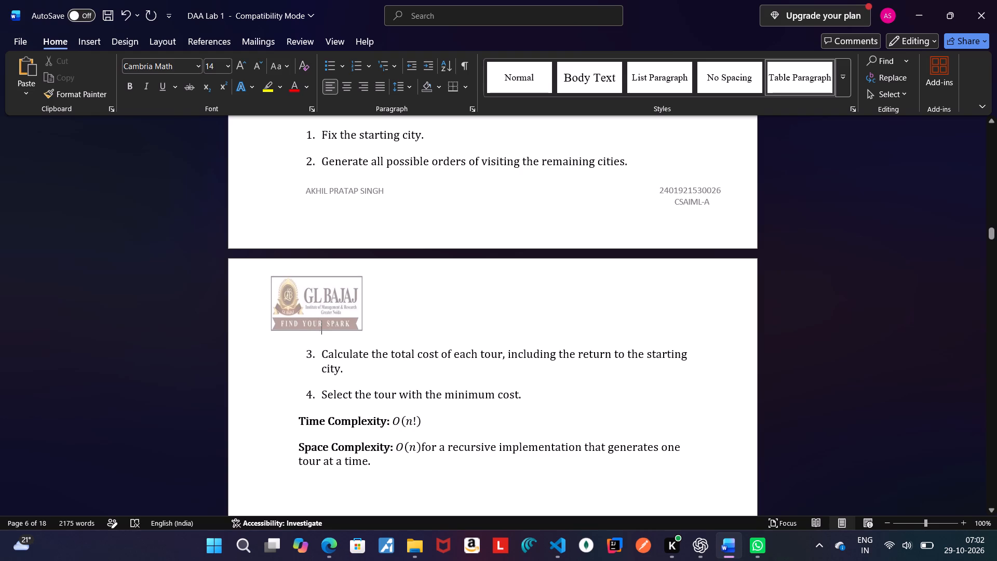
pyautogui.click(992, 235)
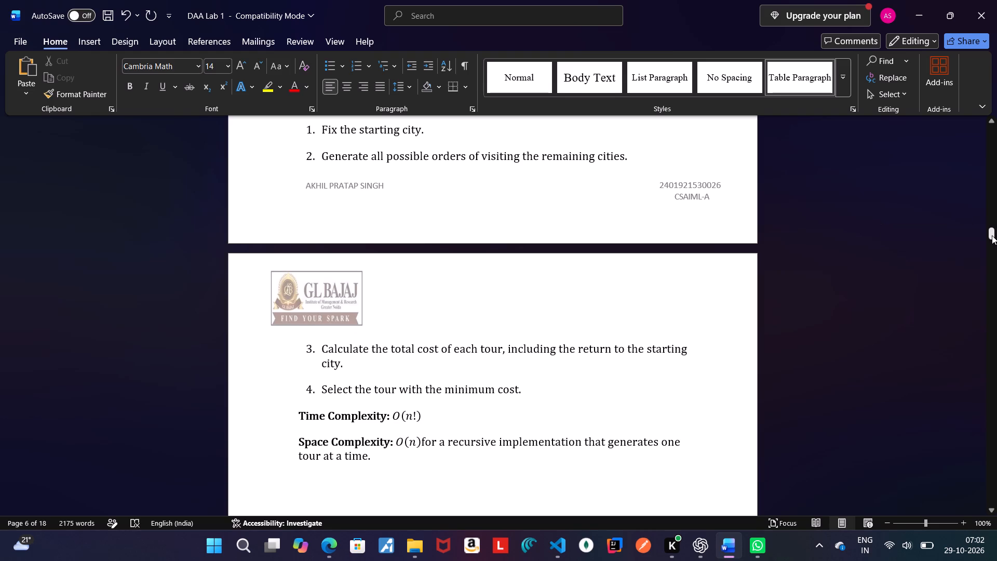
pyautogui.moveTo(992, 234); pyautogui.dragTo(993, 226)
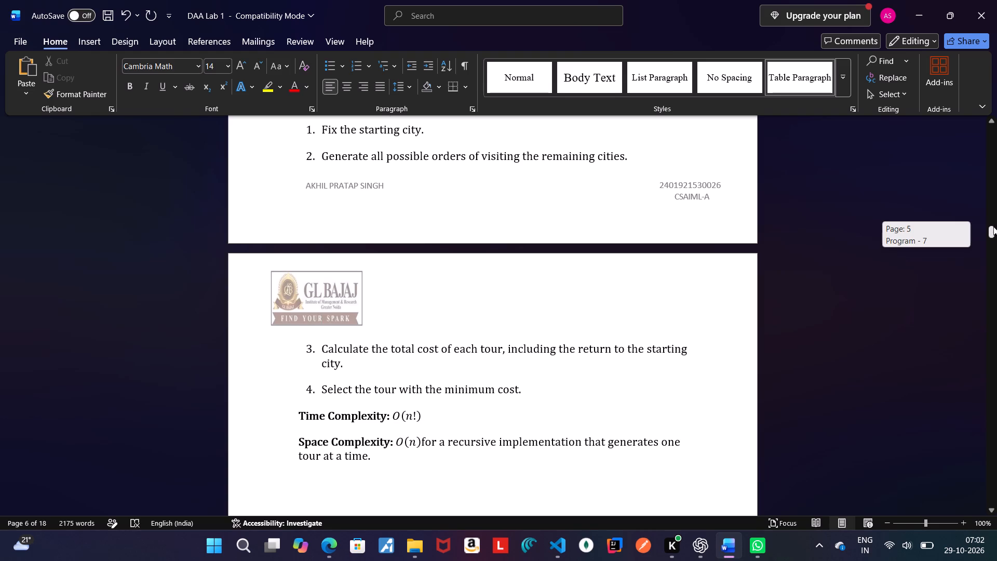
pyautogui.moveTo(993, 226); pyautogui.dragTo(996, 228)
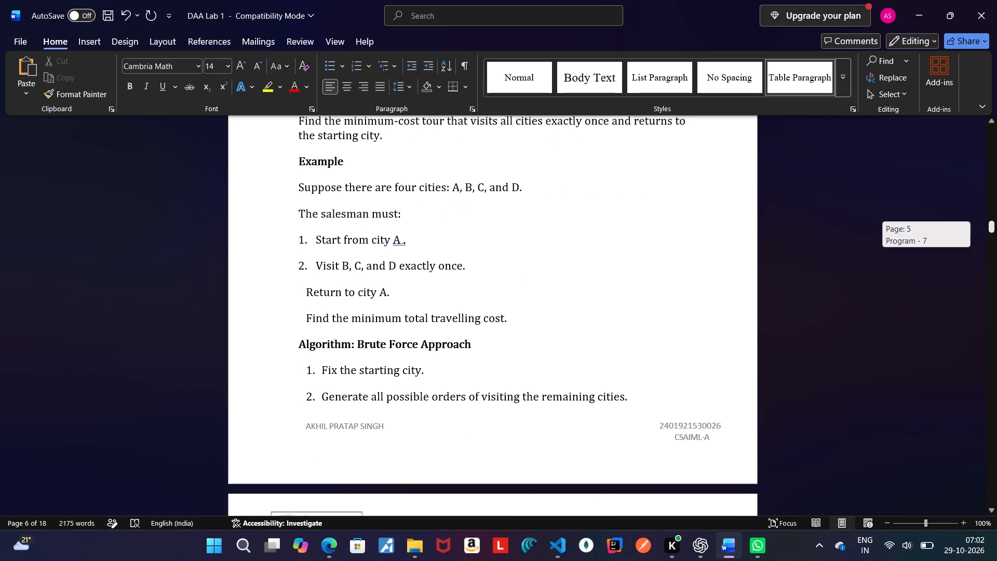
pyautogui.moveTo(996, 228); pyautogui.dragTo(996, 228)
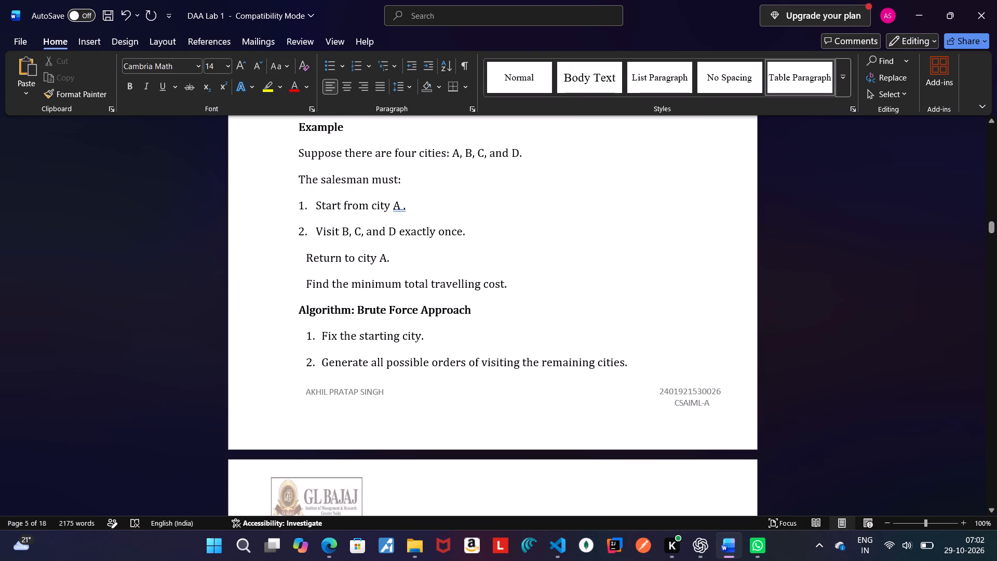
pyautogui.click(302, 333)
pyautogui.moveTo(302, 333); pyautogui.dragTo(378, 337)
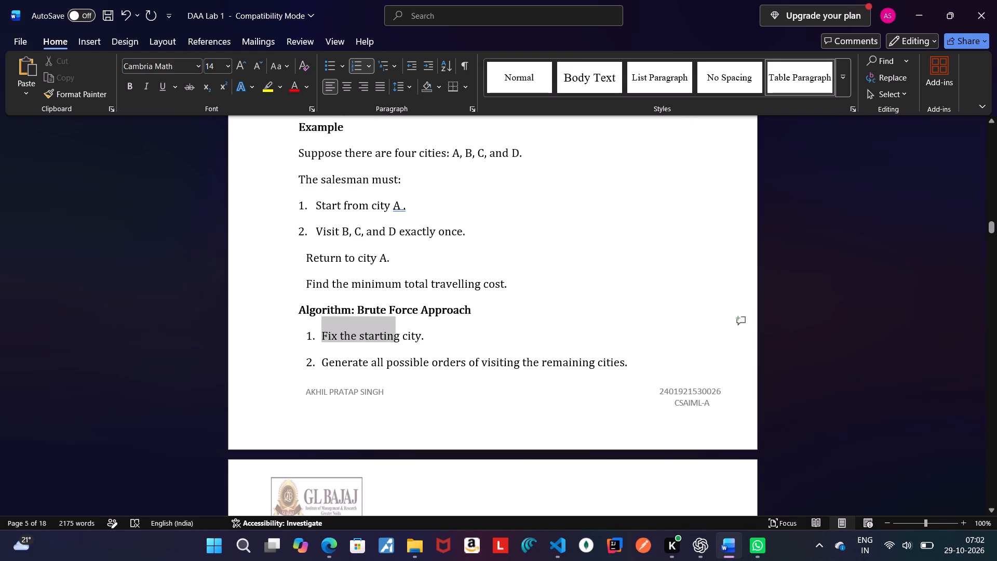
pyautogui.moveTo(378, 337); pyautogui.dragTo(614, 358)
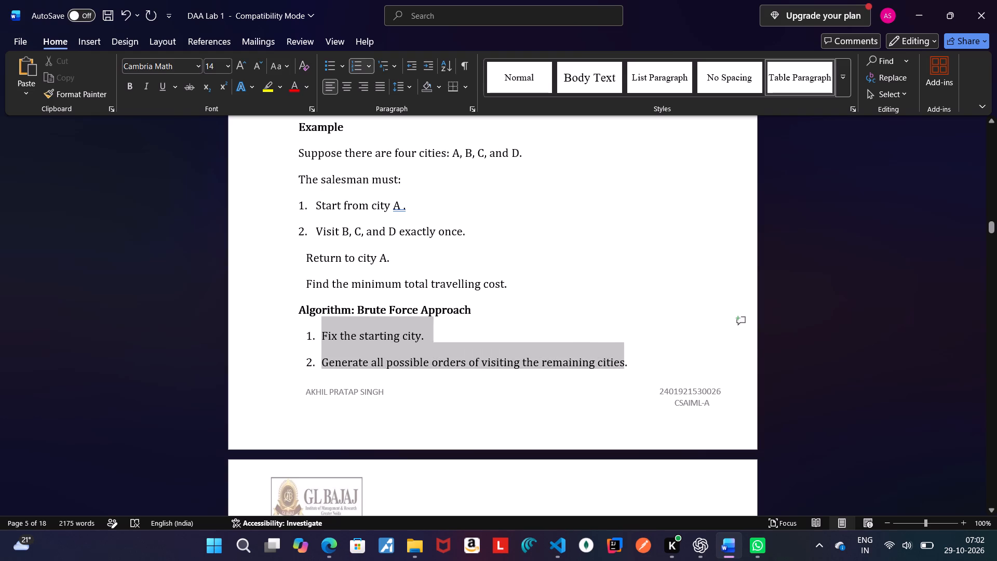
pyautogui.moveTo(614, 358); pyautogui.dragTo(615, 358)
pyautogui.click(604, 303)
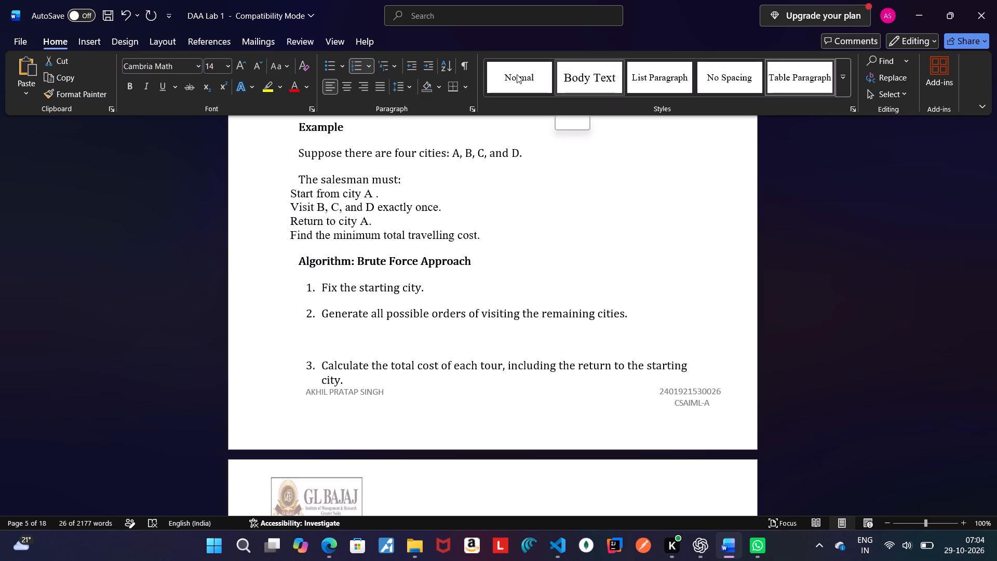
pyautogui.click(572, 80)
pyautogui.click(278, 197)
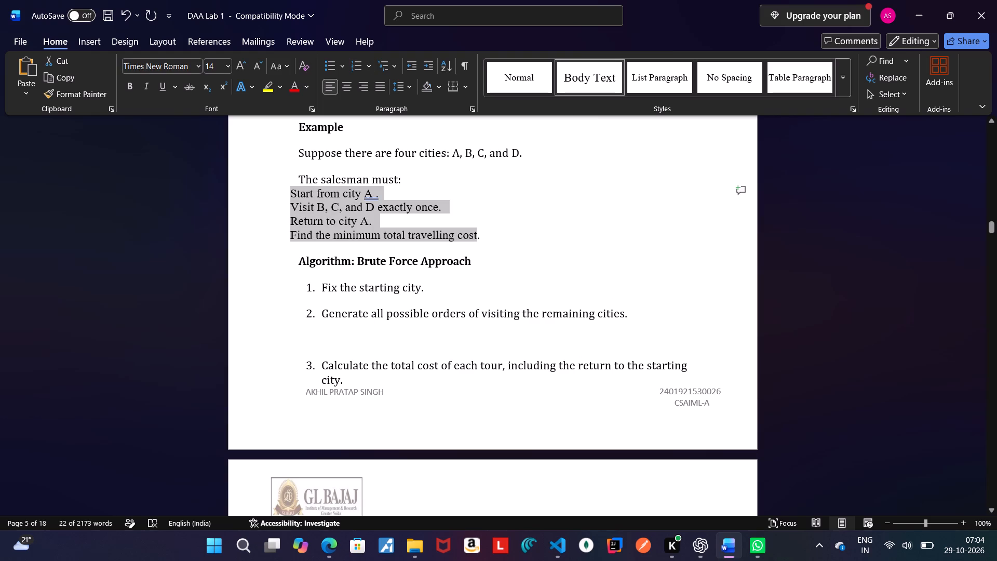
# Indent "Start from city A" with spaces and make it list item 1.
pyautogui.click(289, 197)
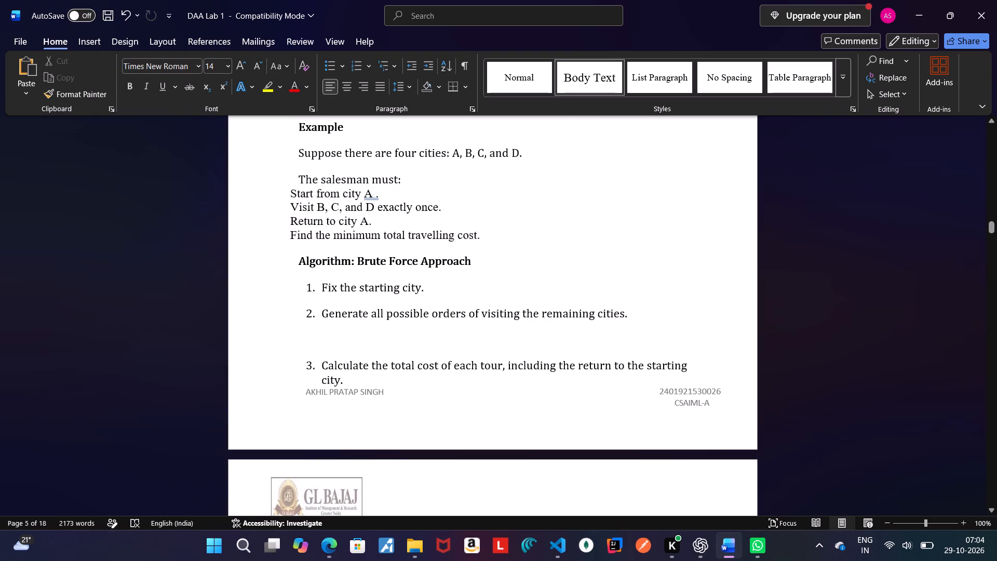
pyautogui.press('1')
pyautogui.press('BackSpace')
pyautogui.press('space')
pyautogui.press('space')
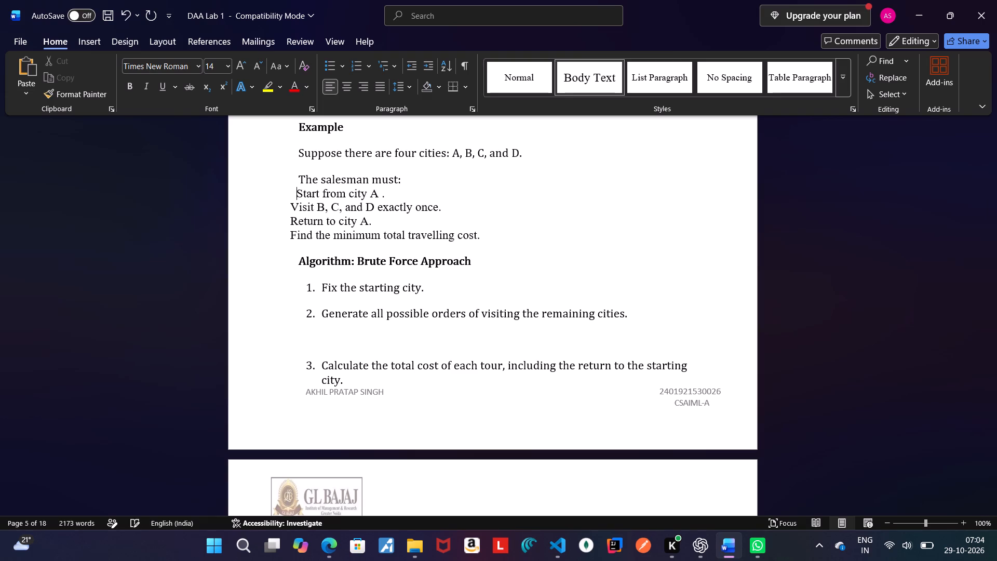
pyautogui.press('space')
pyautogui.write('1.')
pyautogui.press('space')
pyautogui.press('space')
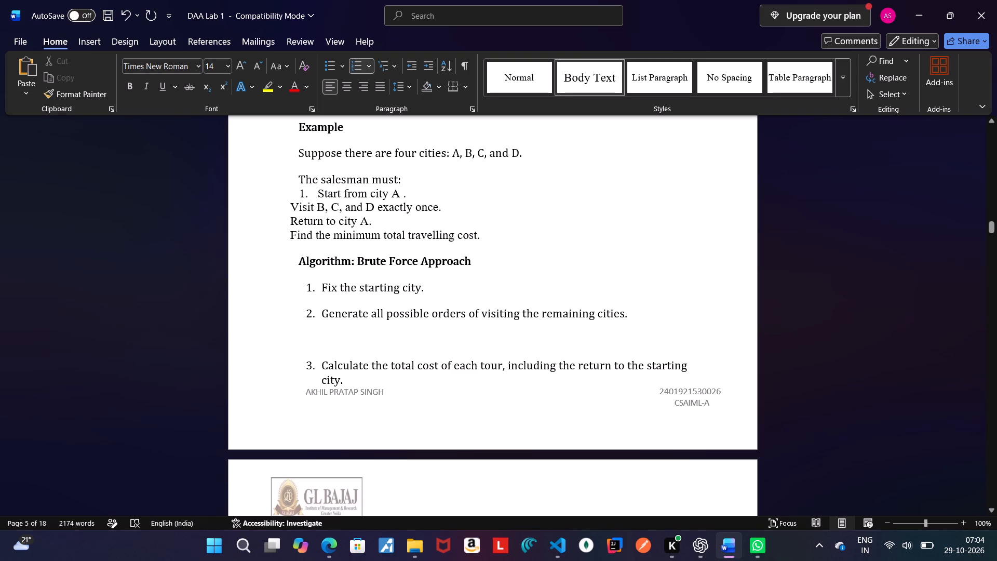
# Number the four salesman lines 1 to 4 and remove the extra space before "Start from city A" so the items align.
pyautogui.click(301, 193)
pyautogui.click(287, 199)
pyautogui.moveTo(317, 193); pyautogui.dragTo(487, 231)
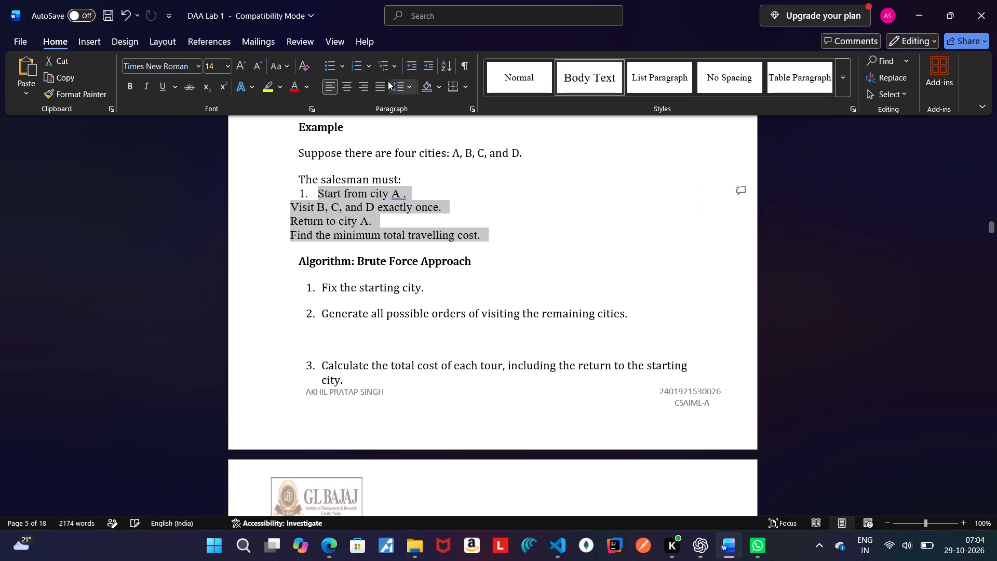
pyautogui.click(357, 61)
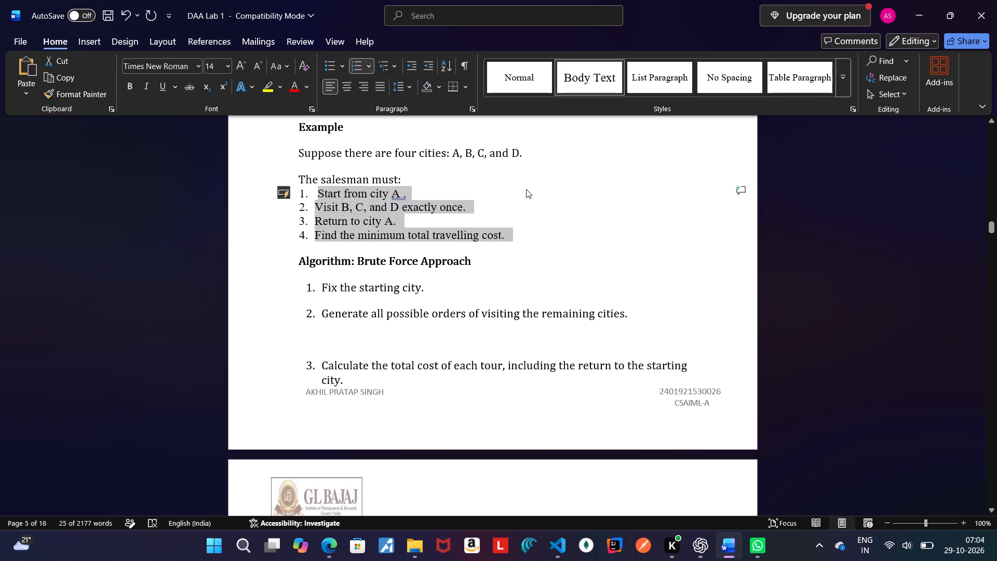
pyautogui.click(526, 189)
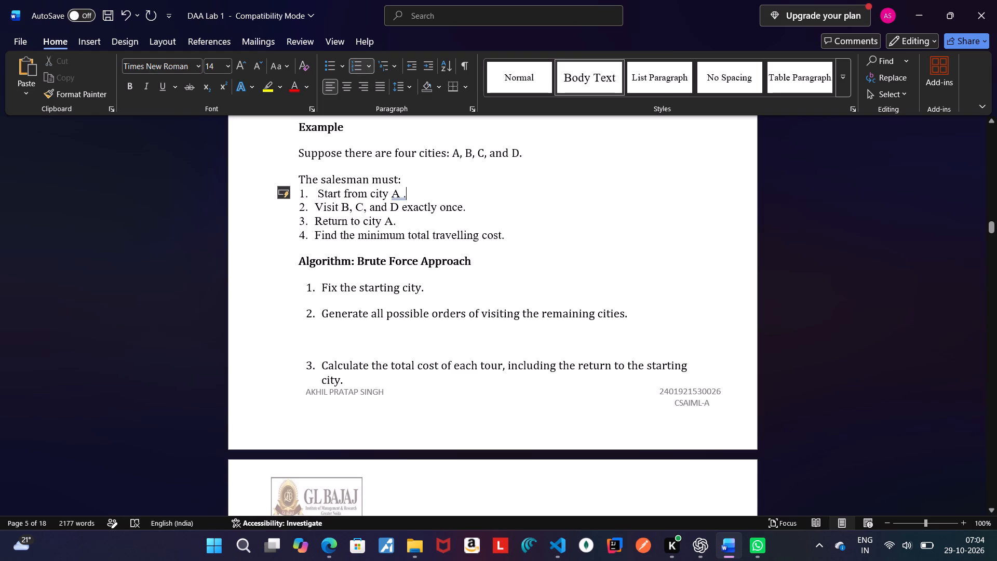
pyautogui.click(319, 192)
pyautogui.press('BackSpace')
pyautogui.click(465, 207)
# Apply the Body Text style to the Brute Force algorithm lines from "Fix the starting city" to "Select the tour with the minimum cost".
pyautogui.moveTo(305, 288); pyautogui.dragTo(526, 362)
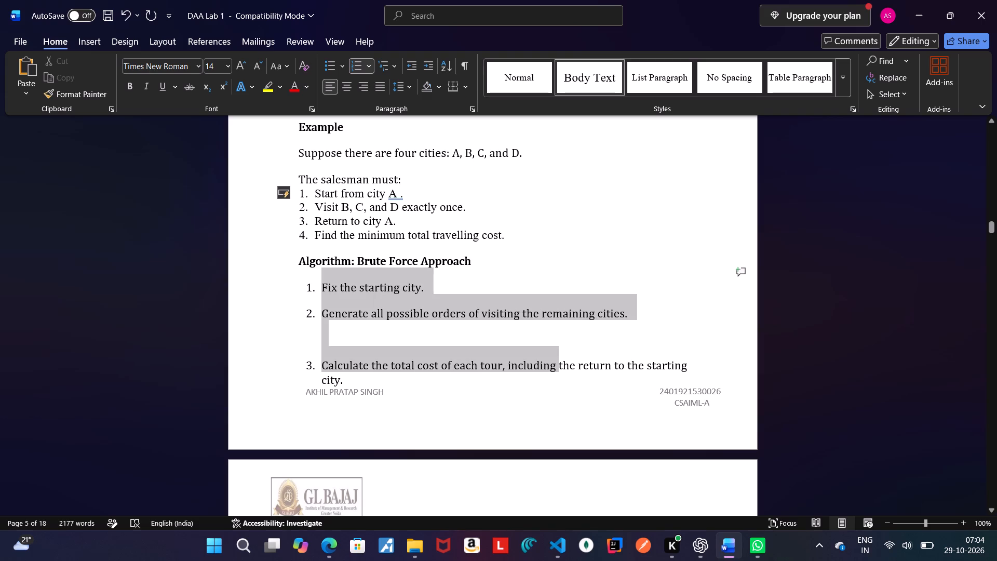
pyautogui.moveTo(526, 362); pyautogui.dragTo(528, 408)
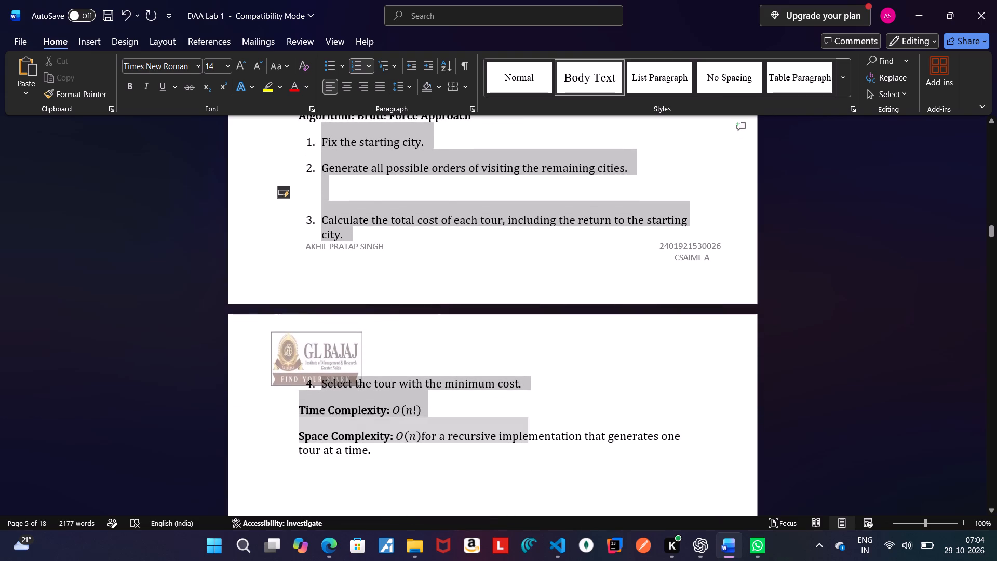
pyautogui.moveTo(528, 408); pyautogui.dragTo(524, 375)
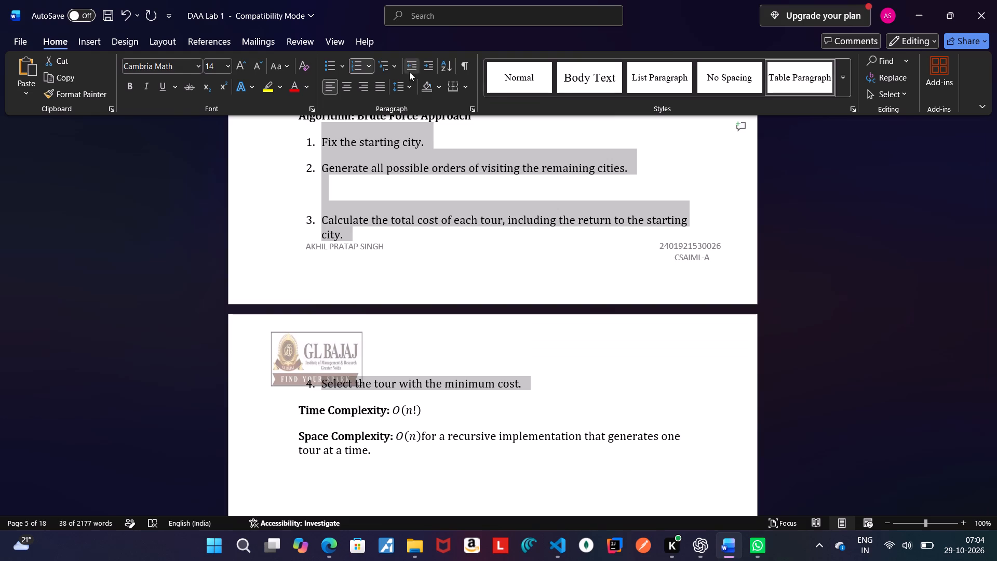
pyautogui.click(581, 74)
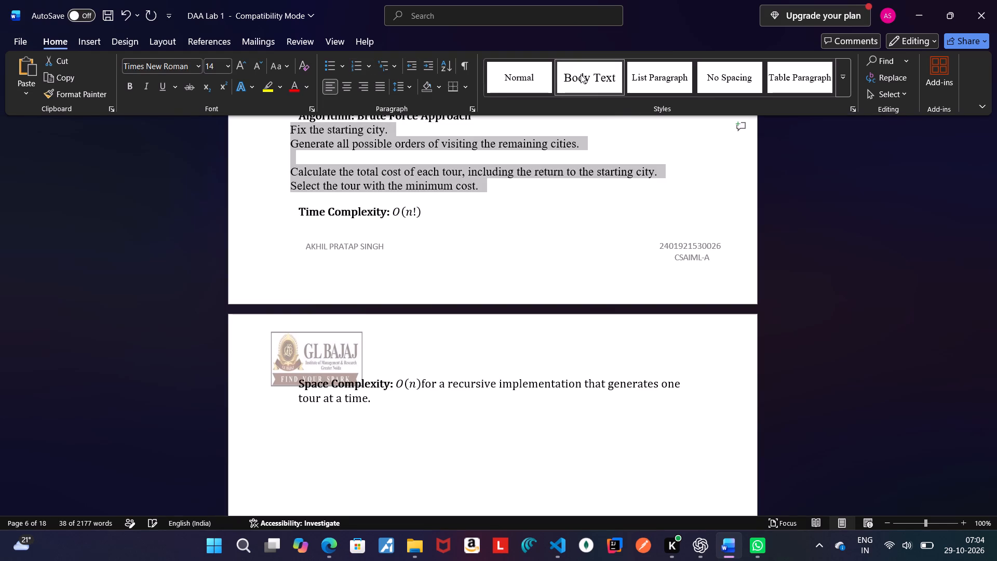
pyautogui.click(589, 192)
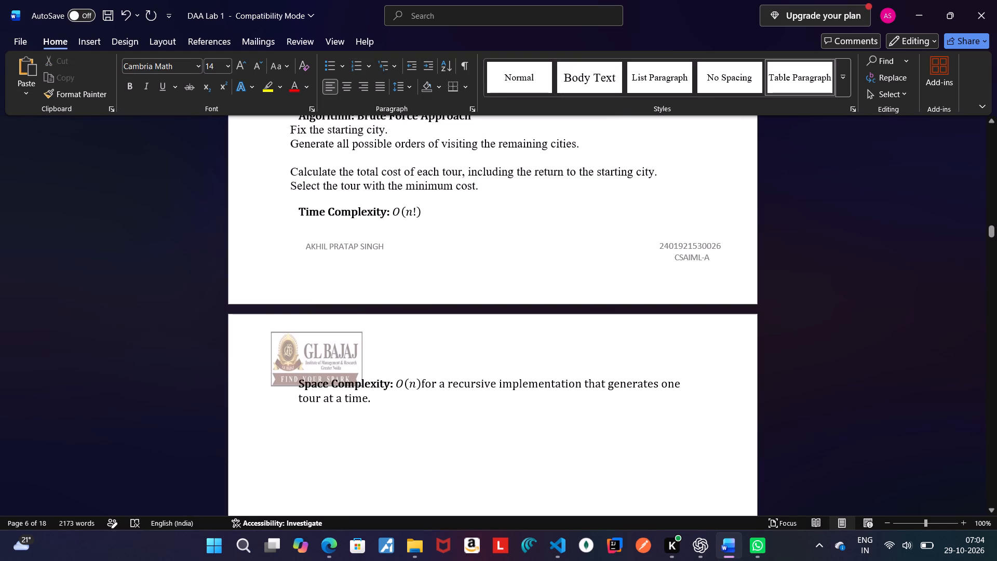
# Number the four algorithm lines under "Algorithm: Brute Force Approach" 1 to 4, leaving the blank line between them unnumbered.
pyautogui.moveTo(992, 233); pyautogui.dragTo(994, 228)
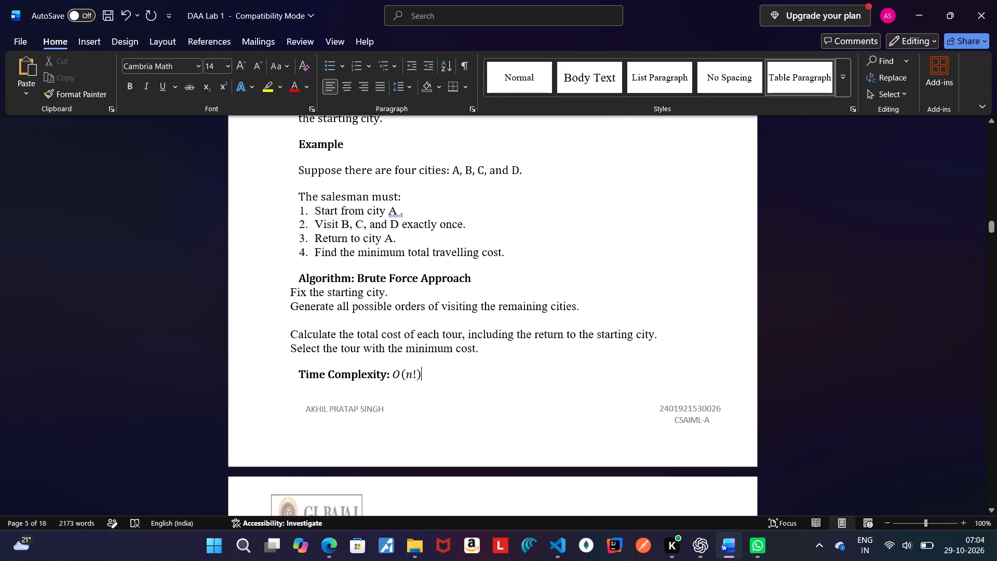
pyautogui.moveTo(289, 291); pyautogui.dragTo(409, 310)
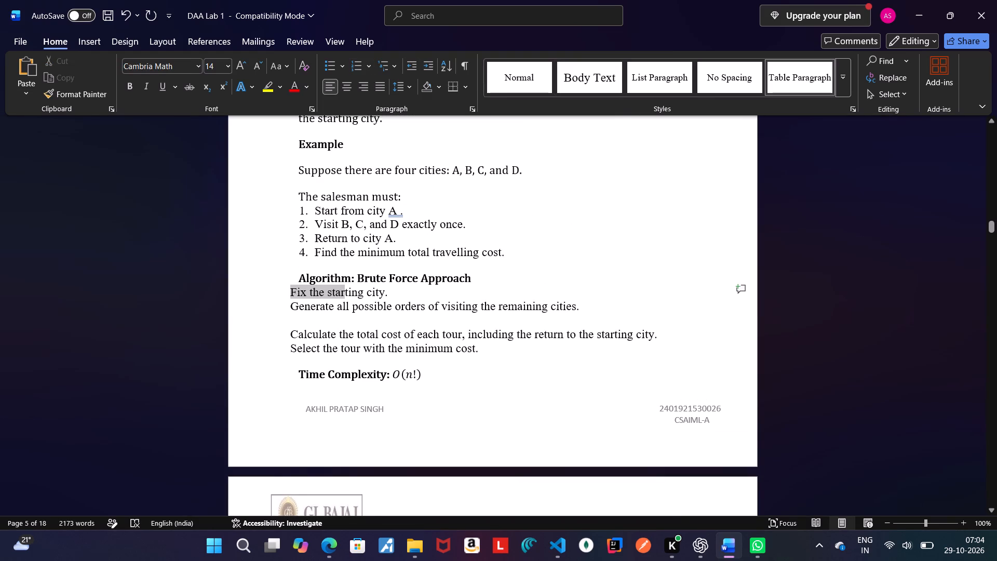
pyautogui.moveTo(409, 310); pyautogui.dragTo(477, 346)
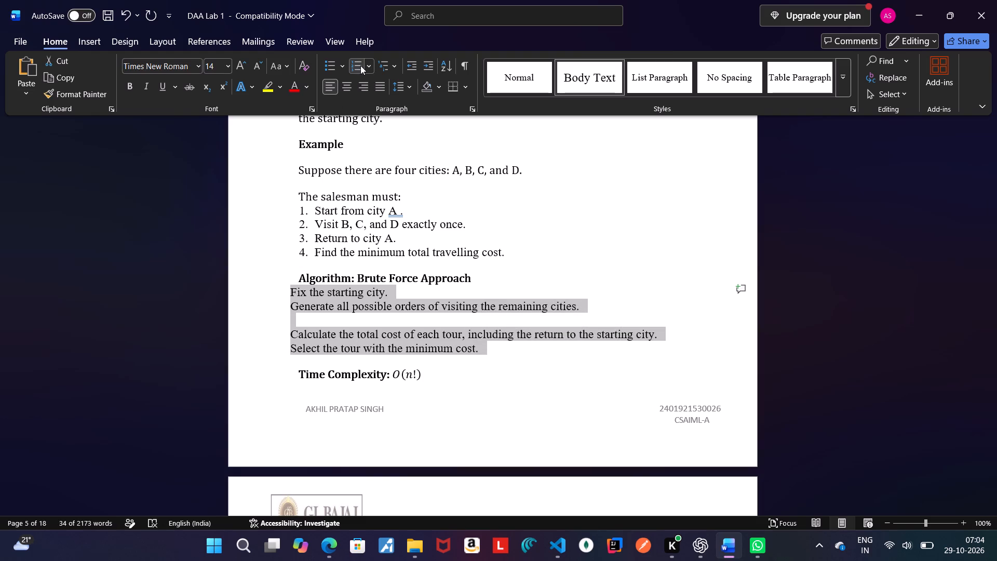
pyautogui.click(360, 65)
pyautogui.click(541, 270)
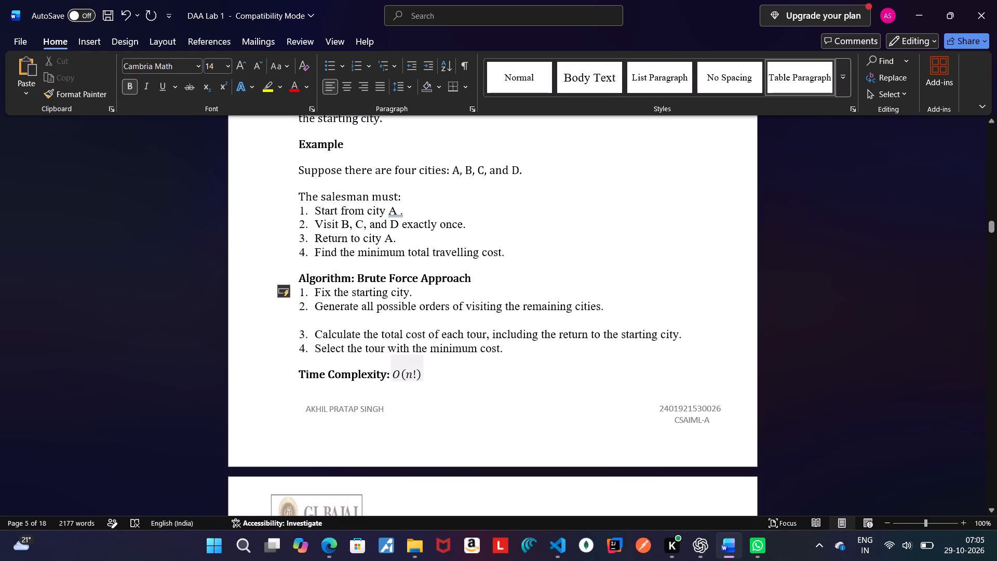
# Insert two blank lines before "Time Complexity" to move it to the next page, clear of the header logo.
pyautogui.click(356, 362)
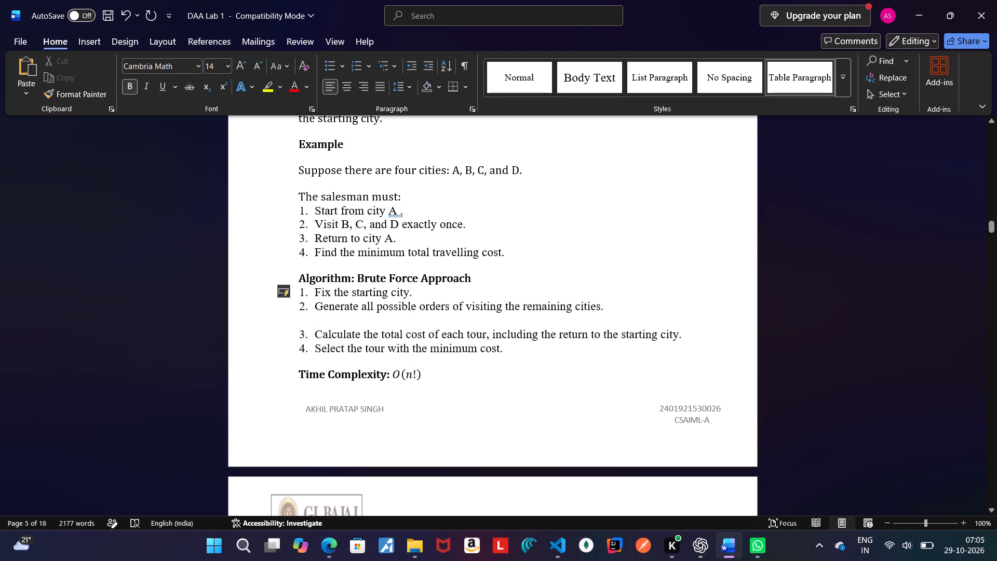
pyautogui.click(297, 372)
pyautogui.press('Return')
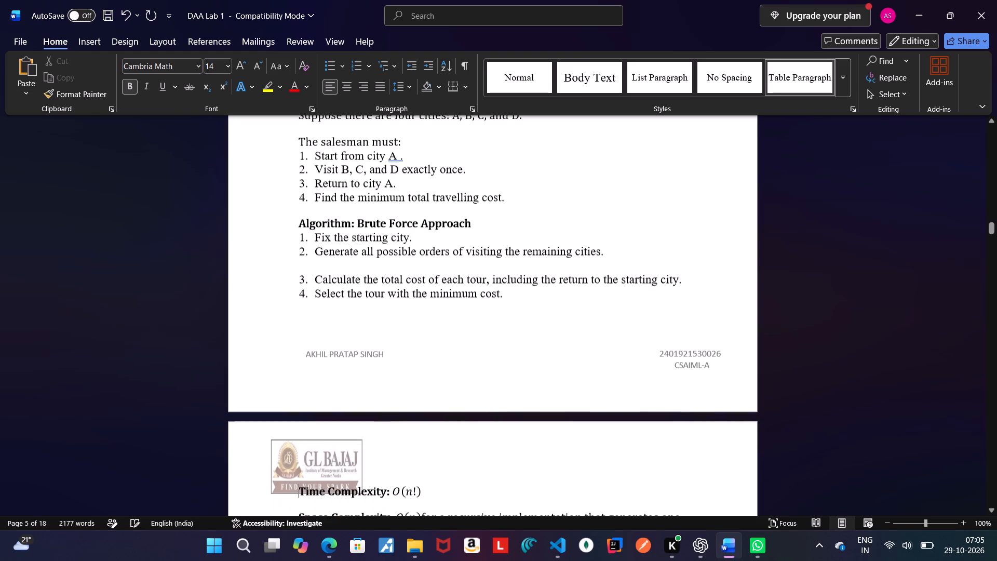
pyautogui.press('Return')
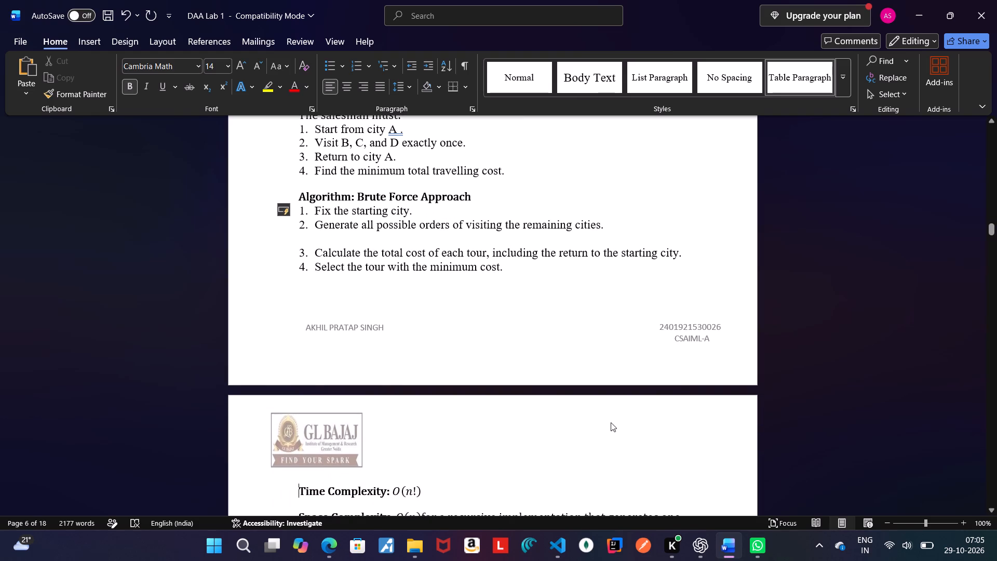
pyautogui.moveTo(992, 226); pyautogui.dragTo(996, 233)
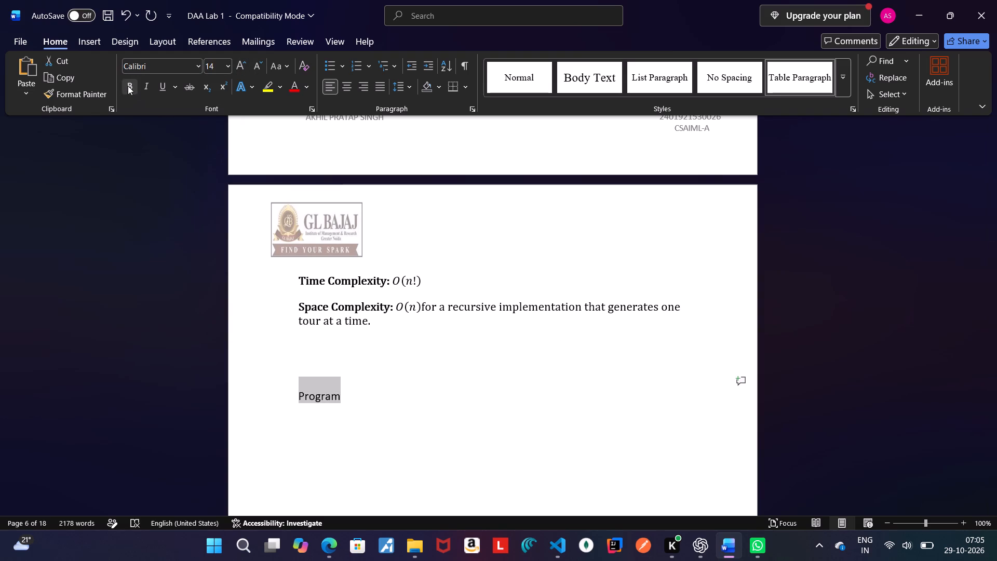
pyautogui.moveTo(128, 86); pyautogui.dragTo(163, 85)
pyautogui.click(163, 85)
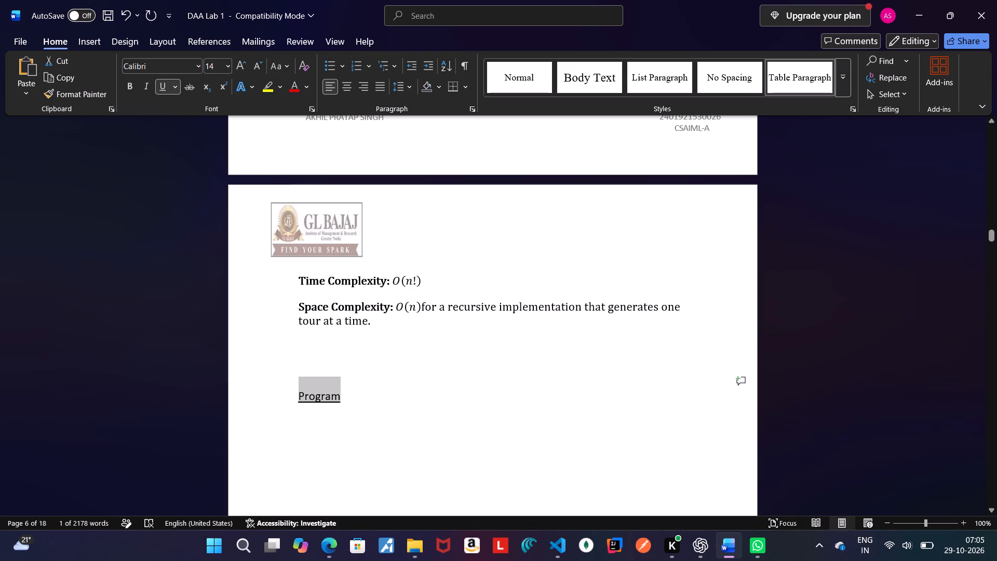
pyautogui.click(380, 367)
# Delete the empty lines above the "Program" heading so it sits directly under the Space Complexity paragraph.
pyautogui.click(298, 401)
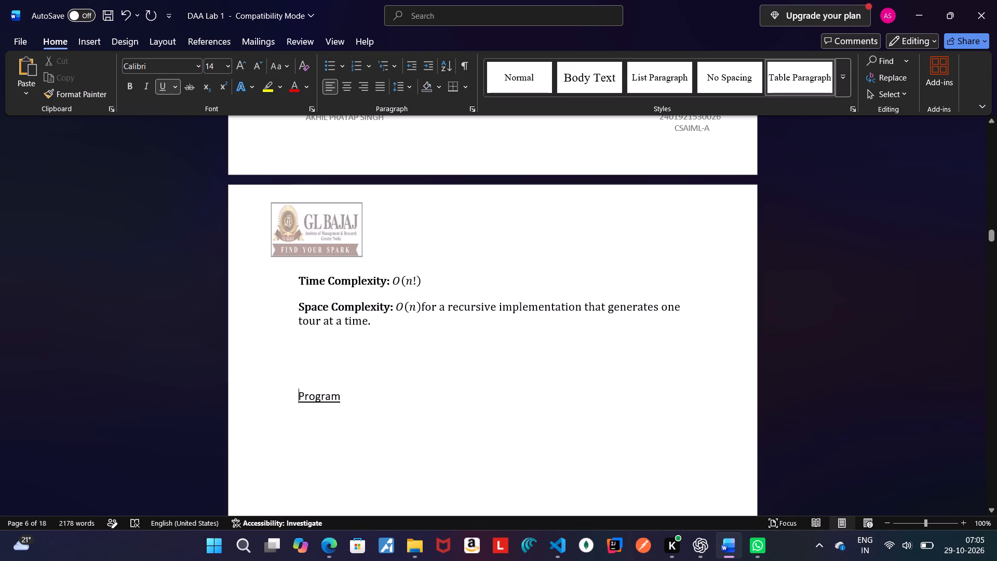
pyautogui.press('BackSpace')
pyautogui.press('BackSpace')
pyautogui.press('BackSpace')
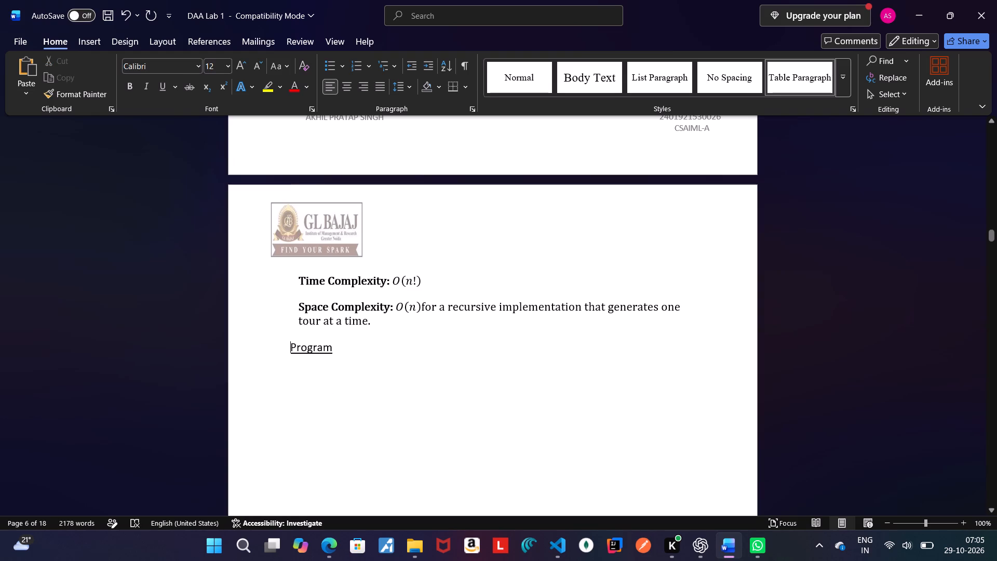
# Paste the copied TSP Java code below the "Program" heading, leaving a blank line between them.
pyautogui.click(358, 356)
pyautogui.press('Return')
pyautogui.press('Return')
pyautogui.hotkey('ctrl', 'v')
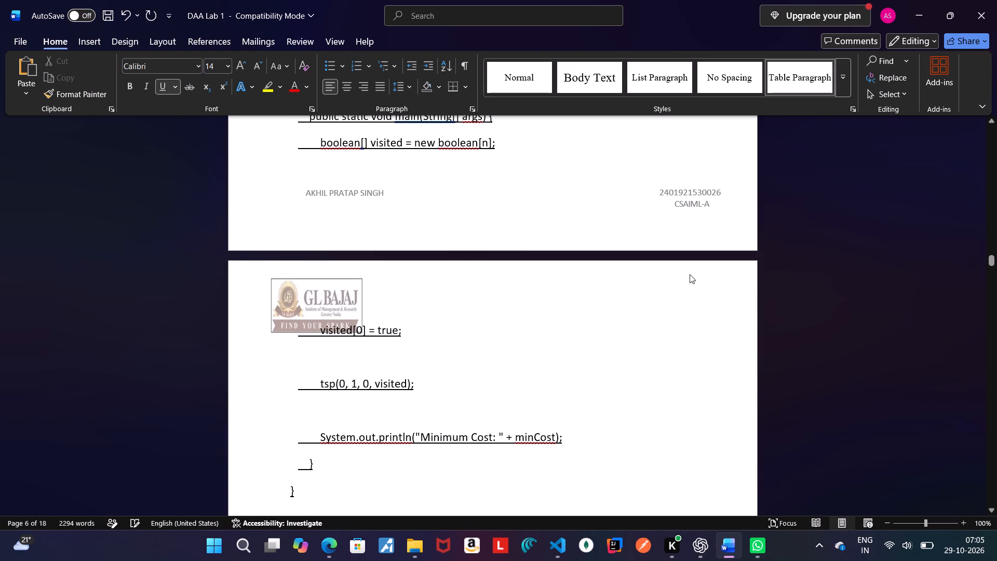
# Remove the underline from the whole pasted TSP code and apply the Body Text style to it.
pyautogui.moveTo(993, 258); pyautogui.dragTo(996, 239)
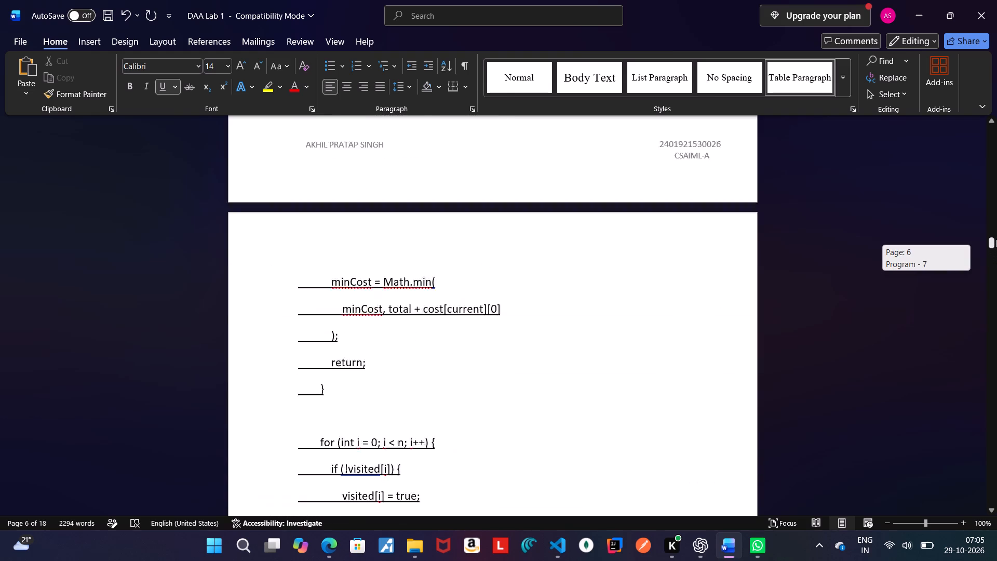
pyautogui.moveTo(996, 239); pyautogui.dragTo(996, 222)
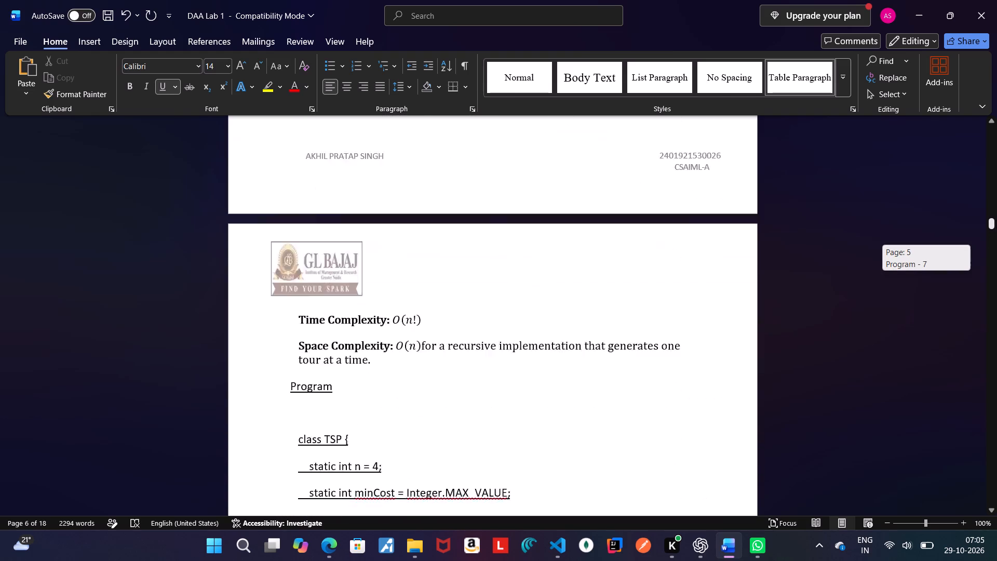
pyautogui.moveTo(996, 222); pyautogui.dragTo(996, 224)
pyautogui.moveTo(299, 306); pyautogui.dragTo(470, 408)
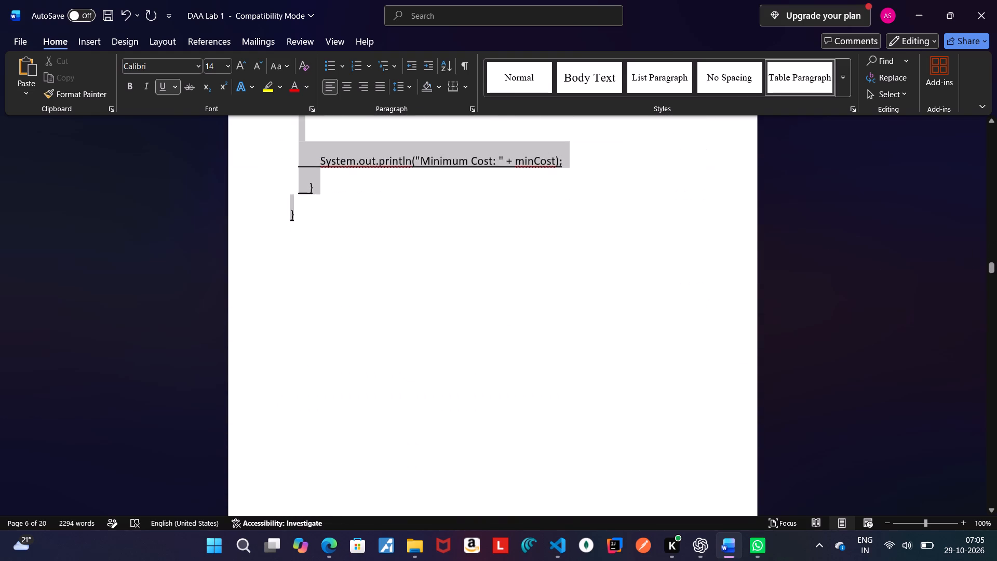
pyautogui.moveTo(470, 408); pyautogui.dragTo(363, 235)
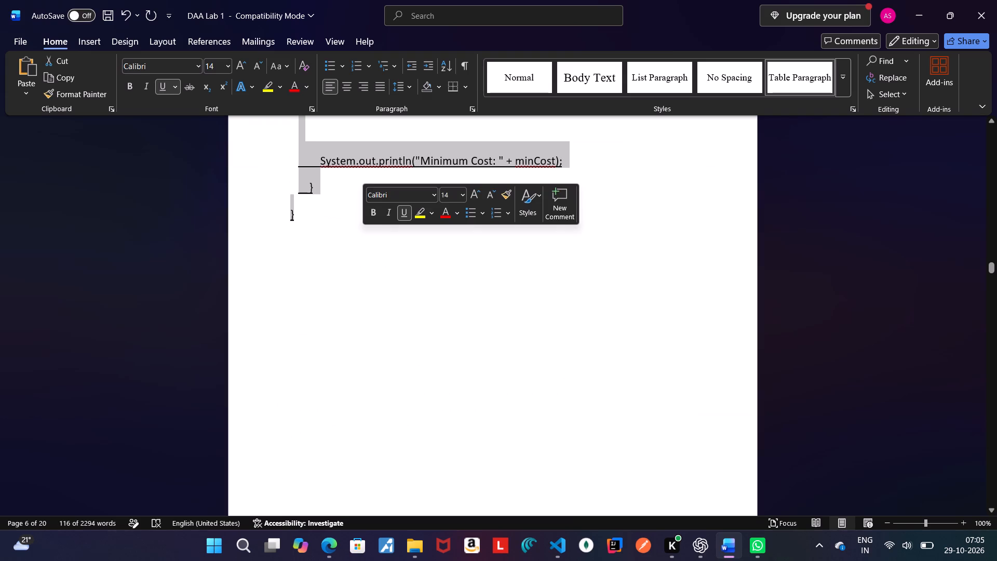
pyautogui.click(163, 86)
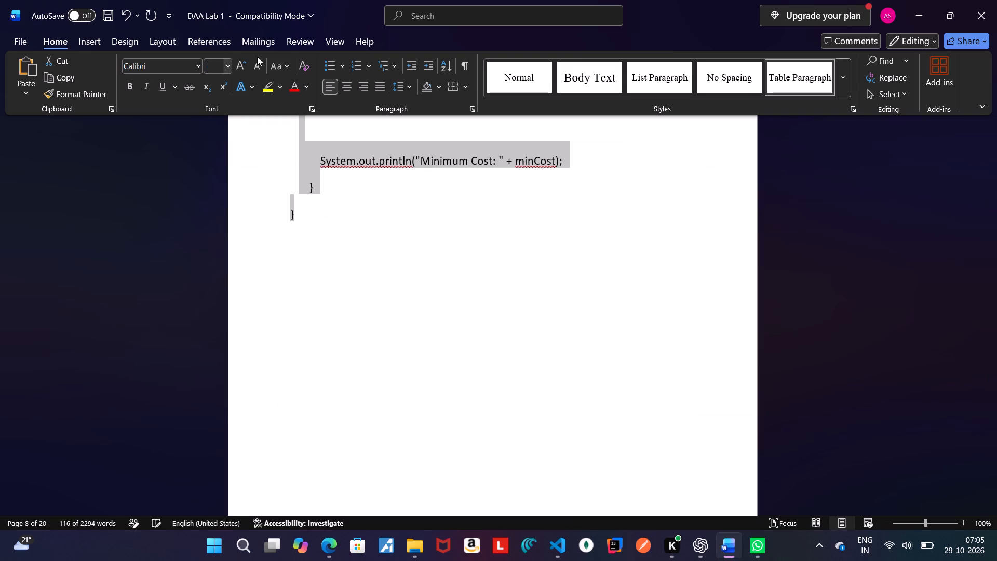
pyautogui.click(565, 82)
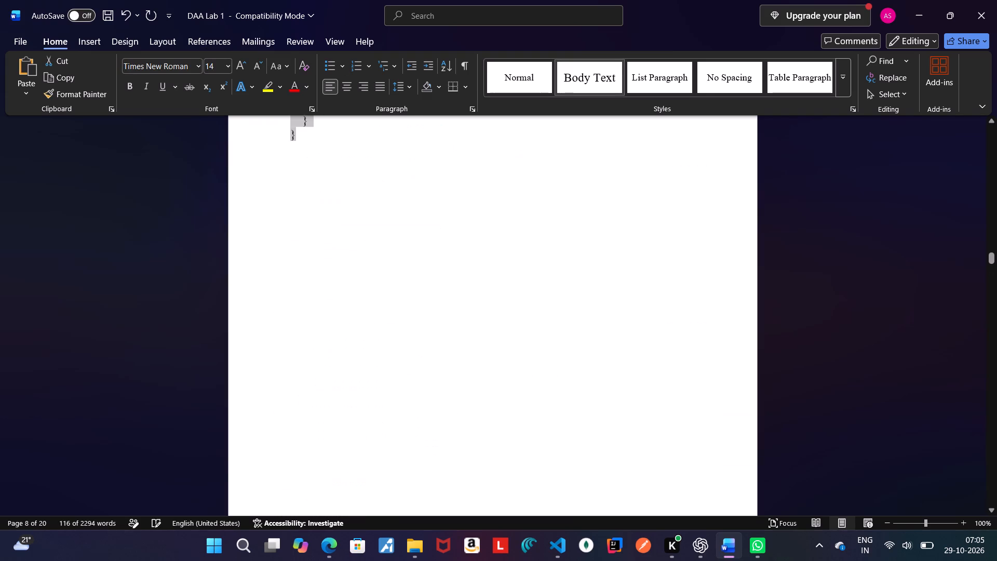
# Delete the blank lines in the TSP code before the cost array, the tsp method, "if (count == n)", the for loop and "tsp(i, count + 1,".
pyautogui.moveTo(993, 259); pyautogui.dragTo(995, 249)
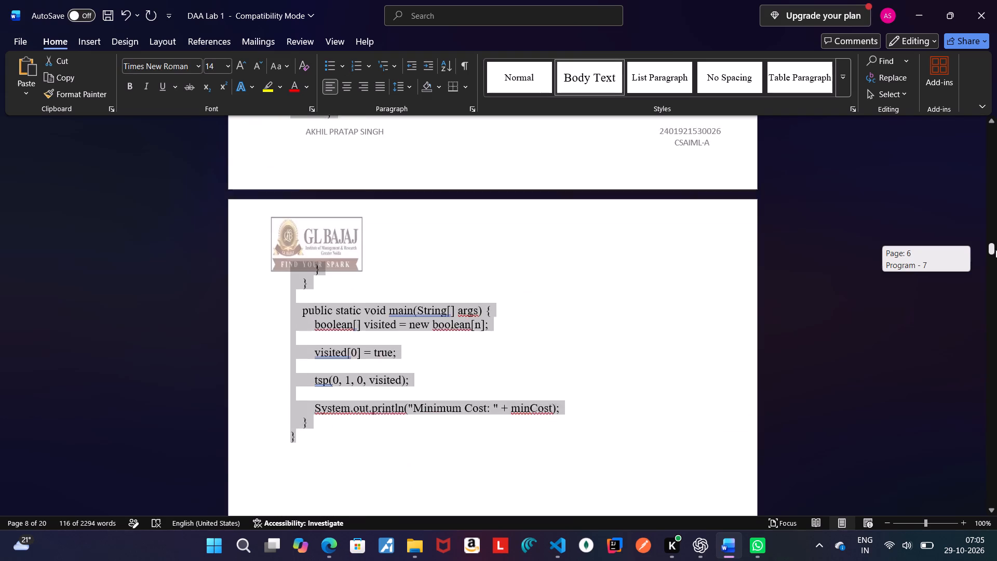
pyautogui.moveTo(995, 249); pyautogui.dragTo(996, 226)
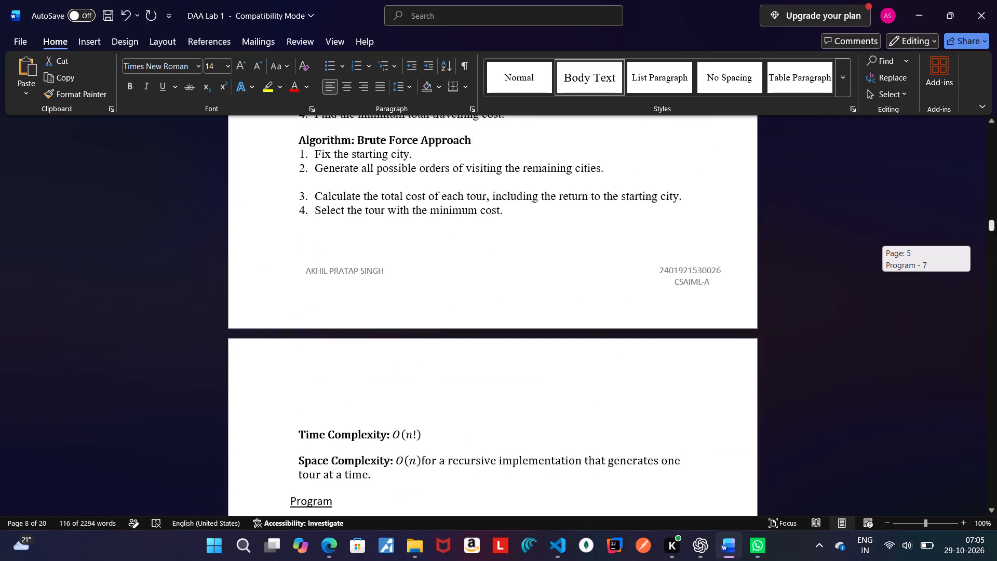
pyautogui.moveTo(996, 226); pyautogui.dragTo(996, 236)
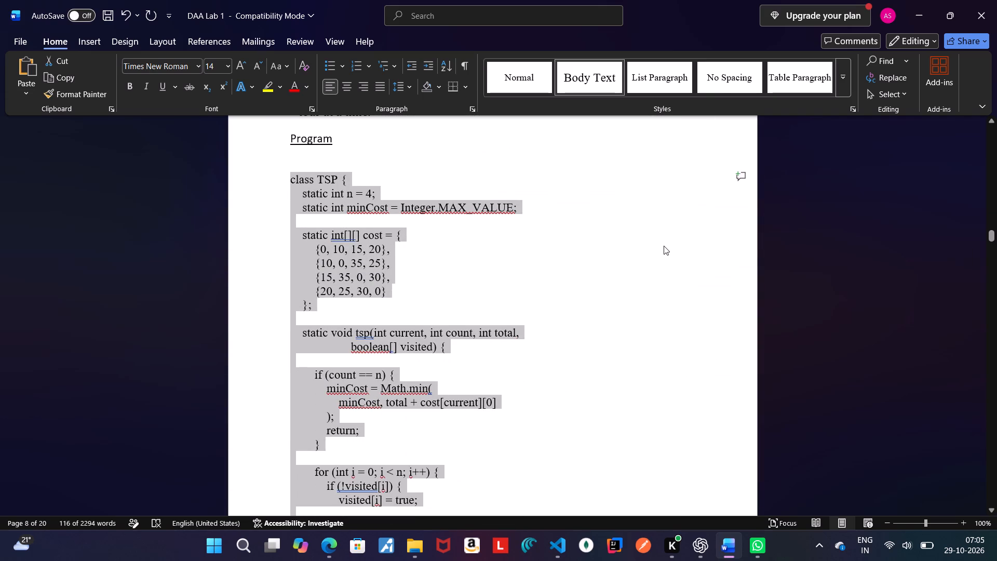
pyautogui.click(664, 246)
pyautogui.click(417, 219)
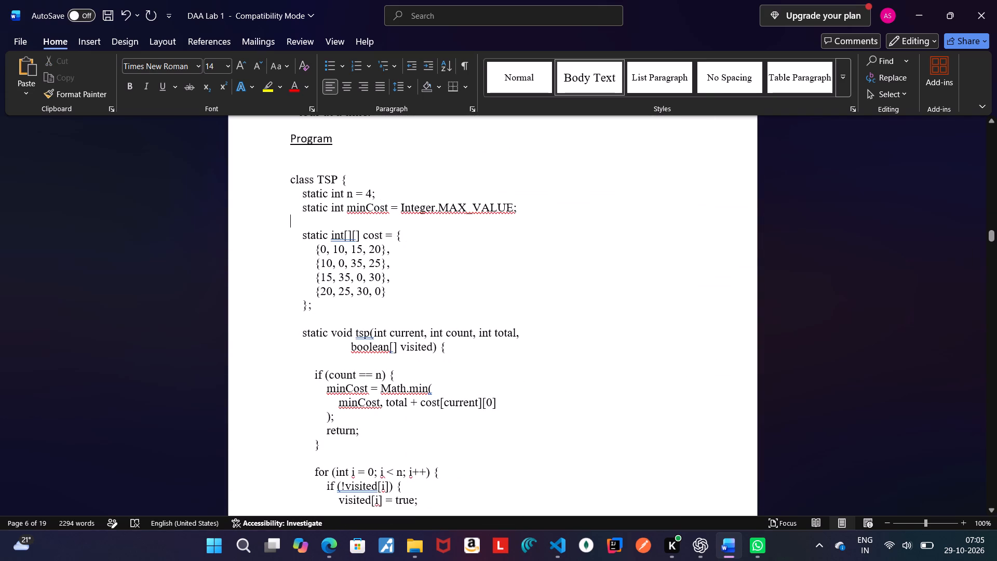
pyautogui.press('BackSpace')
pyautogui.click(353, 303)
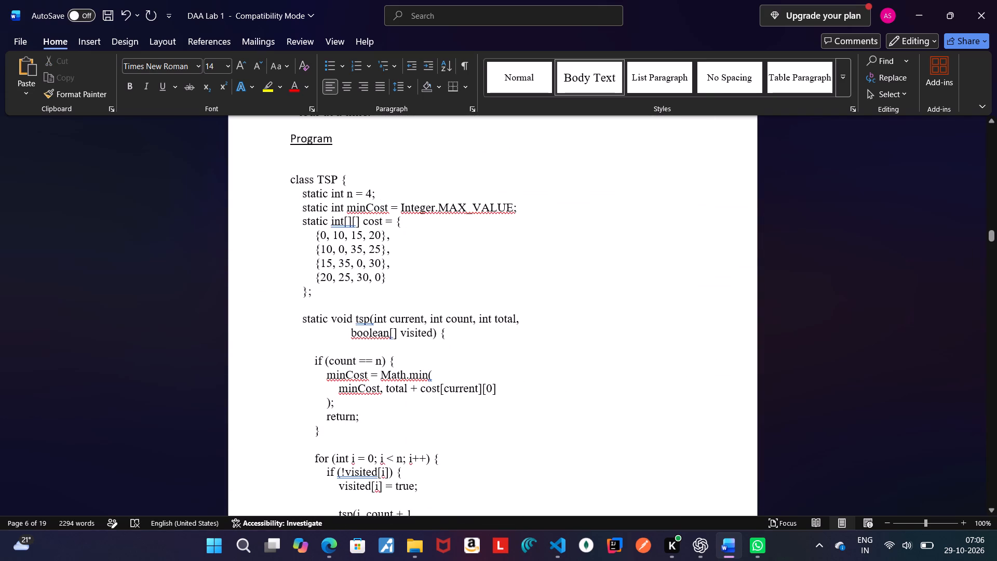
pyautogui.press('BackSpace')
pyautogui.click(351, 331)
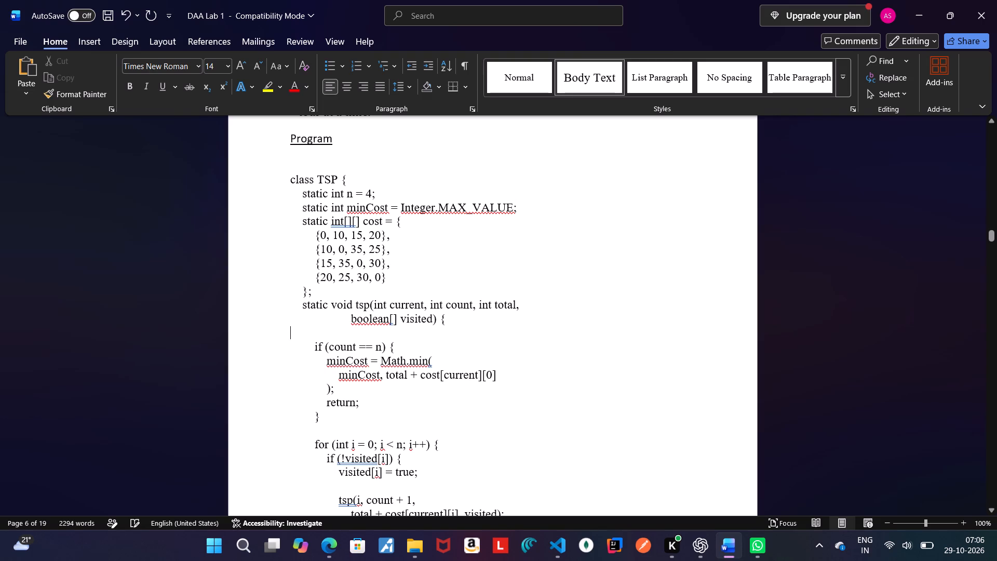
pyautogui.press('BackSpace')
pyautogui.click(336, 416)
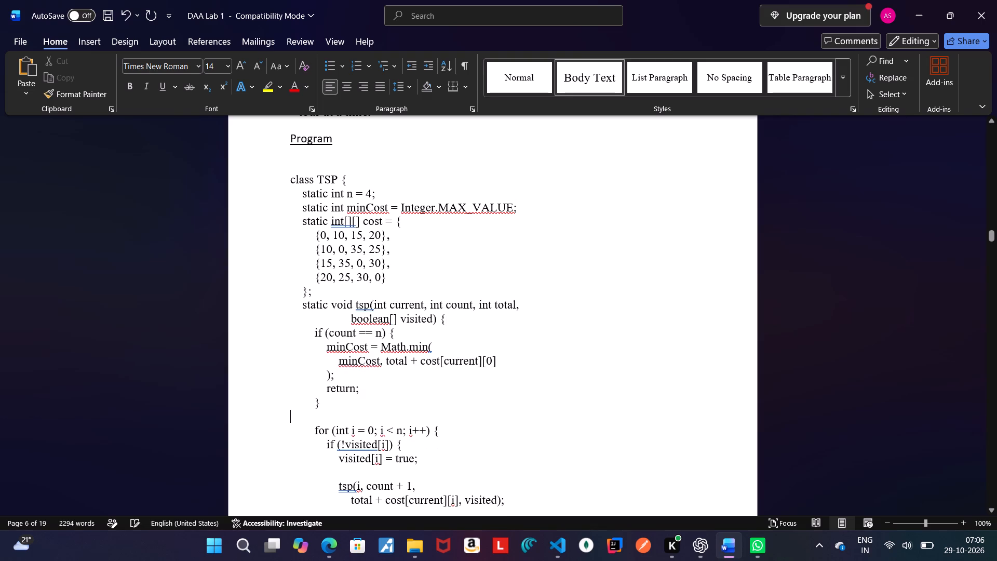
pyautogui.press('BackSpace')
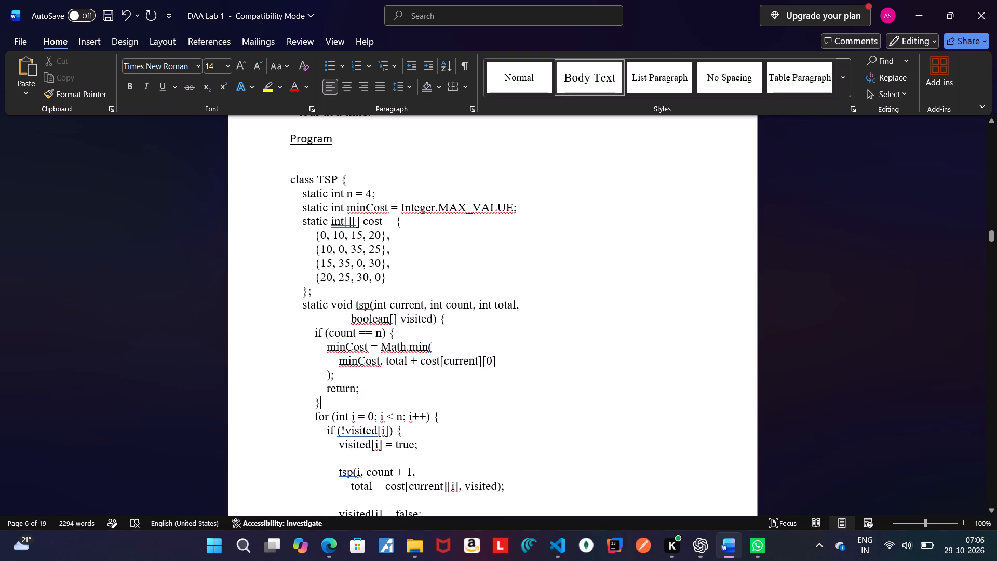
pyautogui.click(372, 459)
pyautogui.press('BackSpace')
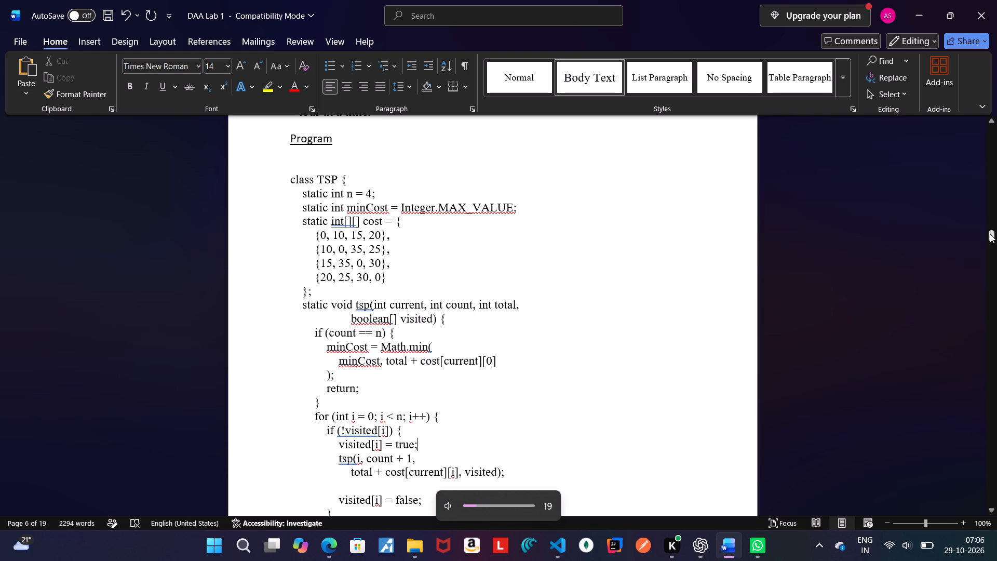
# Delete the blank lines before "visited[i] = false;", "public static void main" and "visited[0] = true;" in the TSP code.
pyautogui.moveTo(993, 234); pyautogui.dragTo(996, 243)
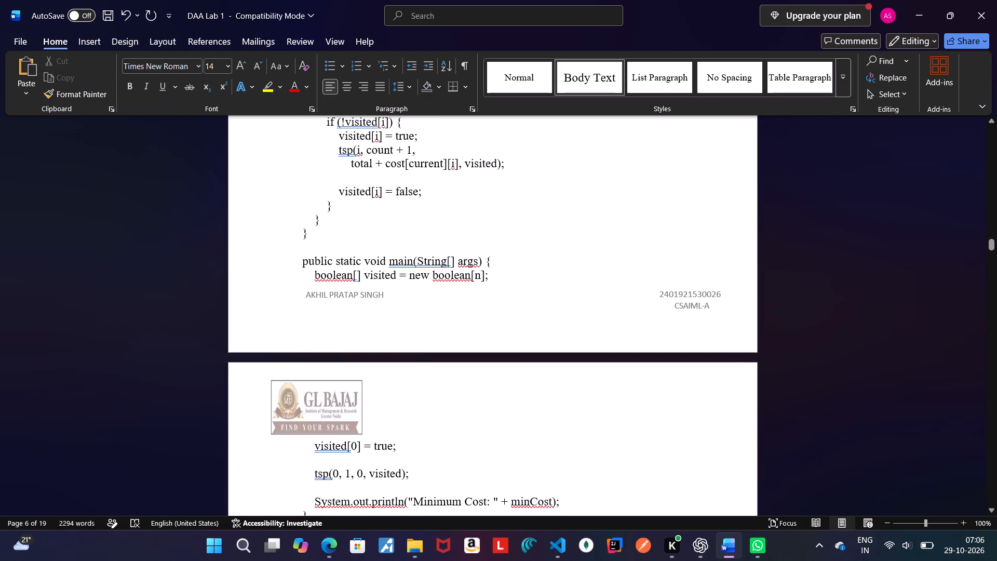
pyautogui.click(306, 251)
pyautogui.press('BackSpace')
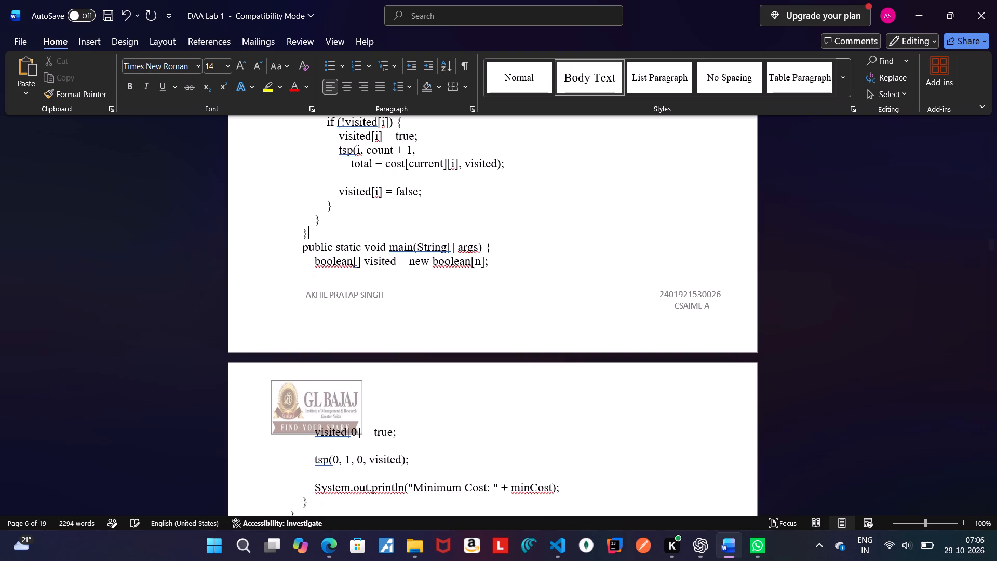
pyautogui.click(365, 180)
pyautogui.press('=')
pyautogui.press('BackSpace')
pyautogui.press('BackSpace')
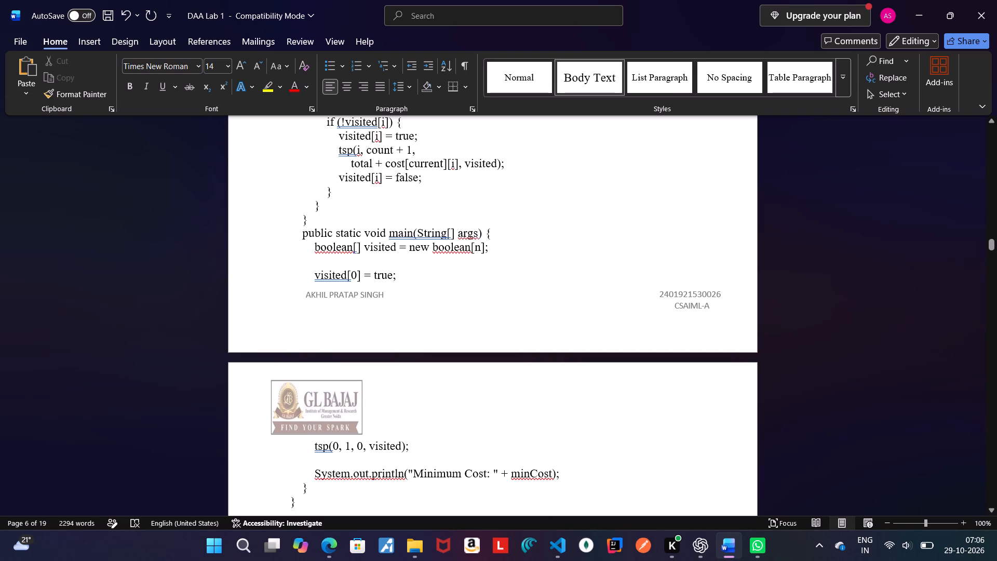
pyautogui.click(357, 261)
pyautogui.press('BackSpace')
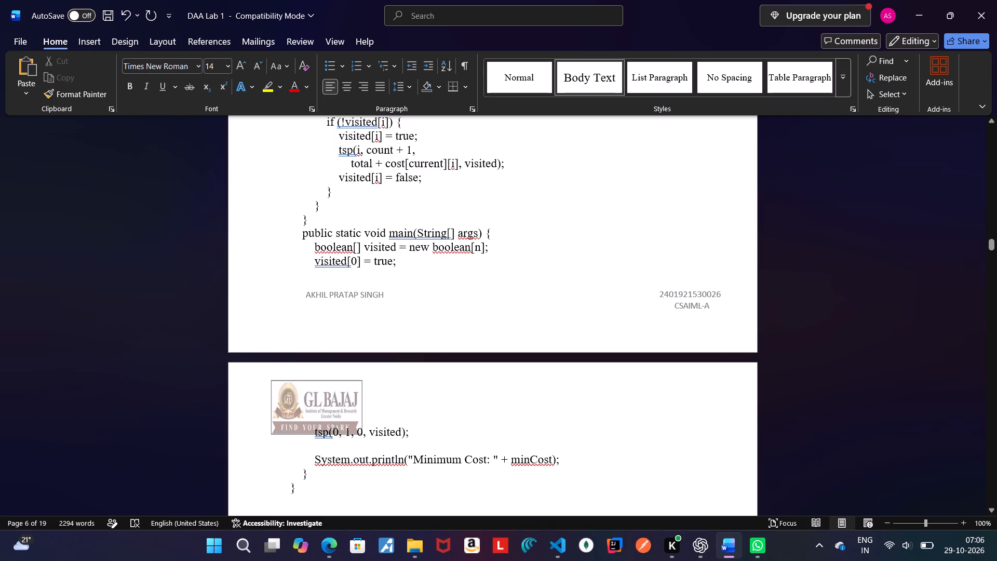
# Insert two blank lines before "tsp(0, 1, 0, visited);" to move it clear of the header logo.
pyautogui.click(395, 278)
pyautogui.press('Return')
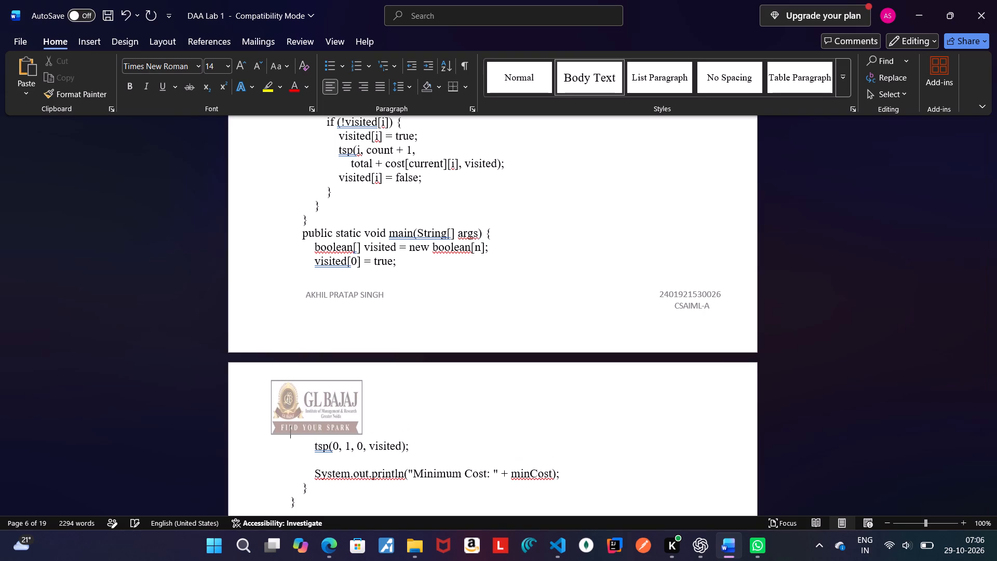
pyautogui.press('Return')
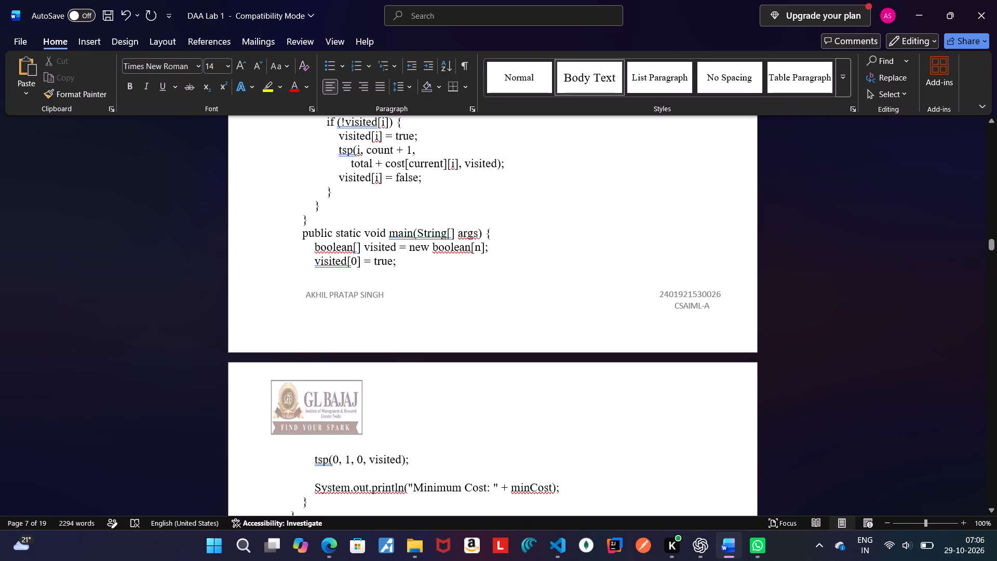
# Delete the blank line before the "Minimum Cost" println statement in the TSP code.
pyautogui.click(356, 472)
pyautogui.press('BackSpace')
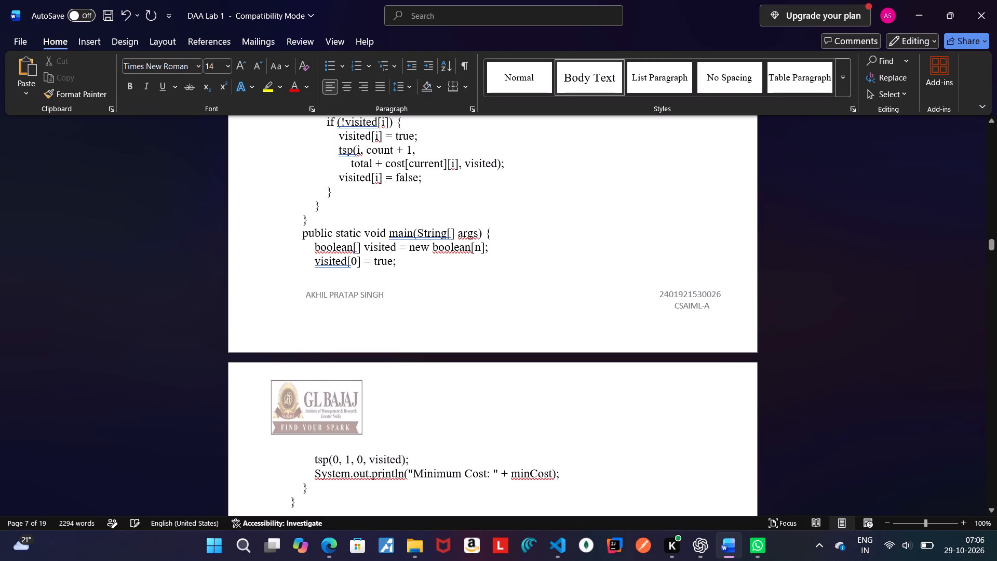
# Make the "Program" heading above the TSP code bold.
pyautogui.moveTo(993, 249); pyautogui.dragTo(996, 236)
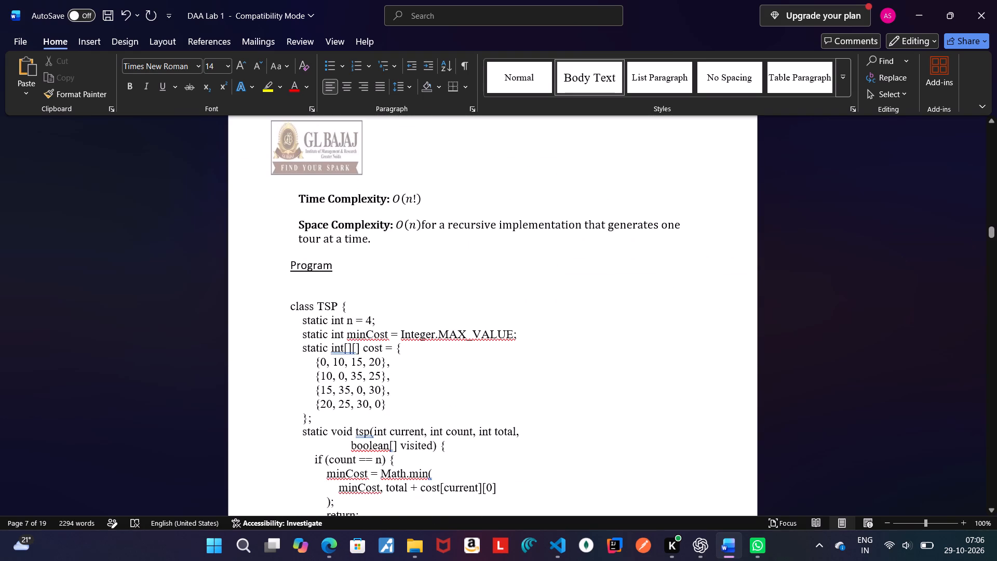
pyautogui.moveTo(293, 264); pyautogui.dragTo(331, 262)
pyautogui.click(127, 87)
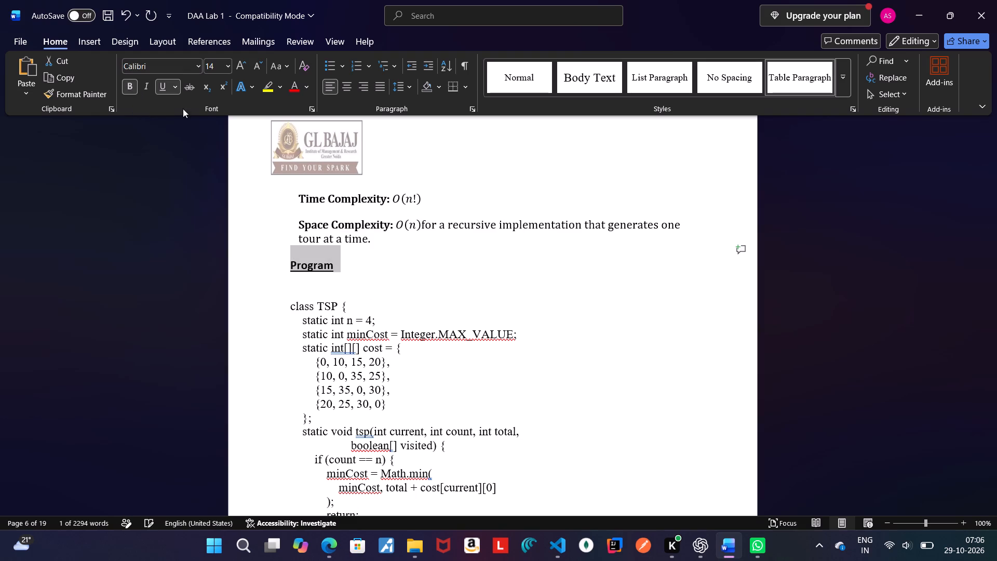
pyautogui.click(413, 267)
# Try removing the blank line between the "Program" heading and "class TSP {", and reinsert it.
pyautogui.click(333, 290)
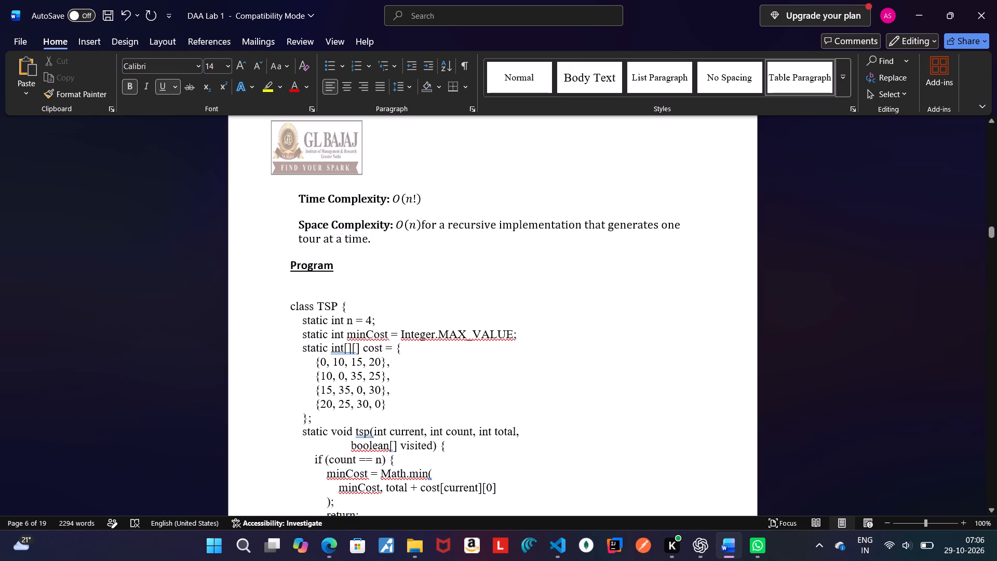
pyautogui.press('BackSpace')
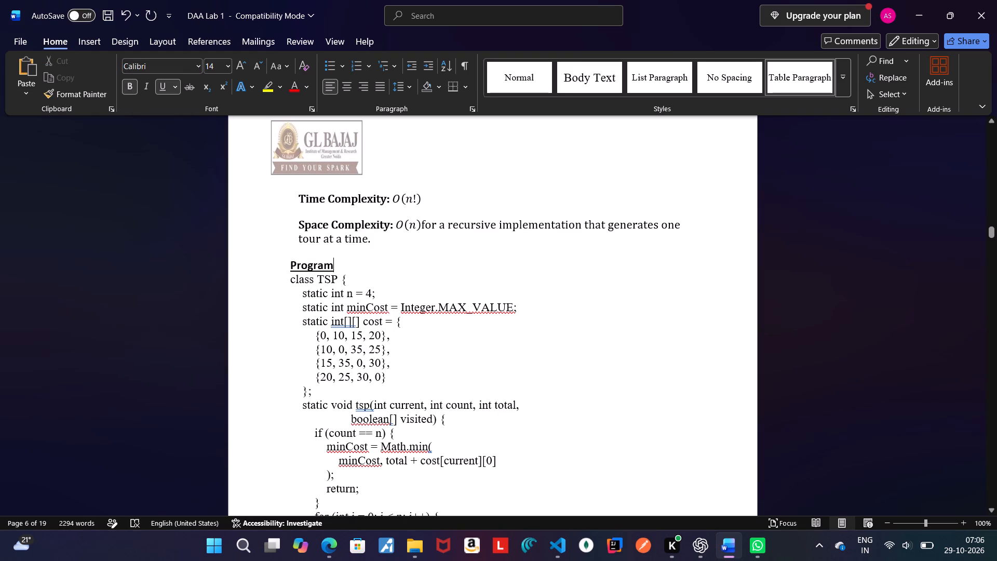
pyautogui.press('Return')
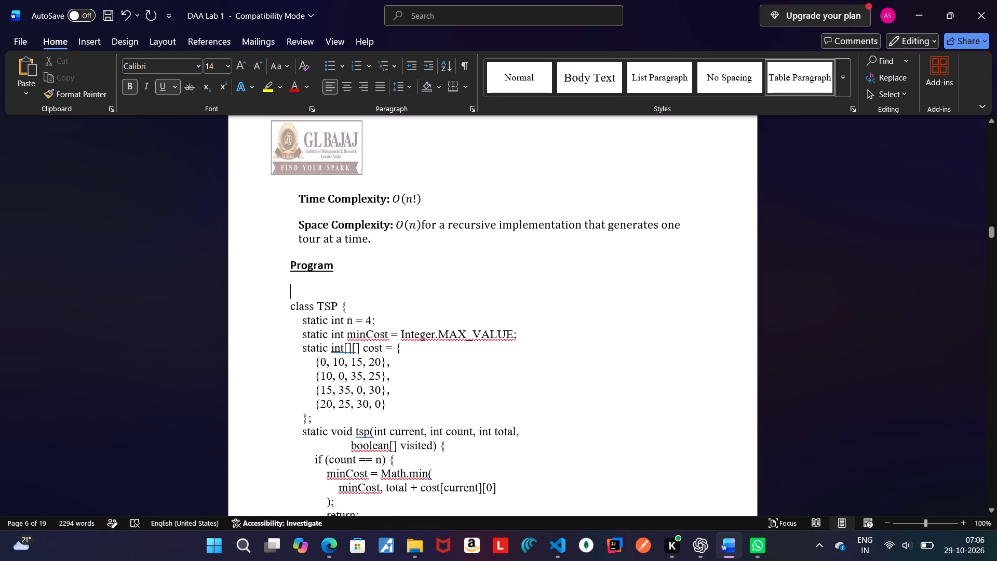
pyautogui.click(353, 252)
# Add the heading text "Output" below the closing brace of the TSP code, leaving blank space above it.
pyautogui.click(994, 231)
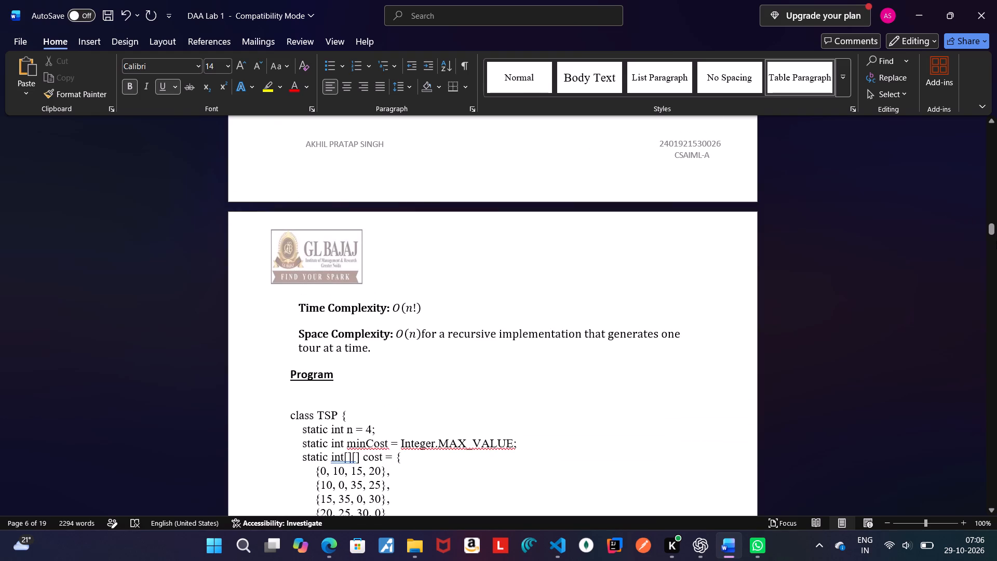
pyautogui.click(995, 247)
pyautogui.moveTo(995, 246); pyautogui.dragTo(995, 254)
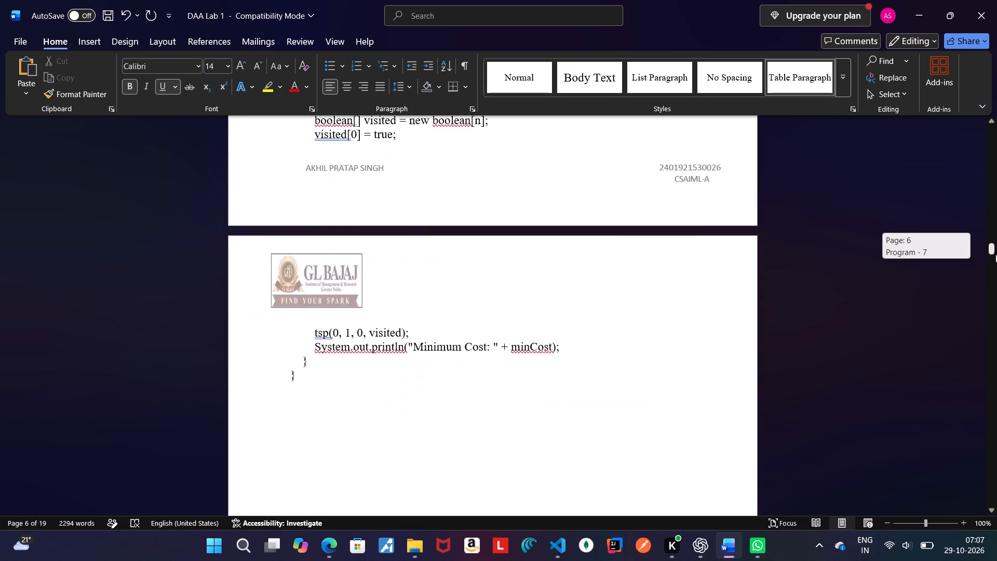
pyautogui.moveTo(995, 254); pyautogui.dragTo(996, 258)
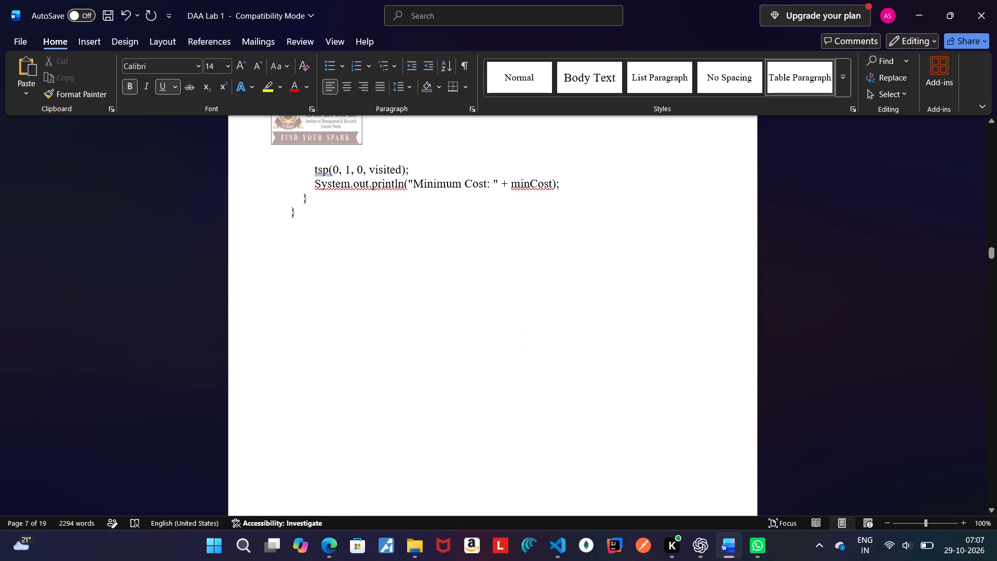
pyautogui.click(334, 207)
pyautogui.press('Return')
pyautogui.press('Return')
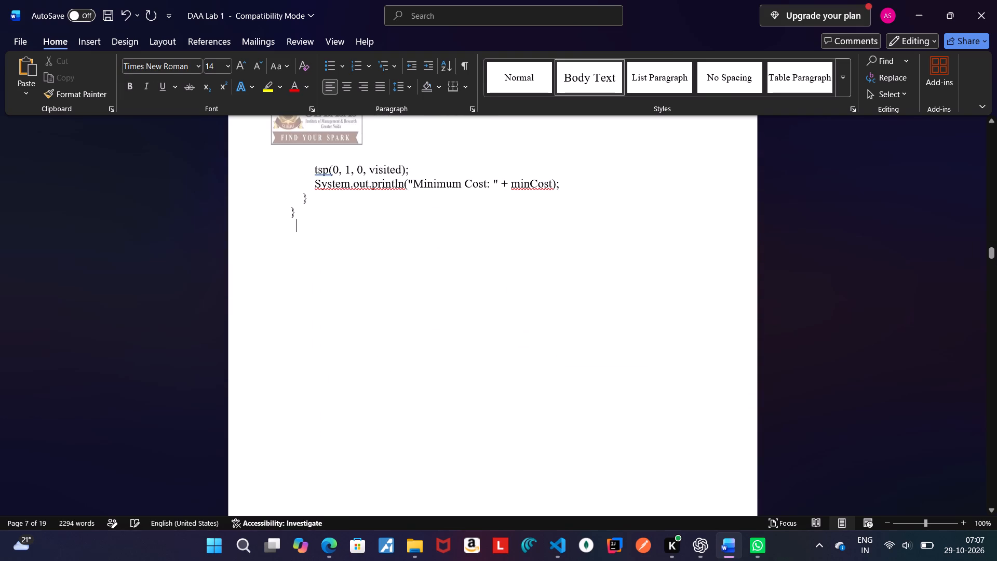
pyautogui.write('utput')
# Make the "Output" heading bold and underlined, and add empty lines beneath it.
pyautogui.moveTo(288, 255); pyautogui.dragTo(333, 247)
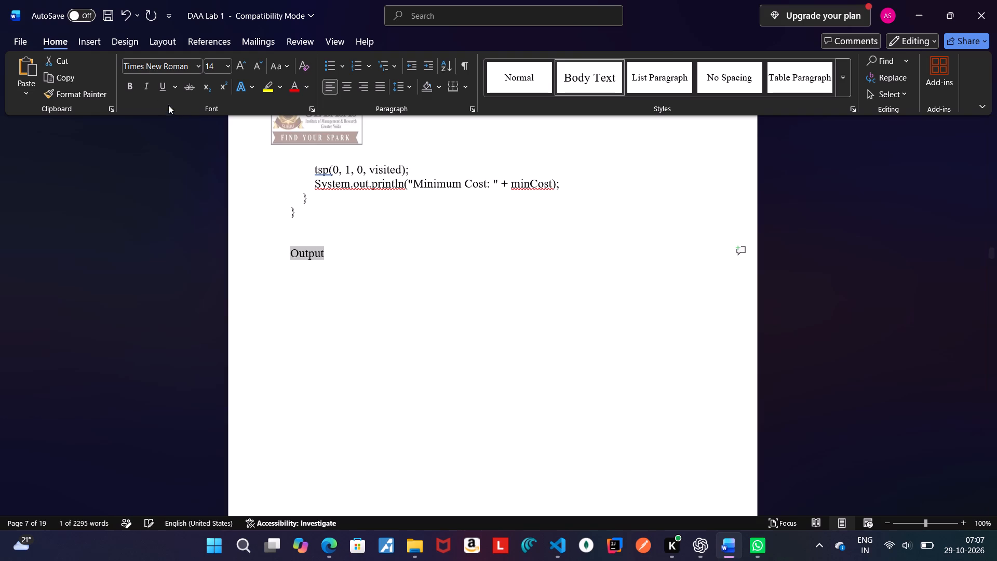
pyautogui.click(129, 86)
pyautogui.click(160, 89)
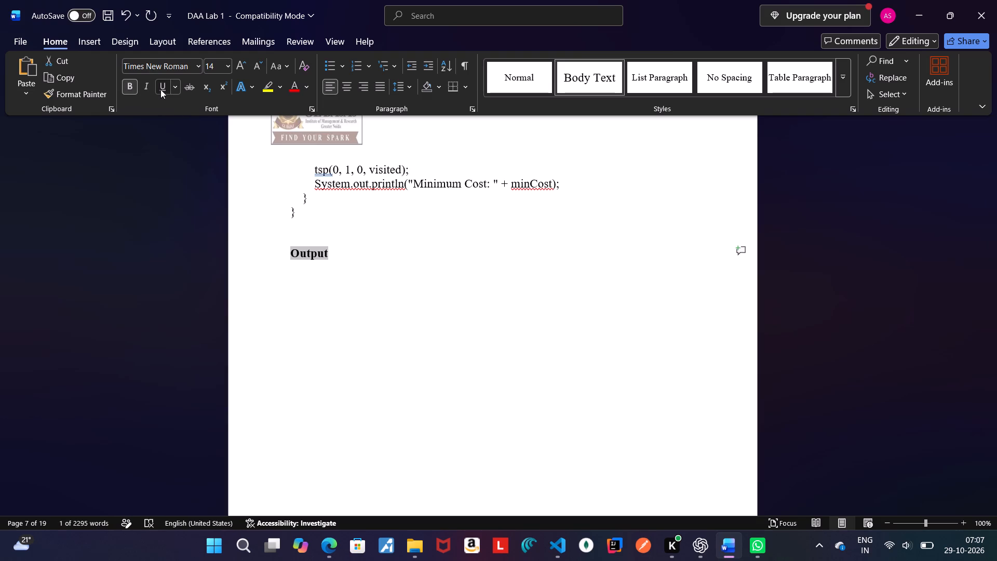
pyautogui.click(338, 256)
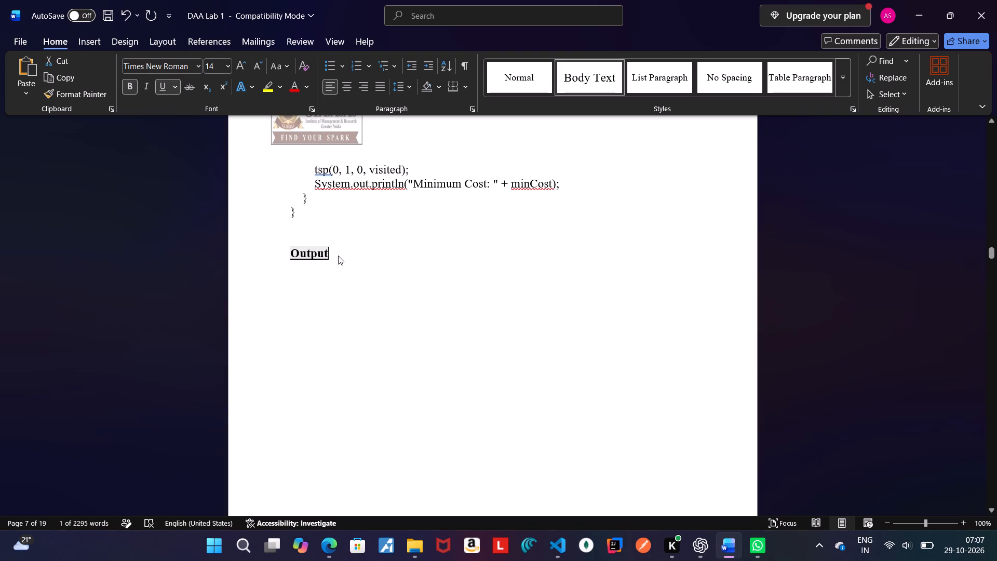
pyautogui.press('Return')
pyautogui.press('Return')
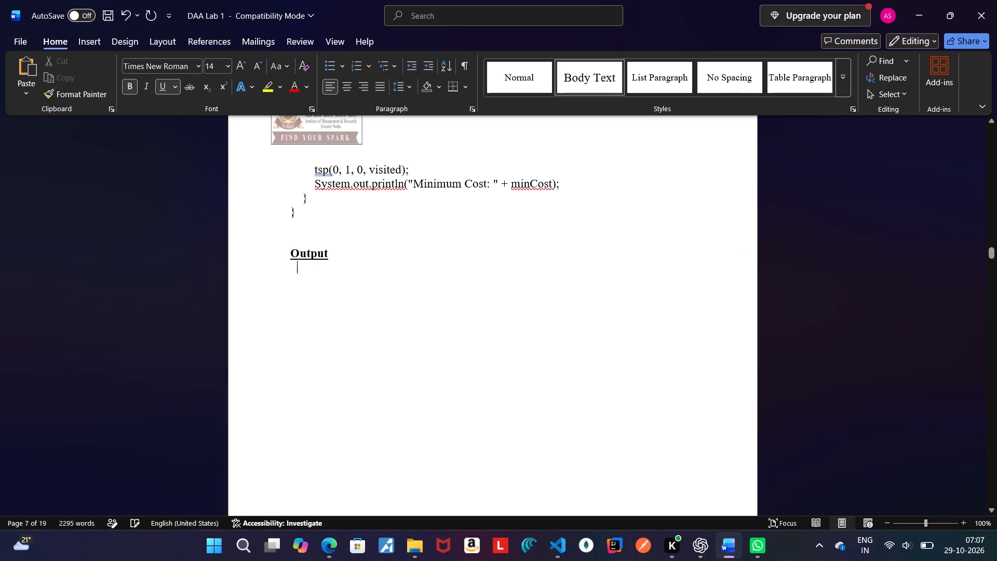
pyautogui.press('Return')
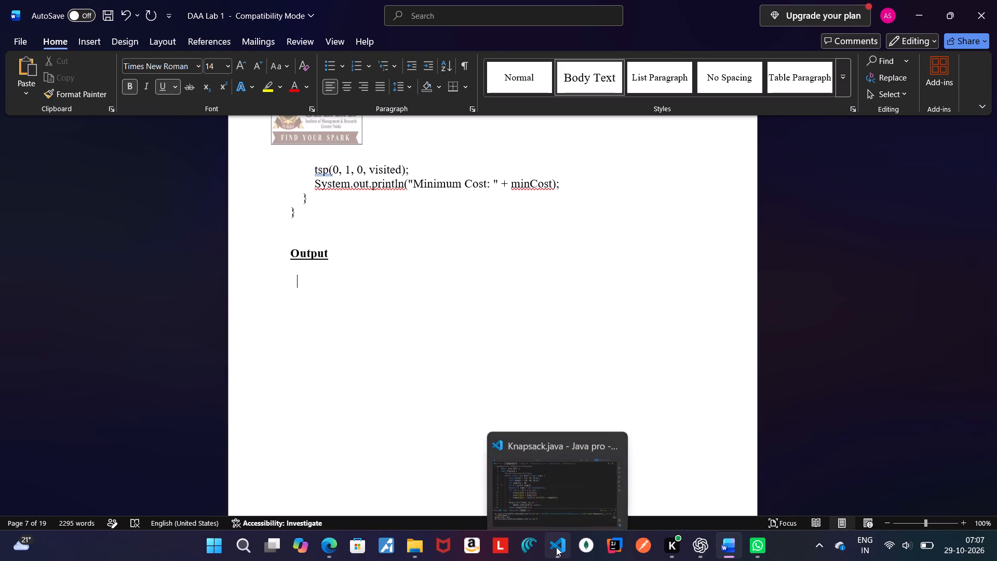
# Switch to Visual Studio Code and replace the entire contents of Knapsack.java with the copied TSP code.
pyautogui.click(556, 547)
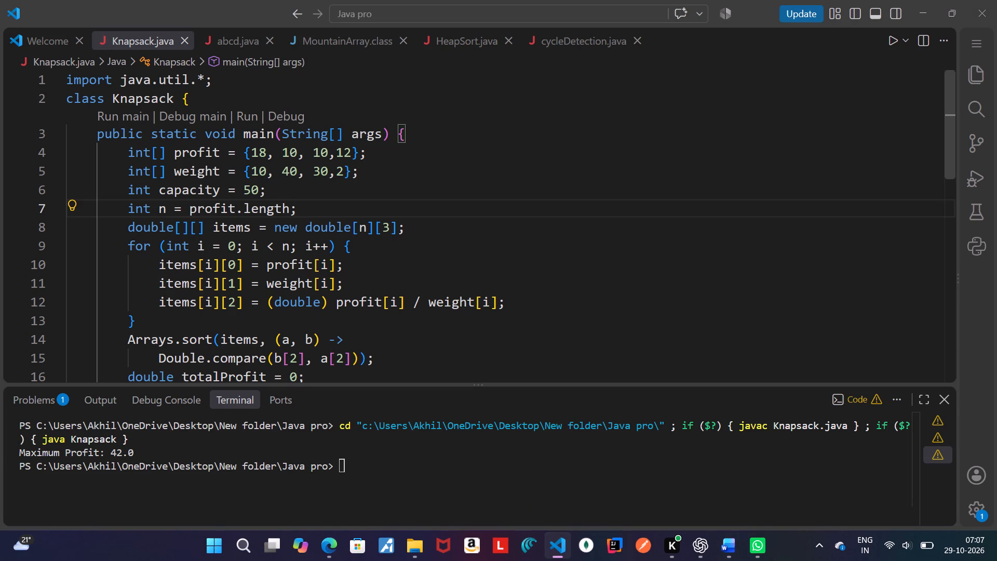
pyautogui.moveTo(66, 82); pyautogui.dragTo(132, 132)
pyautogui.moveTo(69, 76); pyautogui.dragTo(334, 446)
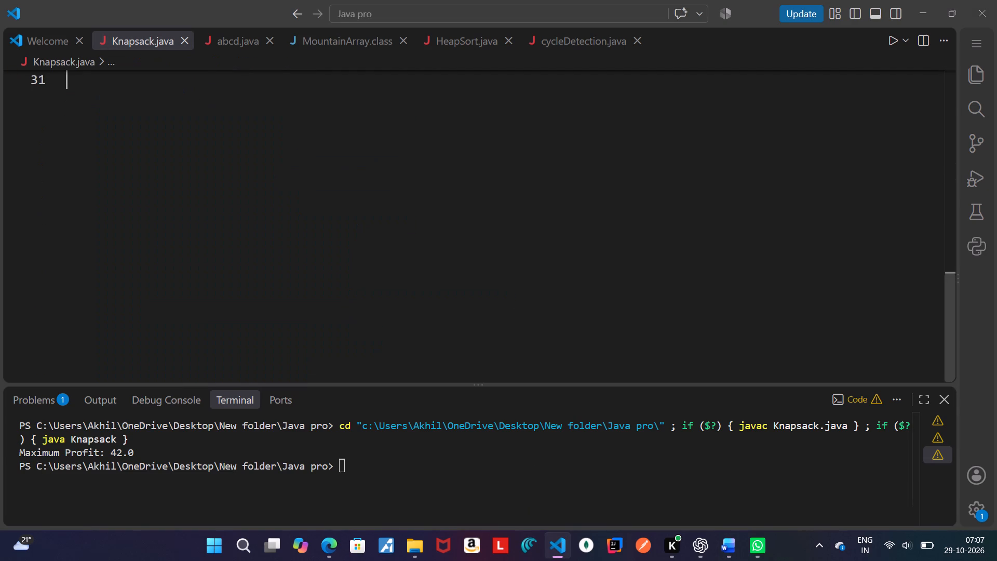
pyautogui.hotkey('ctrl', 'v')
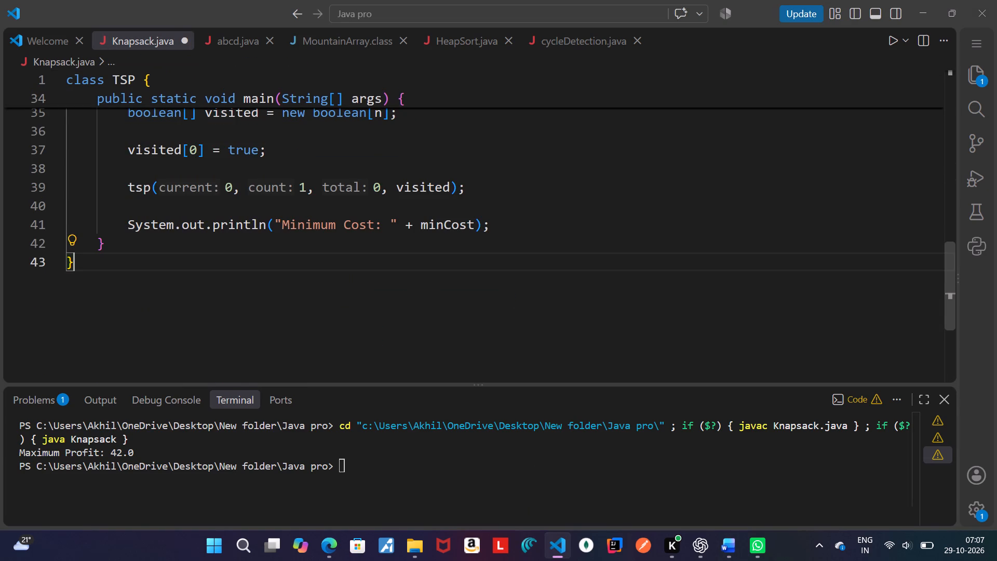
# Rename the Knapsack.java file in the project as TSP.java.
pyautogui.moveTo(946, 303); pyautogui.dragTo(959, 138)
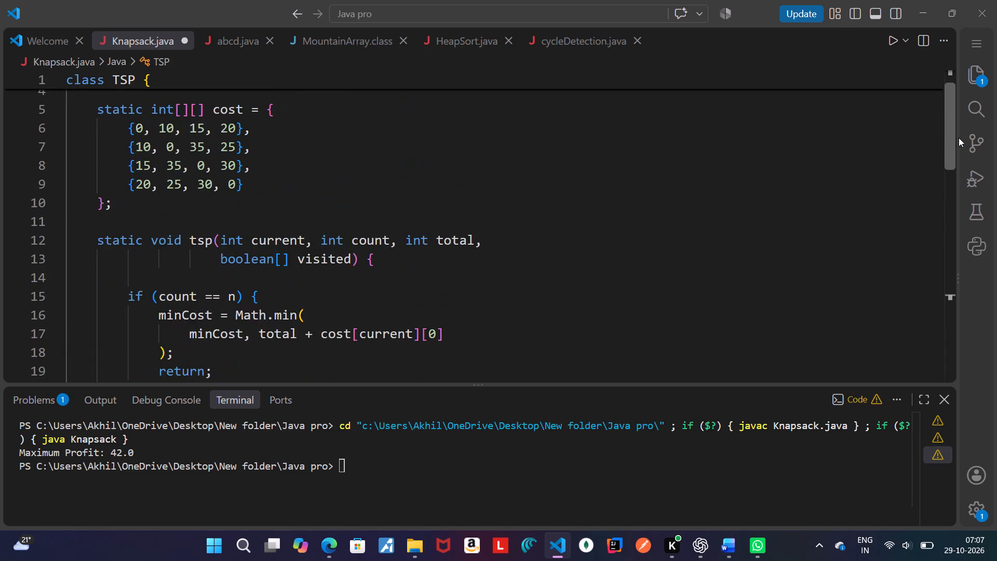
pyautogui.moveTo(959, 138); pyautogui.dragTo(959, 100)
pyautogui.click(978, 65)
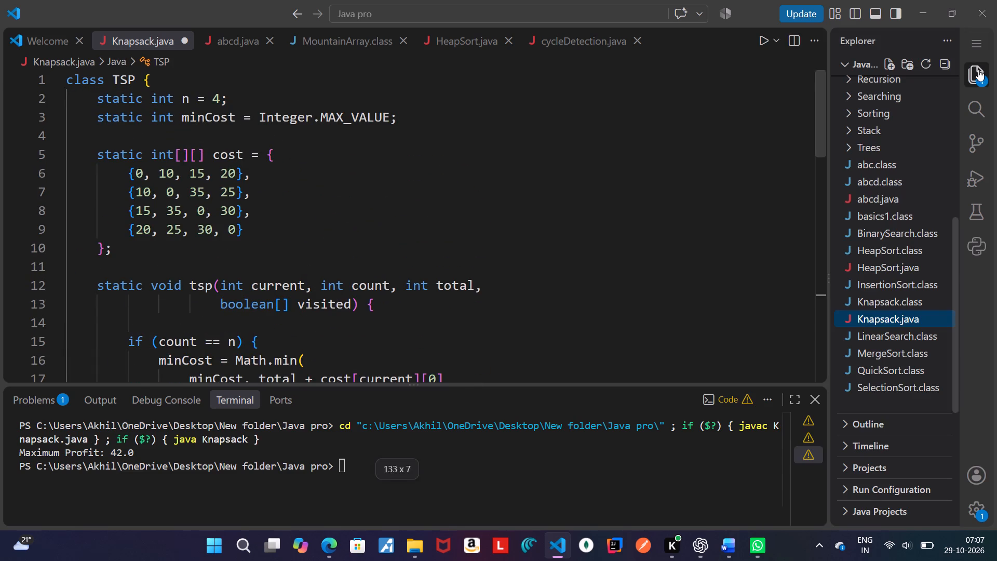
pyautogui.rightClick(883, 316)
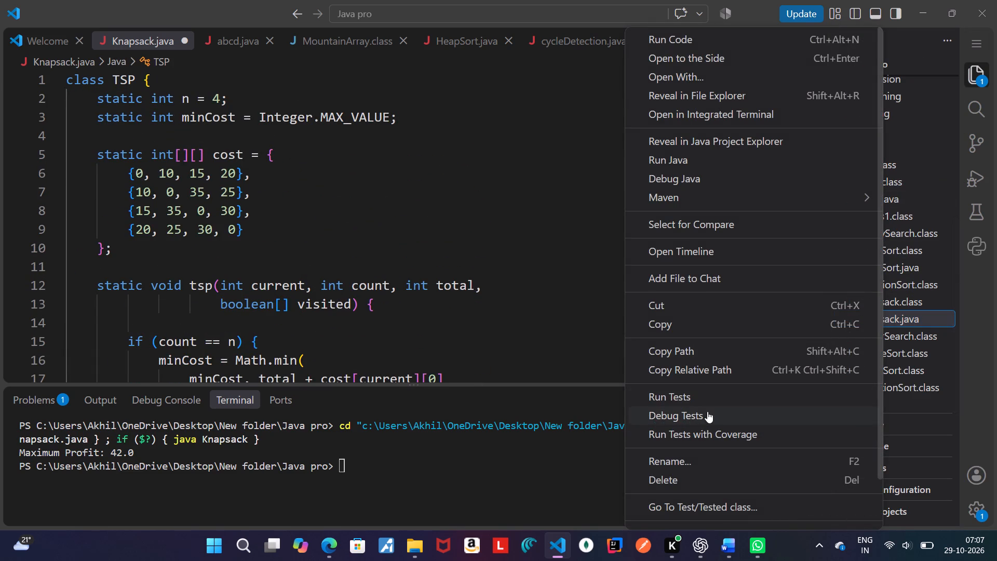
pyautogui.click(684, 452)
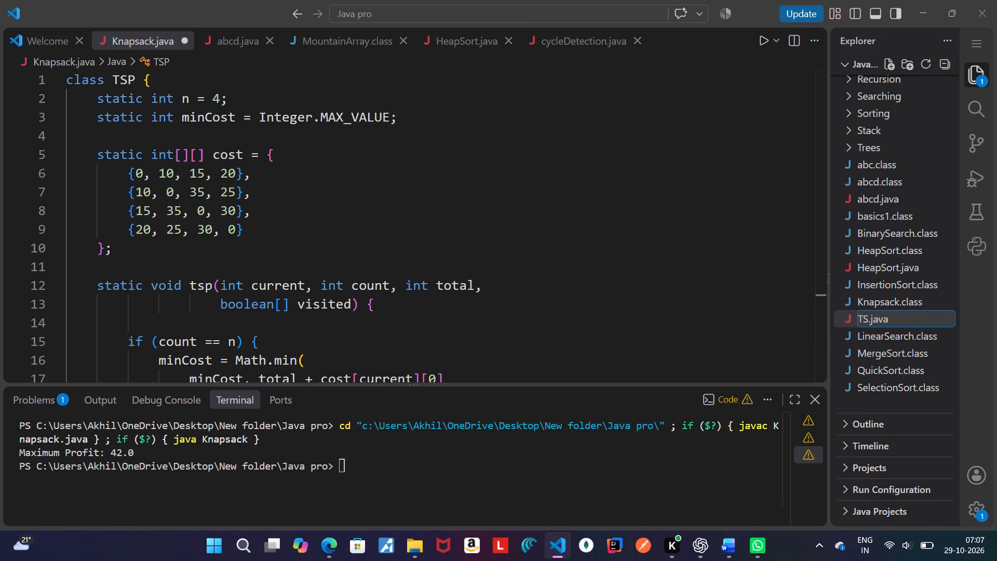
pyautogui.press('Return')
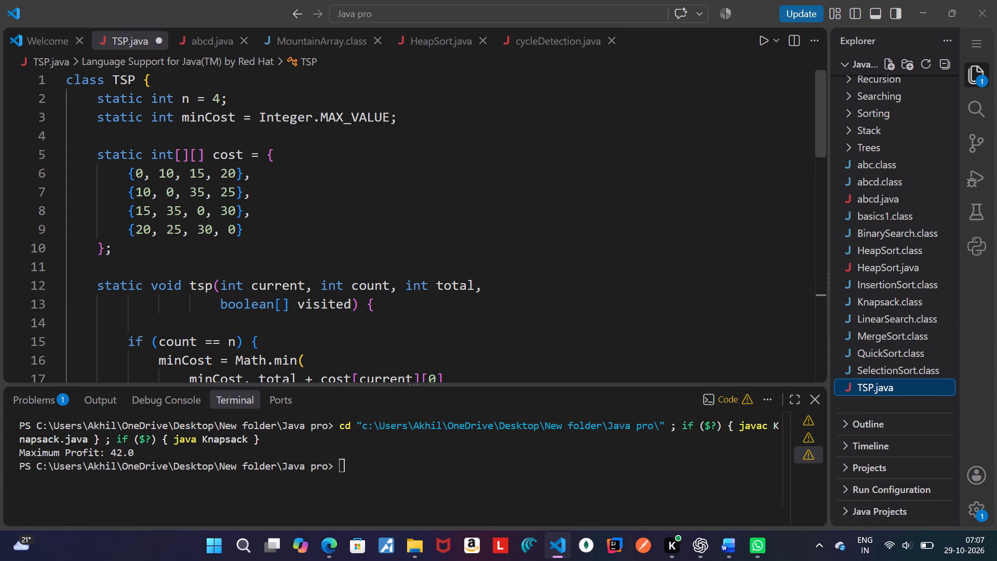
# Copy the whole TSP class from TSP.java and paste it into the Word document below the "Output" heading.
pyautogui.moveTo(68, 76); pyautogui.dragTo(229, 415)
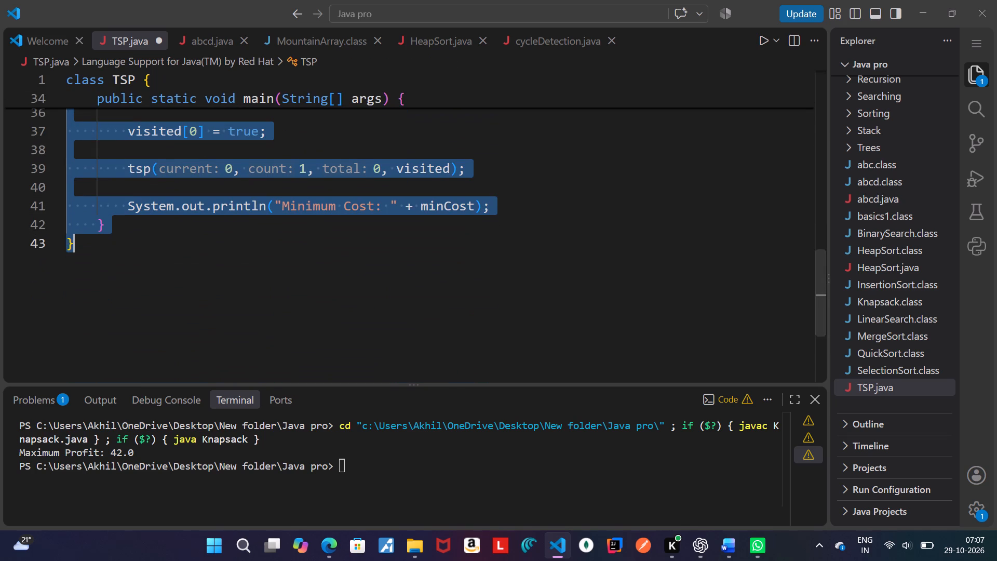
pyautogui.hotkey('ctrl', 'c')
pyautogui.click(591, 179)
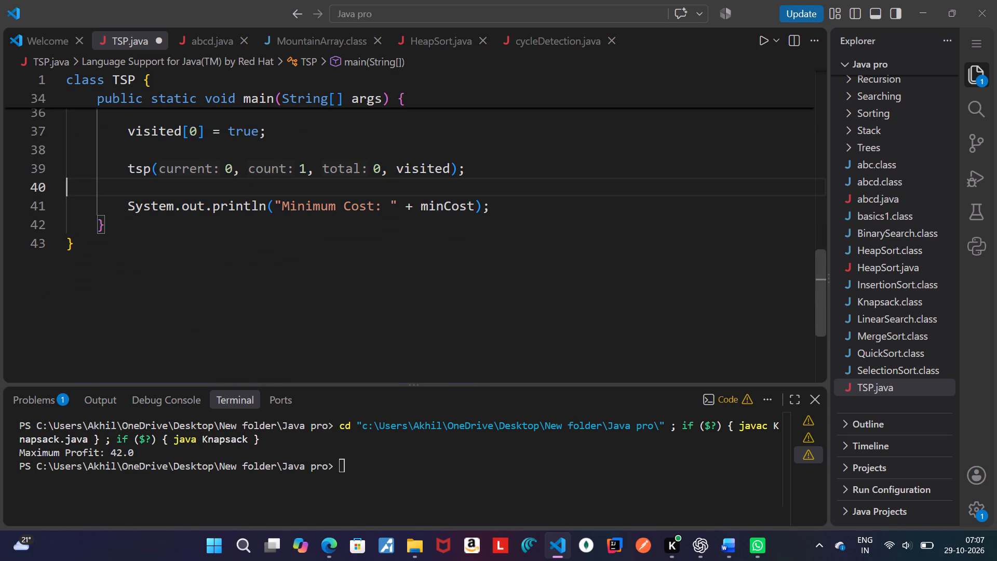
pyautogui.click(737, 550)
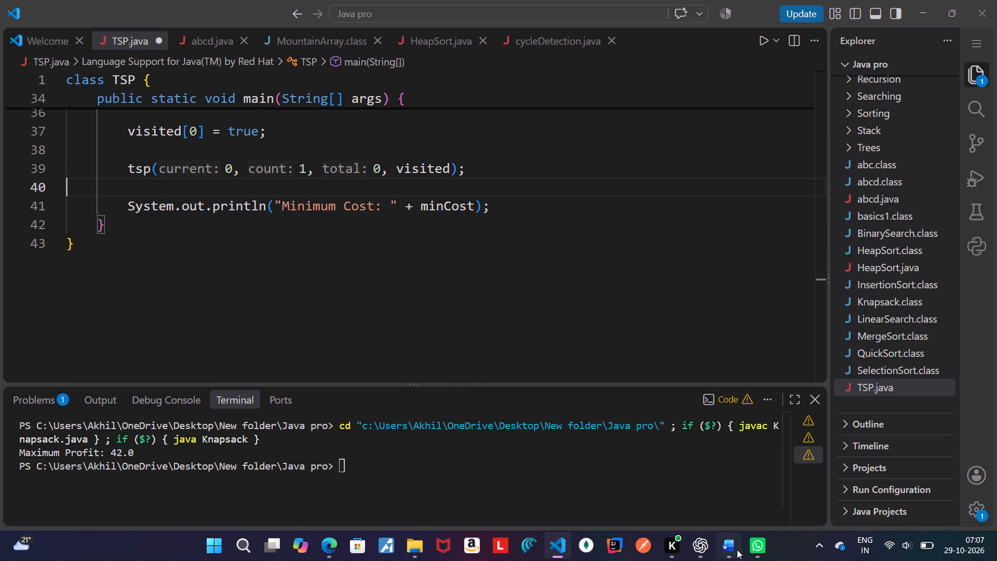
pyautogui.hotkey('ctrl', 'v')
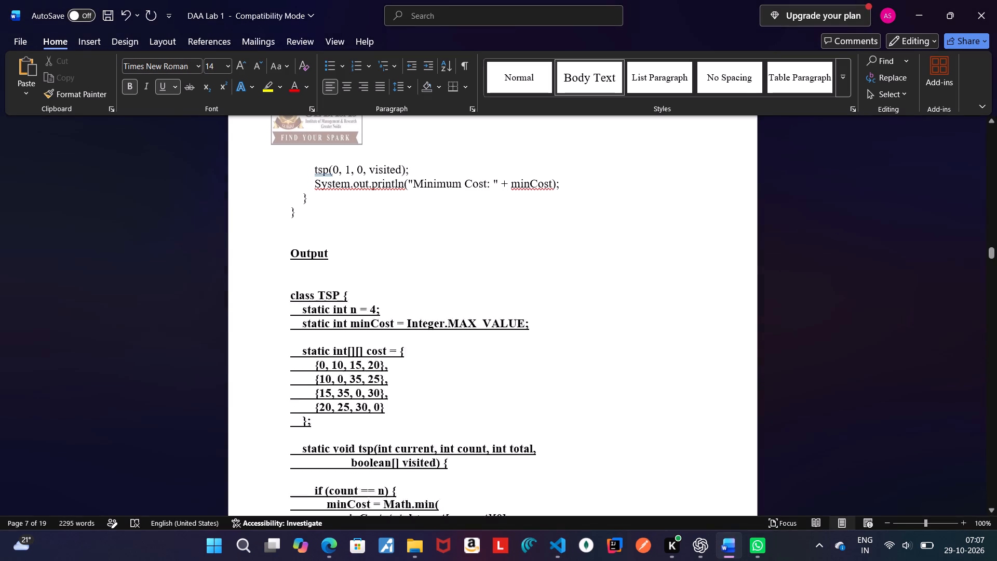
# Remove the underline and bold from the whole TSP code pasted below the "Output" heading.
pyautogui.moveTo(994, 258); pyautogui.dragTo(995, 243)
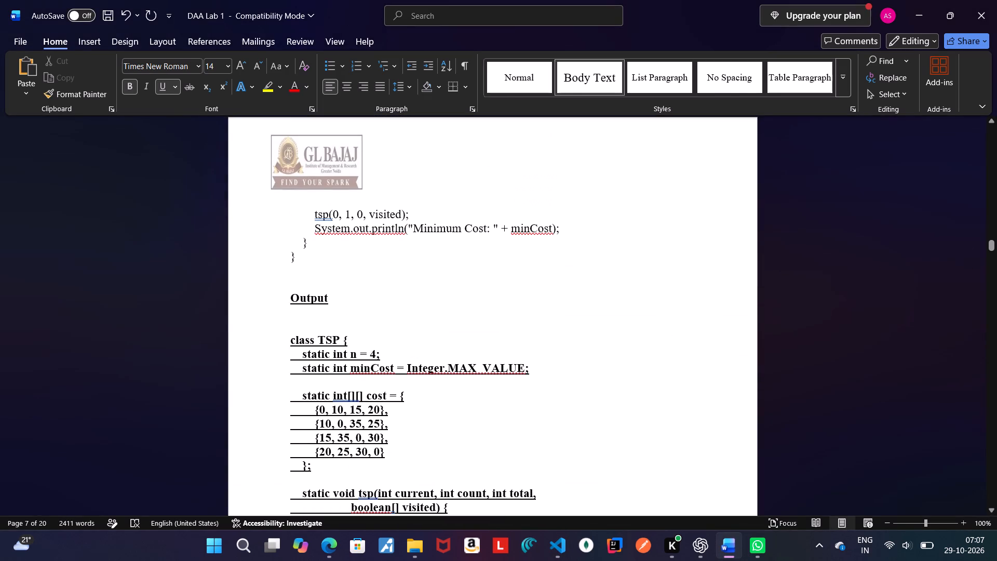
pyautogui.moveTo(290, 339); pyautogui.dragTo(482, 560)
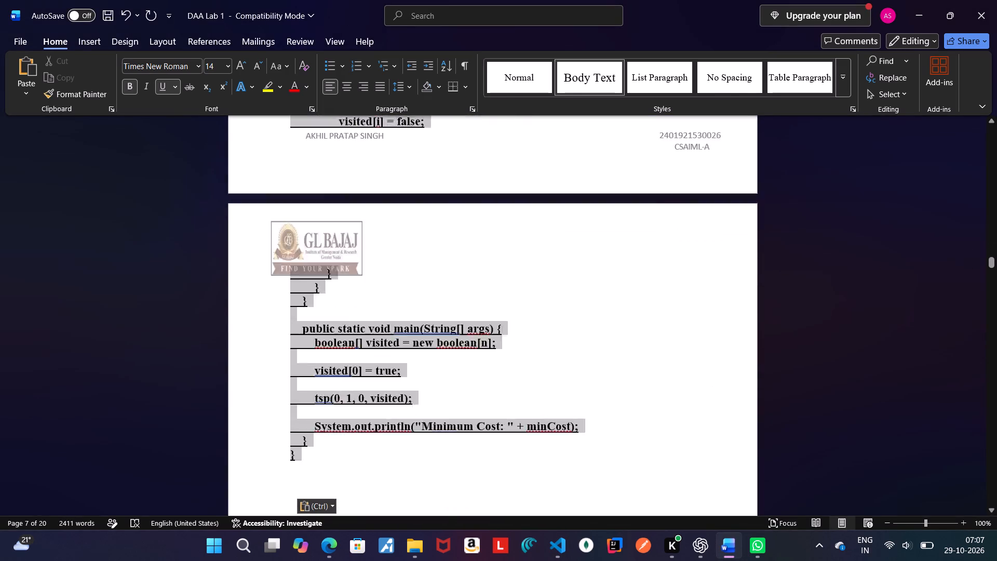
pyautogui.moveTo(482, 560); pyautogui.dragTo(394, 209)
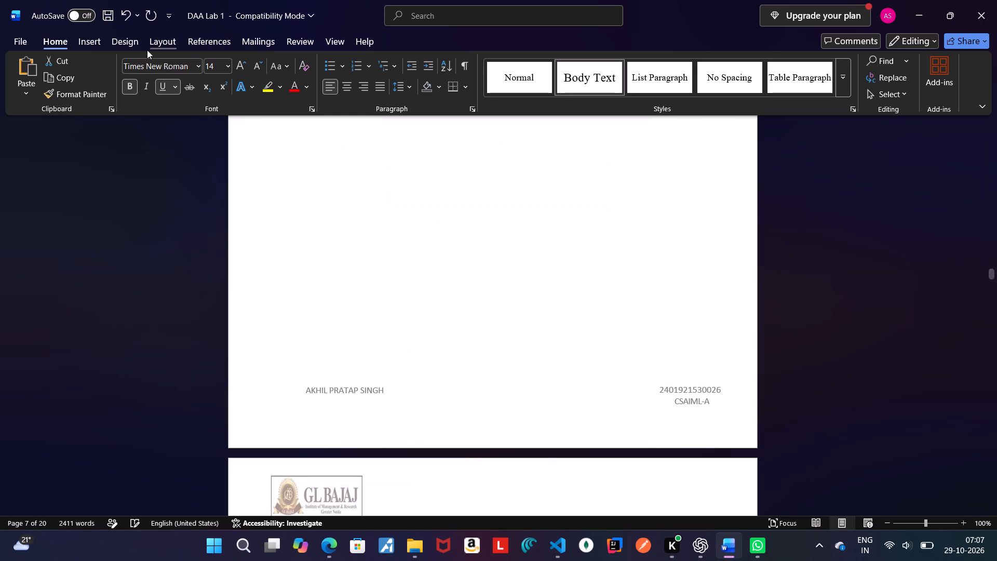
pyautogui.click(164, 88)
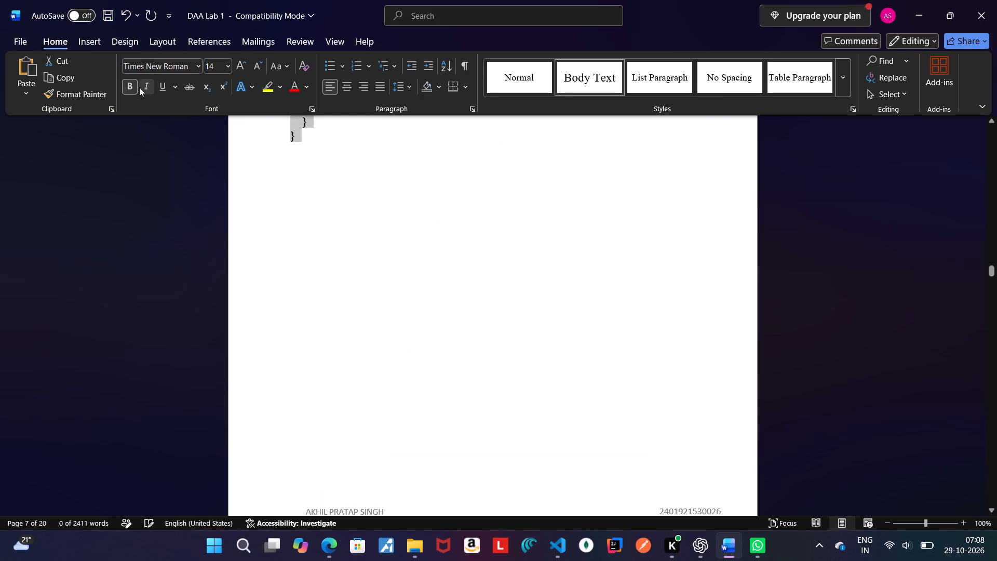
pyautogui.click(128, 86)
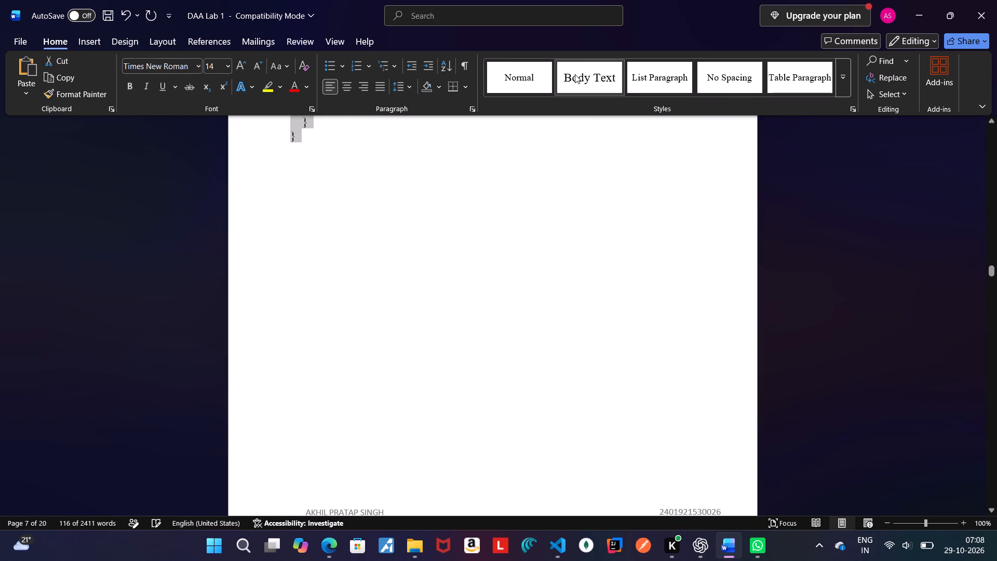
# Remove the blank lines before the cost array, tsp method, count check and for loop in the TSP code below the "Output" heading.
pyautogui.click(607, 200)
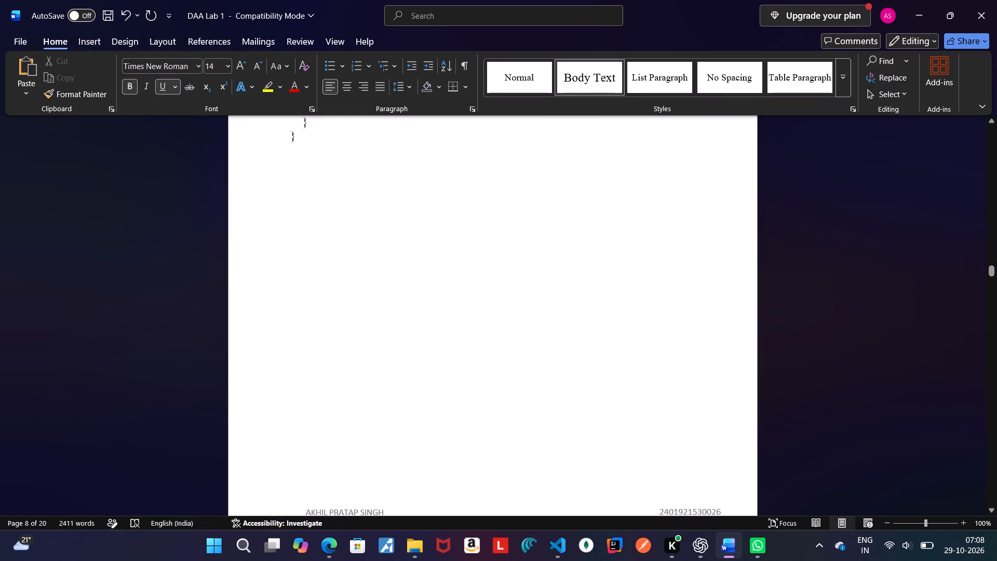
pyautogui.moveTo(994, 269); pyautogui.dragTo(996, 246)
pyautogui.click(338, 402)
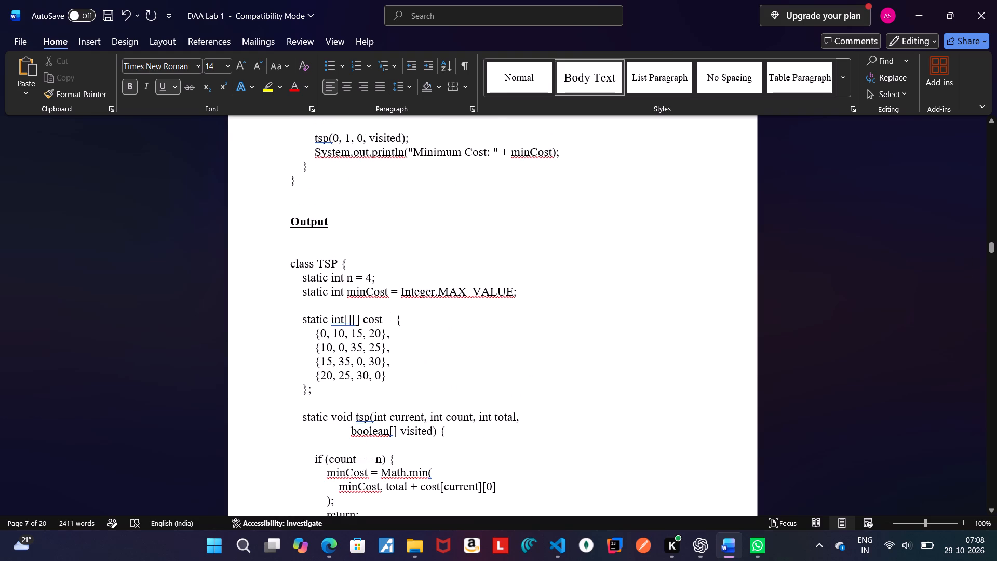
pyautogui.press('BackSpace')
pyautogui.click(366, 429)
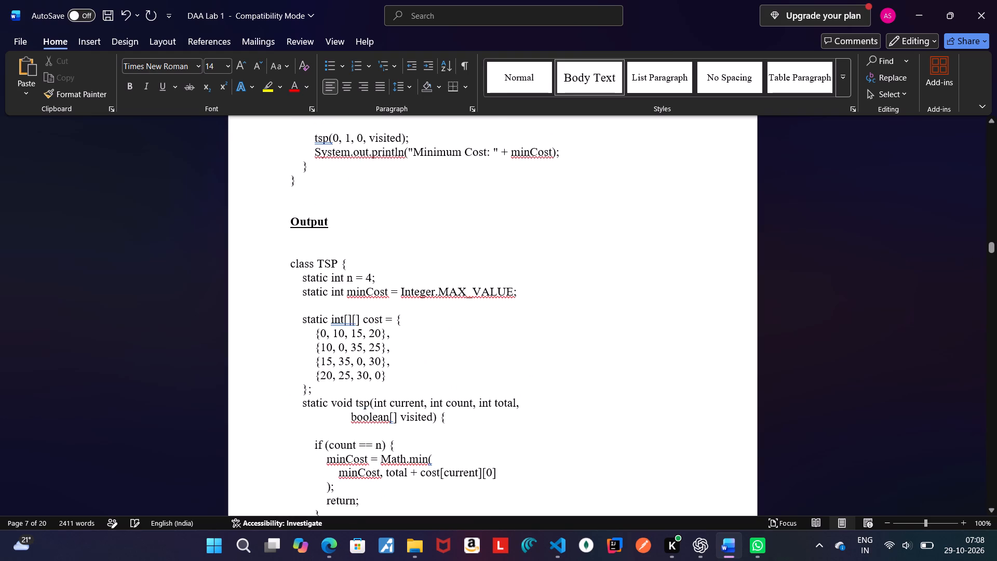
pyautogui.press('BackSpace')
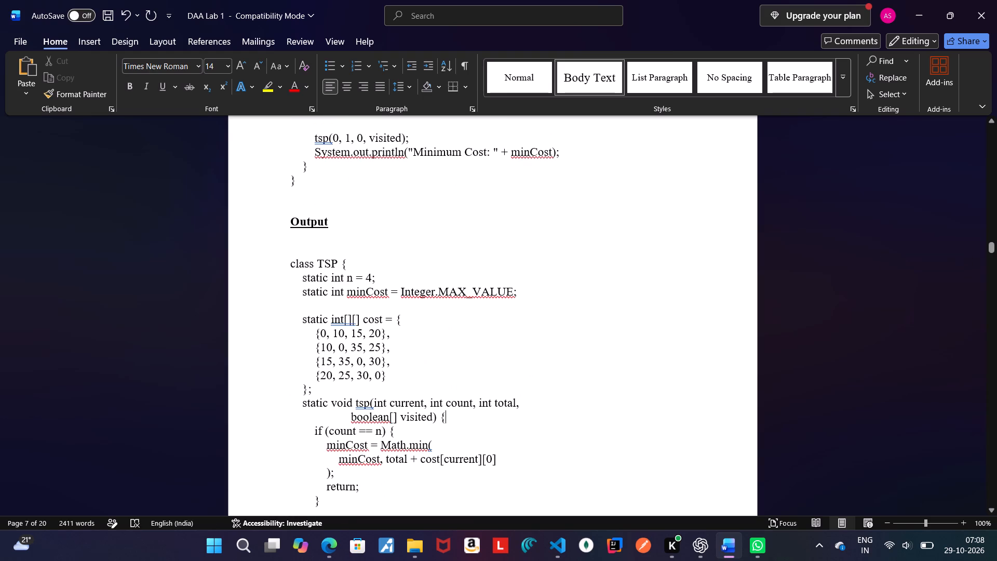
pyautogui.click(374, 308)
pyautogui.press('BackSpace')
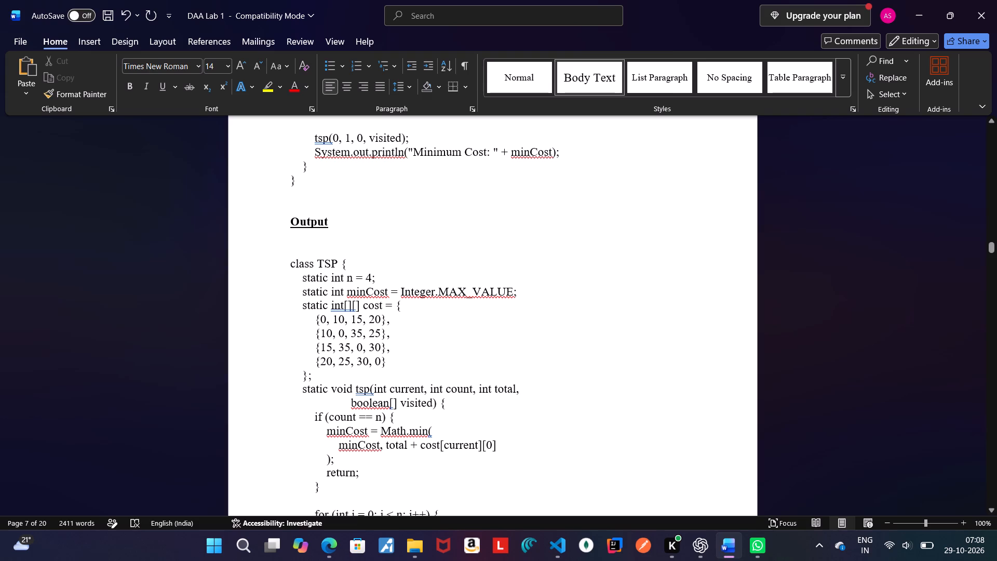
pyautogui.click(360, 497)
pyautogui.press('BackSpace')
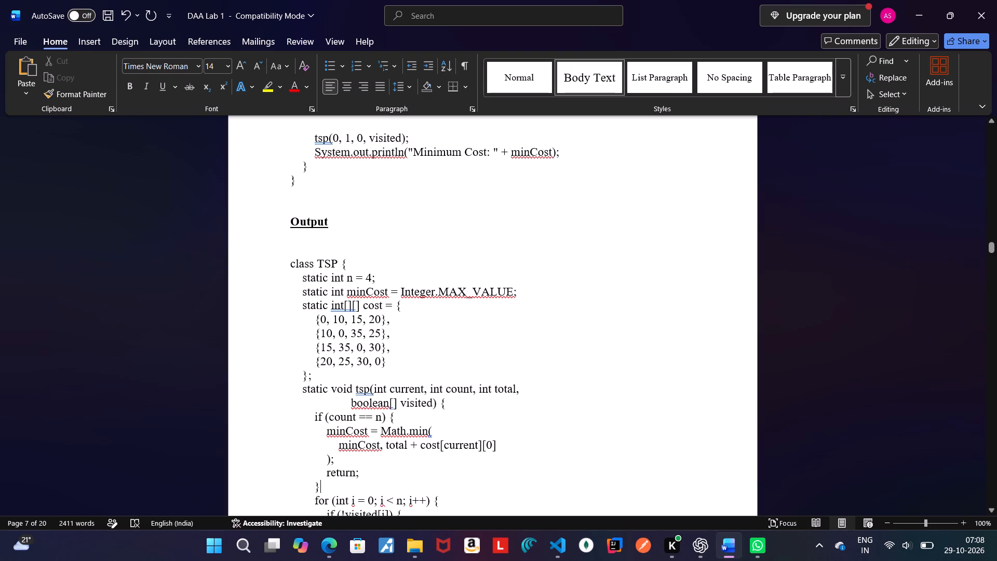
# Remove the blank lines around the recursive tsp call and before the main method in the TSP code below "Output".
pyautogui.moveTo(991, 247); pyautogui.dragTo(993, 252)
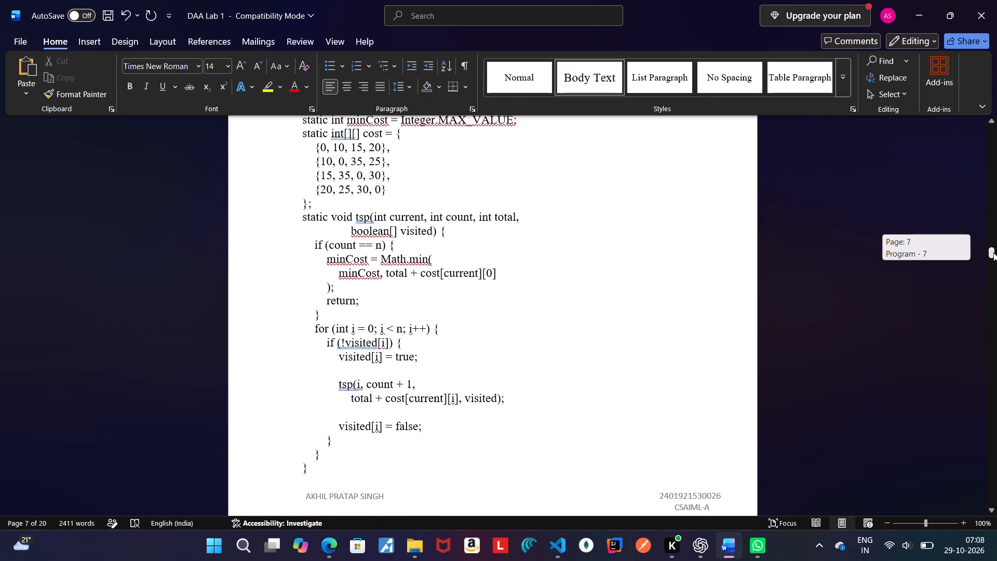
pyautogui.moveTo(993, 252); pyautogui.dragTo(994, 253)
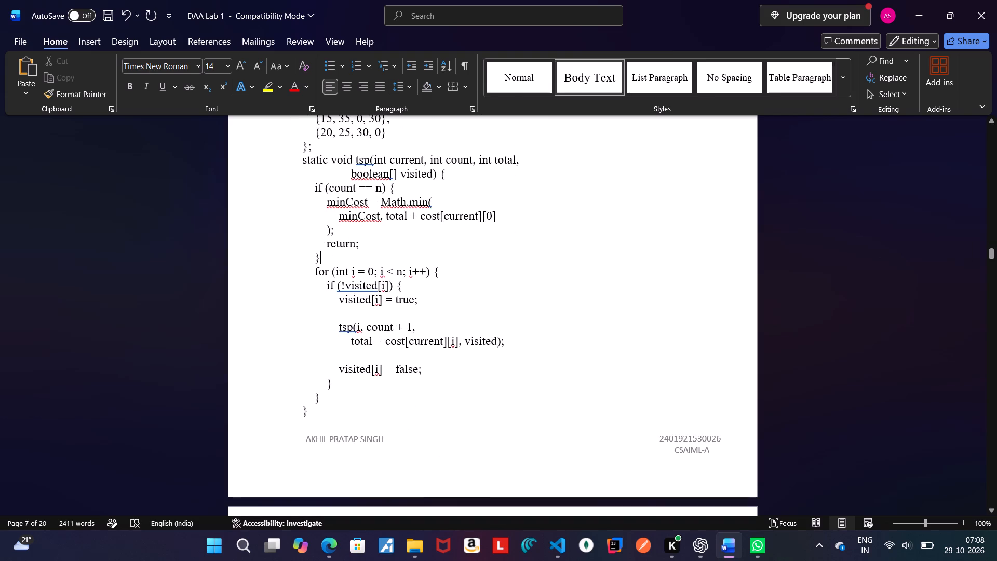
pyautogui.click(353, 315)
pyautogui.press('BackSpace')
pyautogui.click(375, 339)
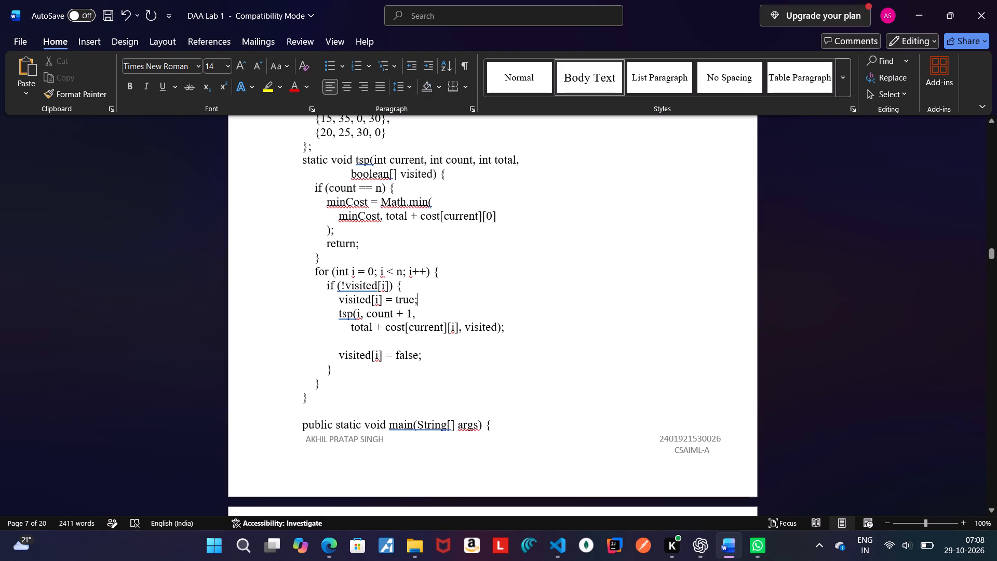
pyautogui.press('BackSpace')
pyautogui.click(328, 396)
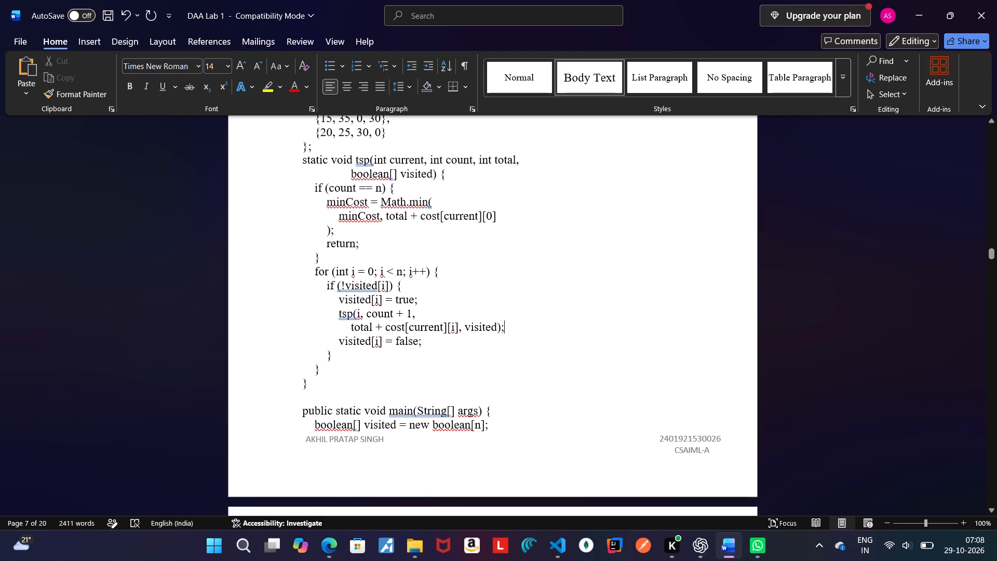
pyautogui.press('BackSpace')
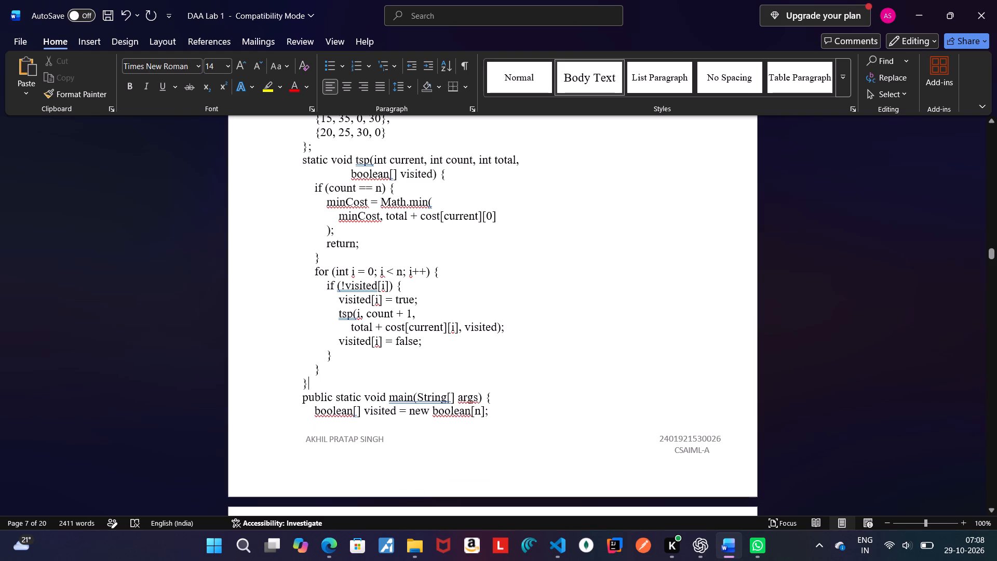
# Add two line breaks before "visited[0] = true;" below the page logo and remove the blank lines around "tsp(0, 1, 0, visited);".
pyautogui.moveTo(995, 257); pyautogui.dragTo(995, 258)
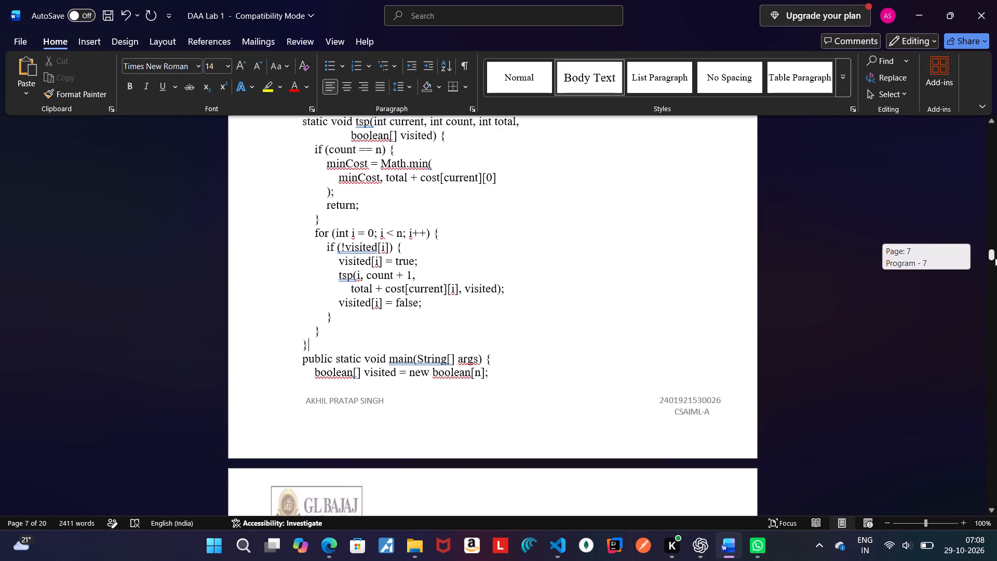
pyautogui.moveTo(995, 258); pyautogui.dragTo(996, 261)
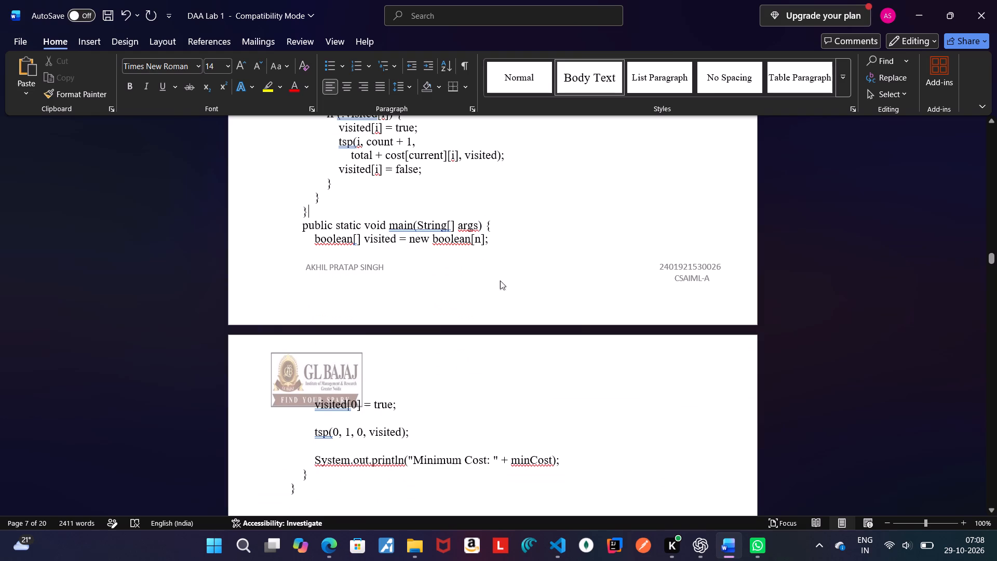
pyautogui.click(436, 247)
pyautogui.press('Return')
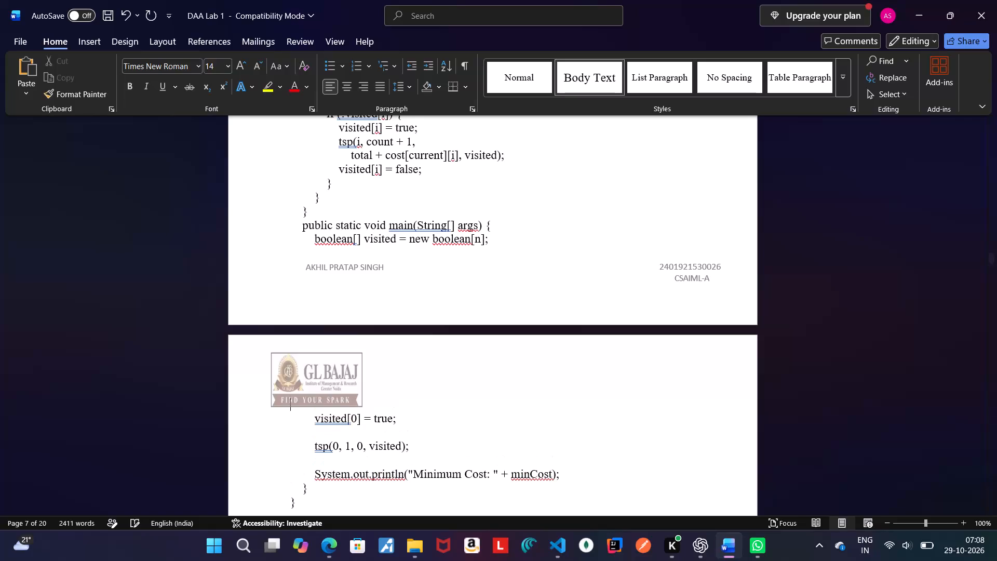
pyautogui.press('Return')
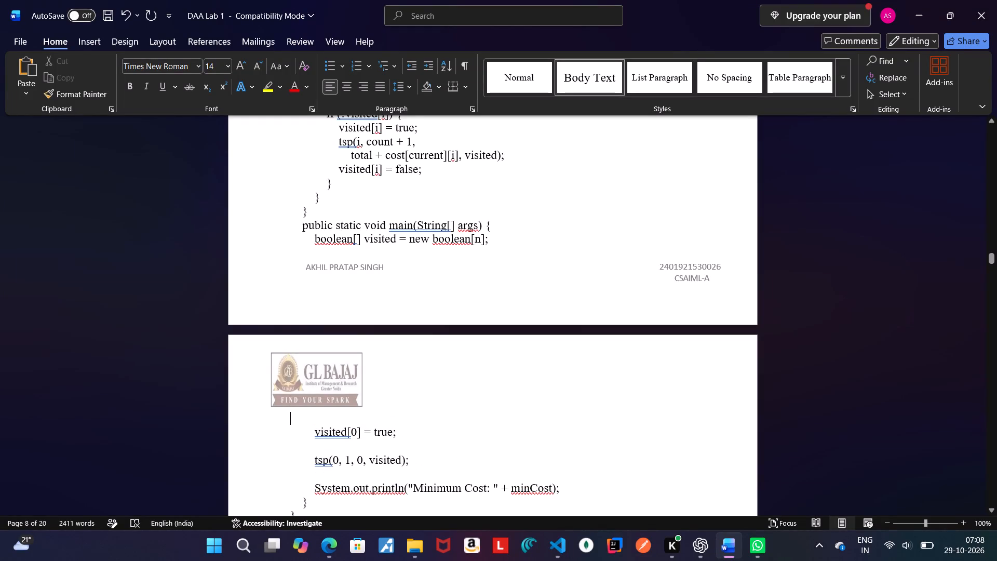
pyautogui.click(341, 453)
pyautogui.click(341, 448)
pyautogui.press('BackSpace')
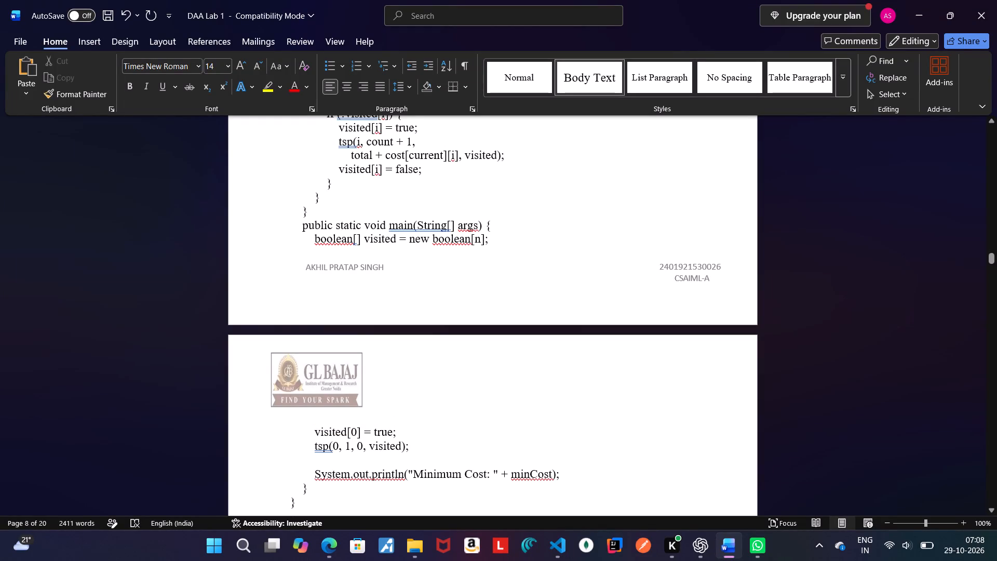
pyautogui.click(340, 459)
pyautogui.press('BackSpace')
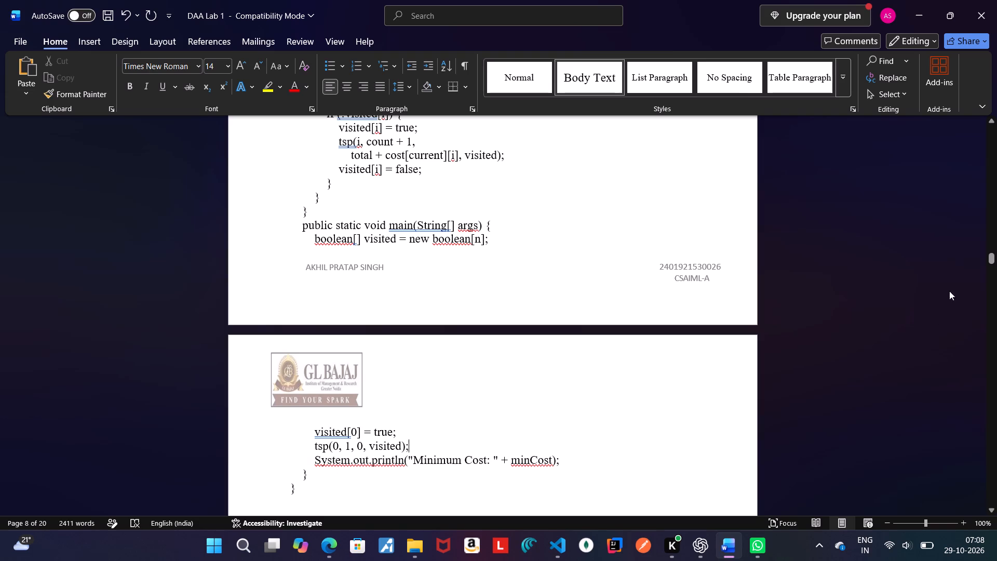
pyautogui.moveTo(990, 261); pyautogui.dragTo(993, 266)
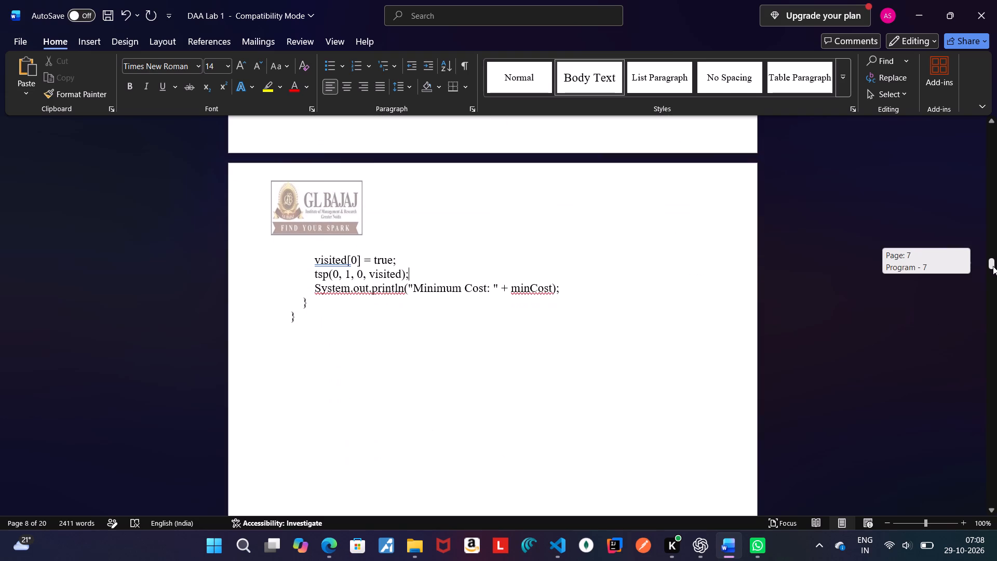
pyautogui.moveTo(993, 266); pyautogui.dragTo(993, 265)
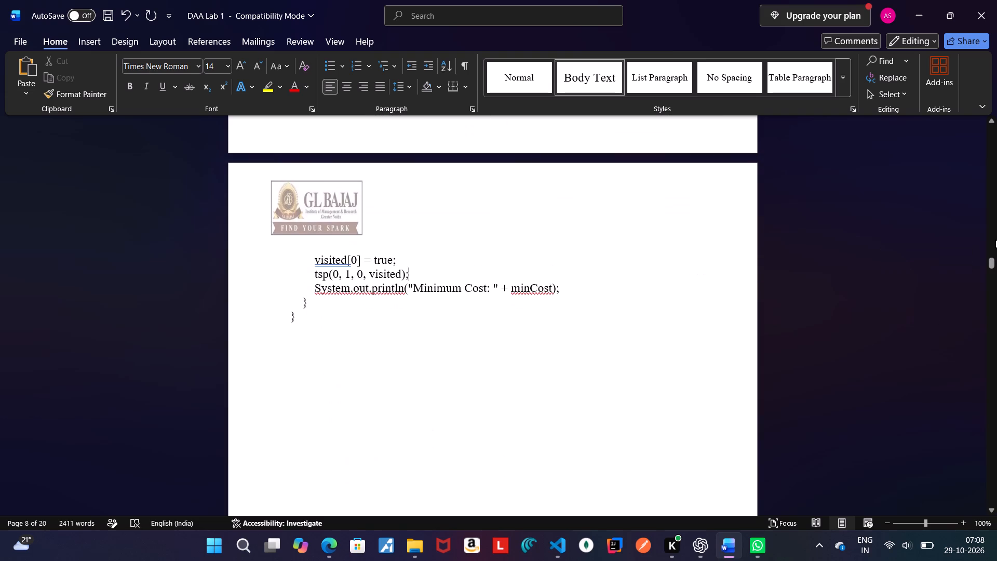
pyautogui.moveTo(994, 261); pyautogui.dragTo(996, 239)
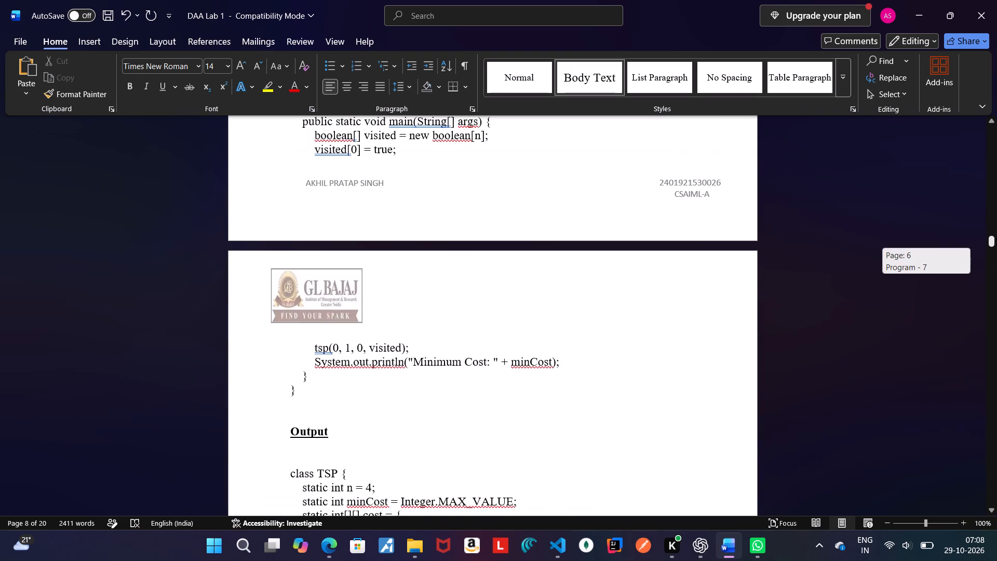
pyautogui.moveTo(996, 239); pyautogui.dragTo(996, 246)
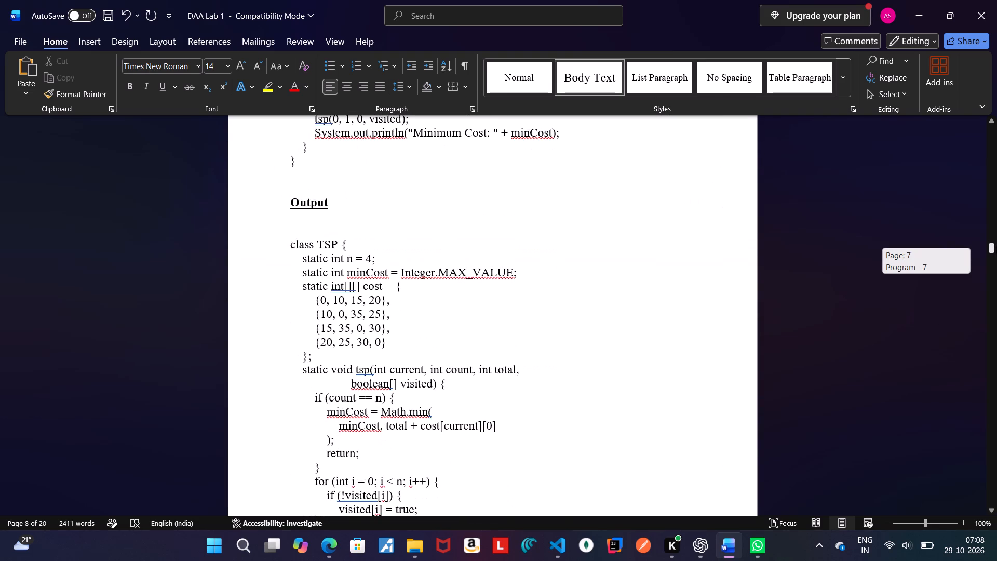
pyautogui.moveTo(996, 246); pyautogui.dragTo(996, 238)
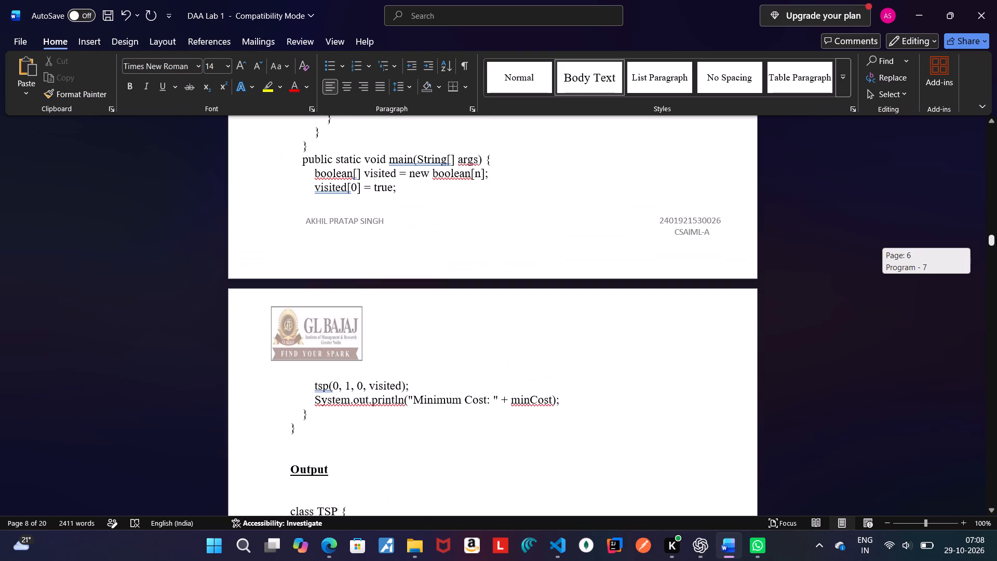
pyautogui.moveTo(996, 238); pyautogui.dragTo(996, 221)
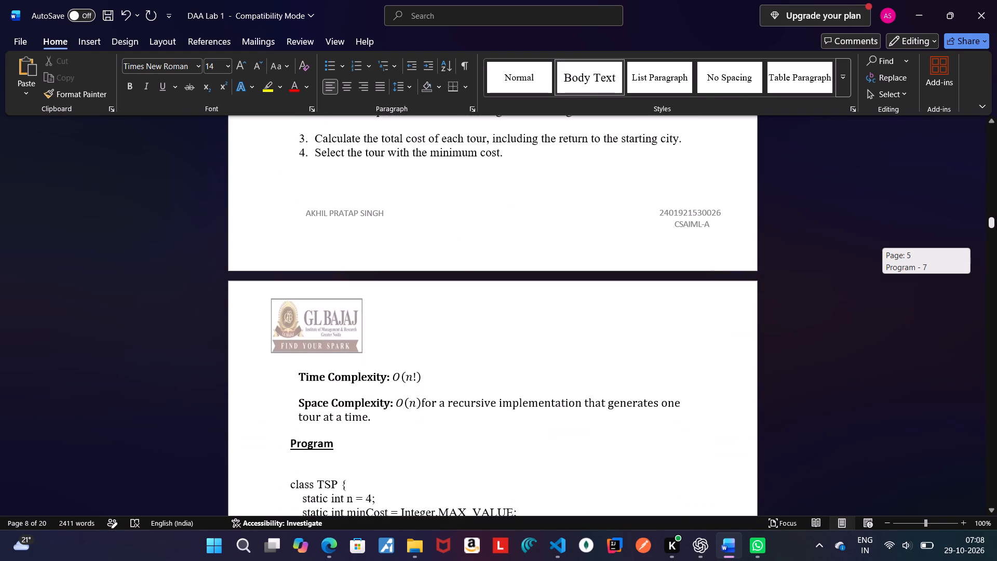
pyautogui.moveTo(996, 221); pyautogui.dragTo(996, 244)
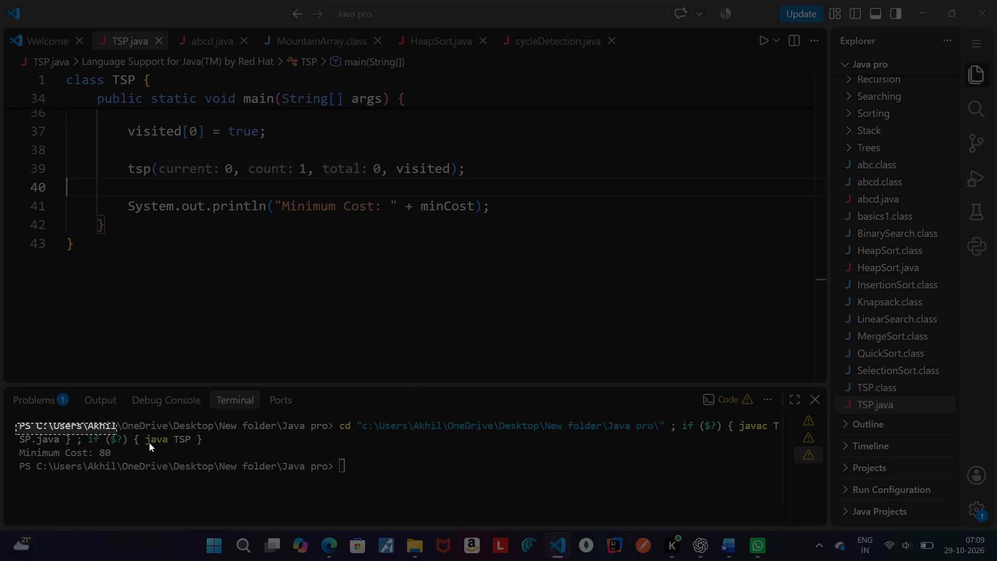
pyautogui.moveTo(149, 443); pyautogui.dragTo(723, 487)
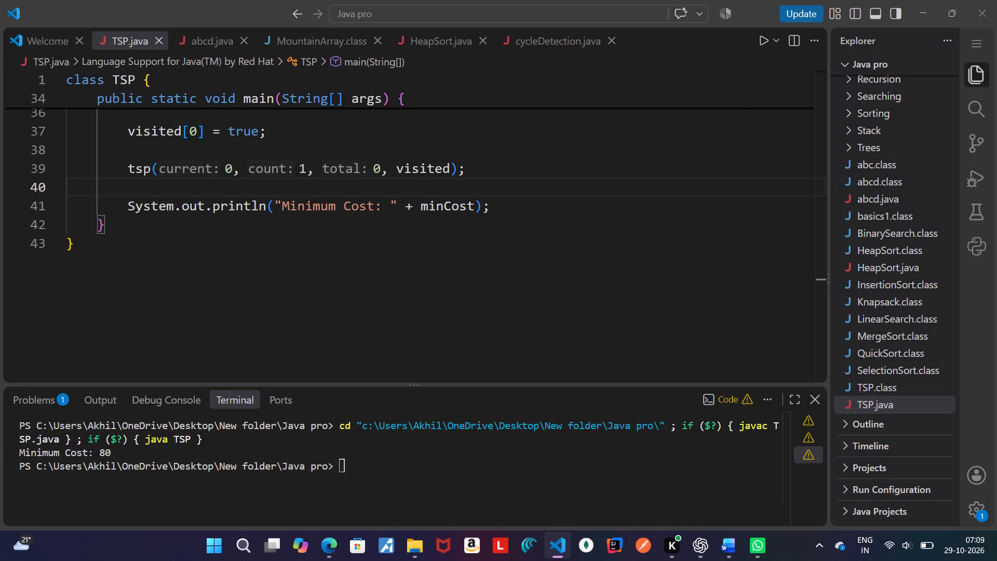
# Retake the screenshot of the TSP.java run, framing the terminal from the run command down to the last prompt.
pyautogui.press('shift+super+s')
pyautogui.moveTo(17, 421); pyautogui.dragTo(112, 471)
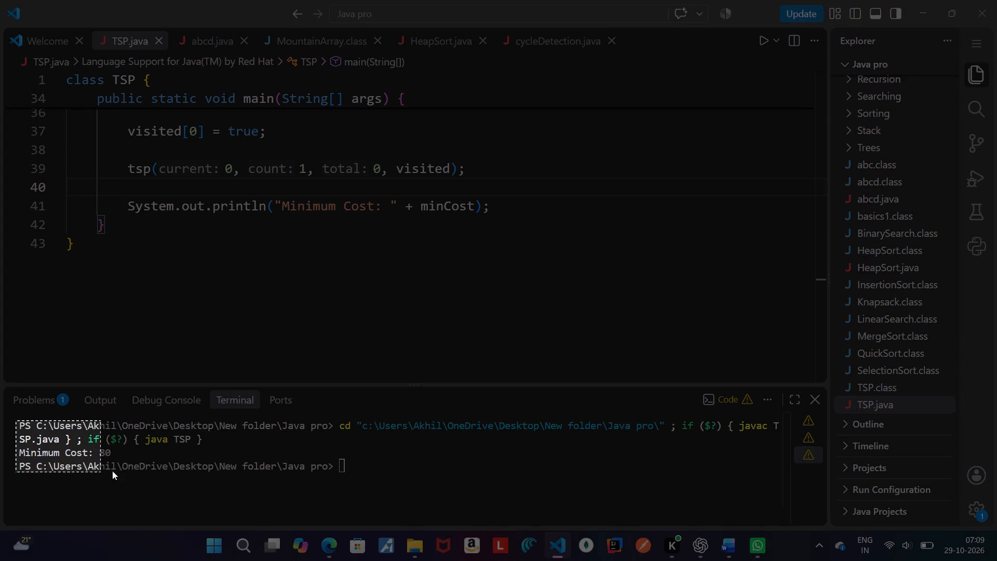
pyautogui.moveTo(112, 471); pyautogui.dragTo(662, 474)
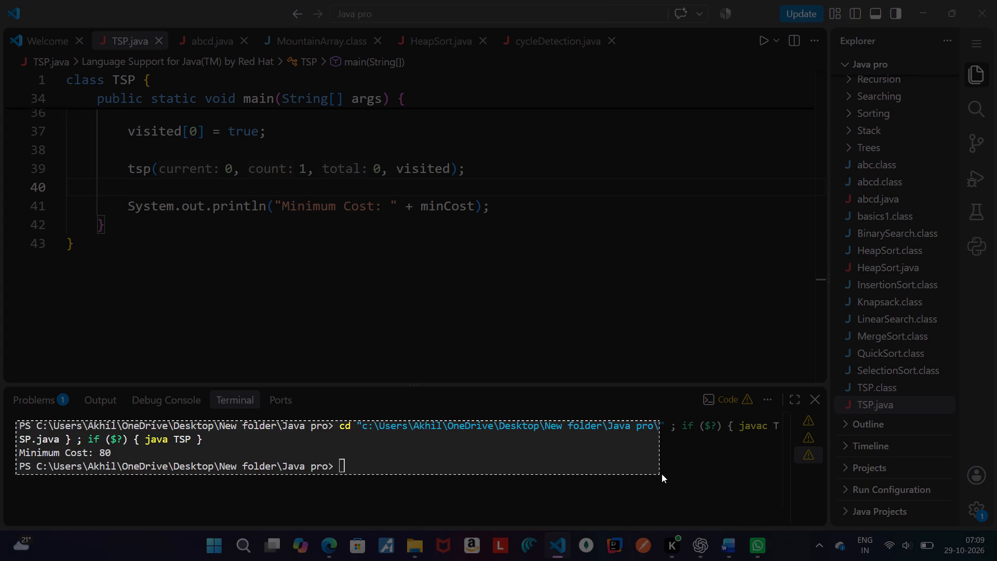
pyautogui.moveTo(662, 474); pyautogui.dragTo(689, 478)
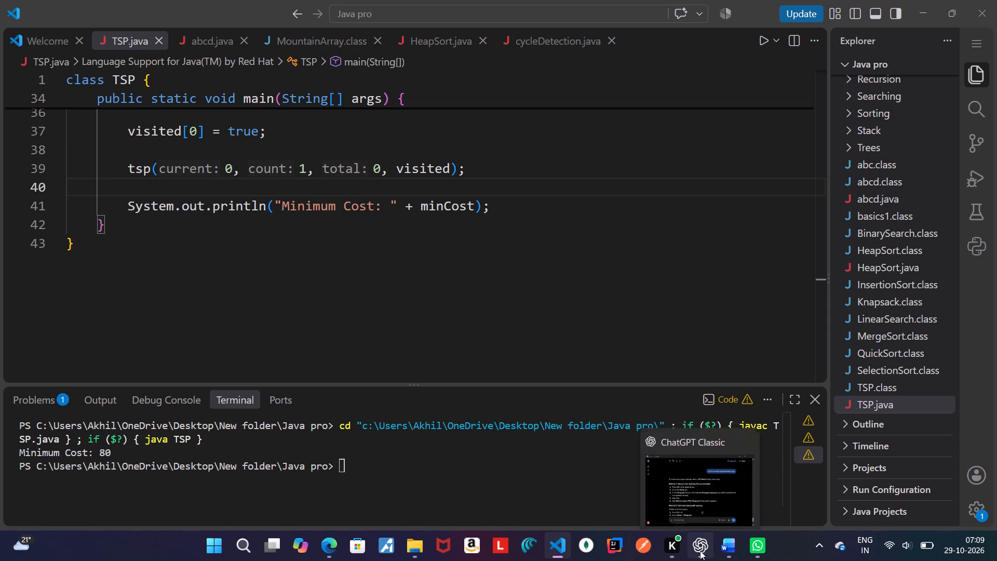
# Copy the newest TSP terminal screenshot from the File Explorer Gallery and paste it below the "Output" heading in Word.
pyautogui.click(401, 543)
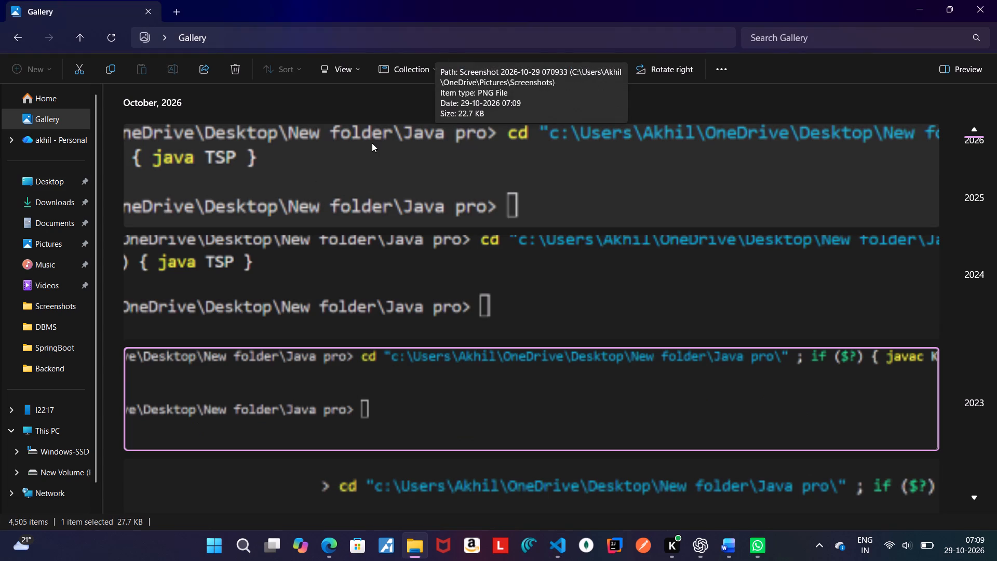
pyautogui.rightClick(426, 166)
pyautogui.click(453, 14)
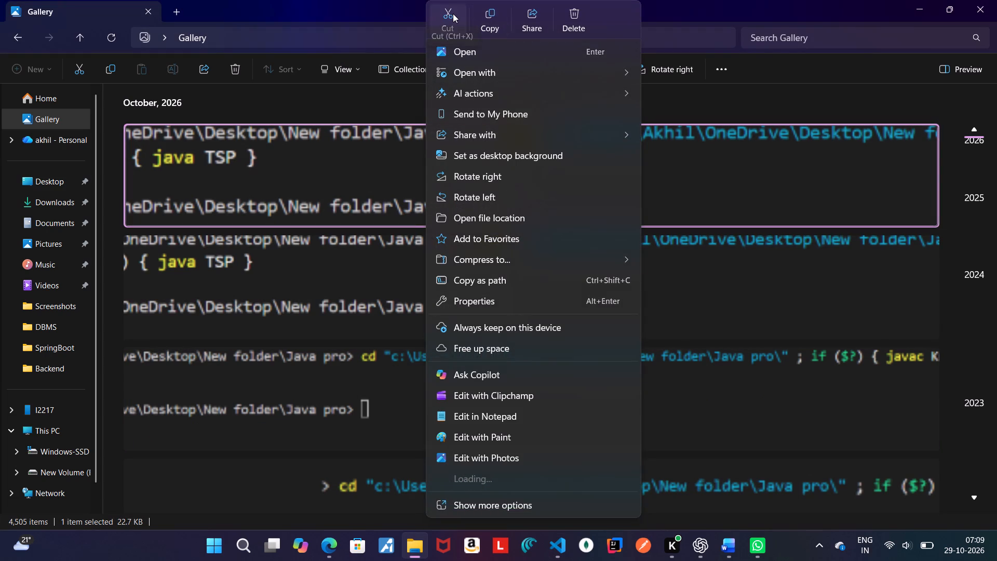
pyautogui.click(730, 533)
pyautogui.hotkey('ctrl', 'v')
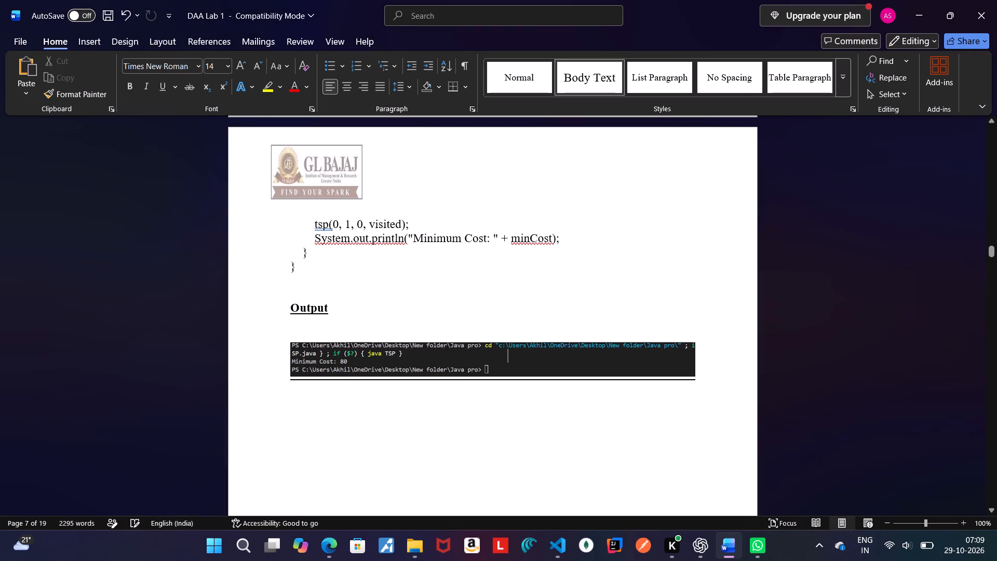
# Set the pasted output screenshot in line with text, then widen it almost to the page's right edge and make it taller.
pyautogui.rightClick(485, 351)
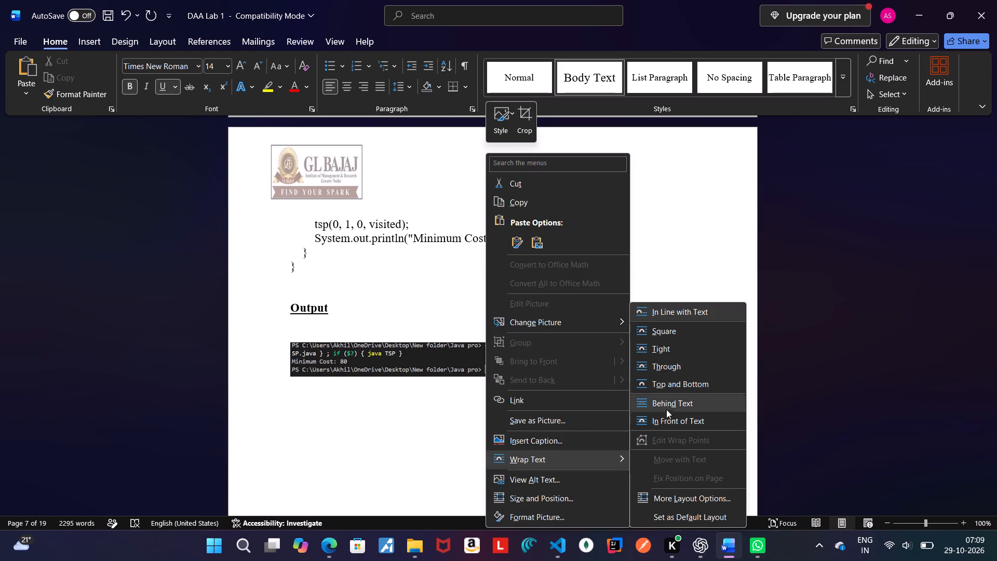
pyautogui.click(687, 311)
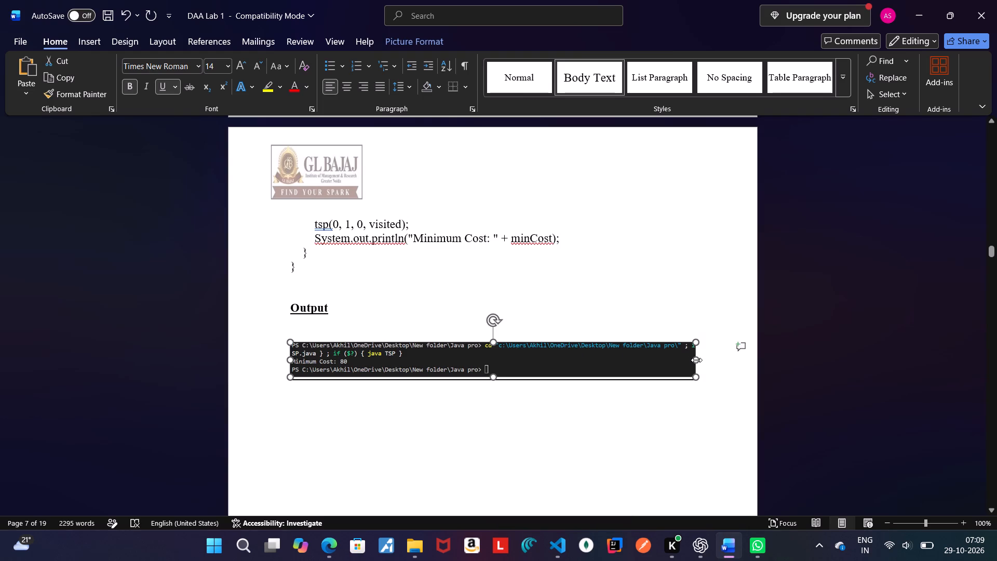
pyautogui.moveTo(697, 360); pyautogui.dragTo(746, 345)
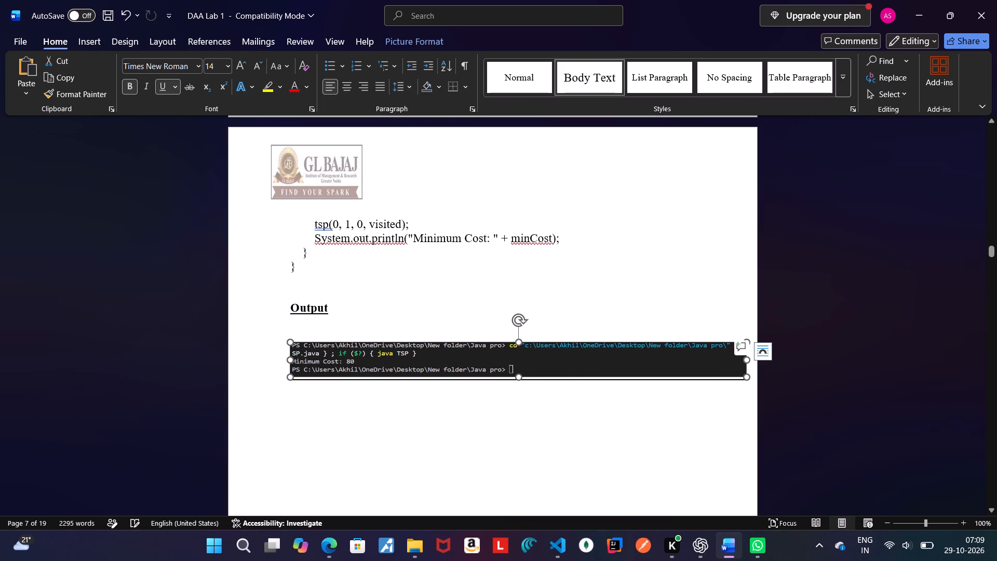
pyautogui.moveTo(520, 341); pyautogui.dragTo(521, 338)
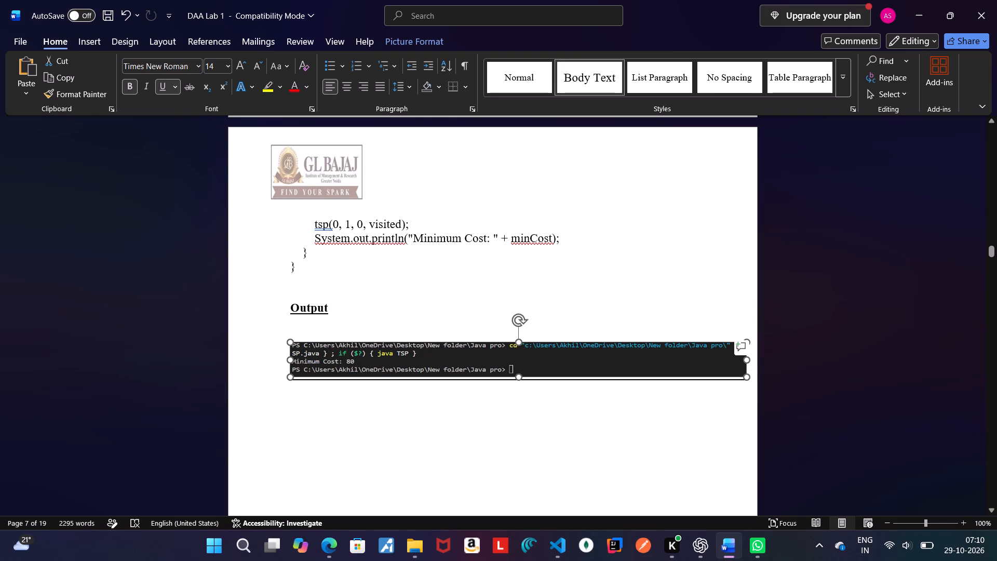
pyautogui.moveTo(521, 338); pyautogui.dragTo(523, 319)
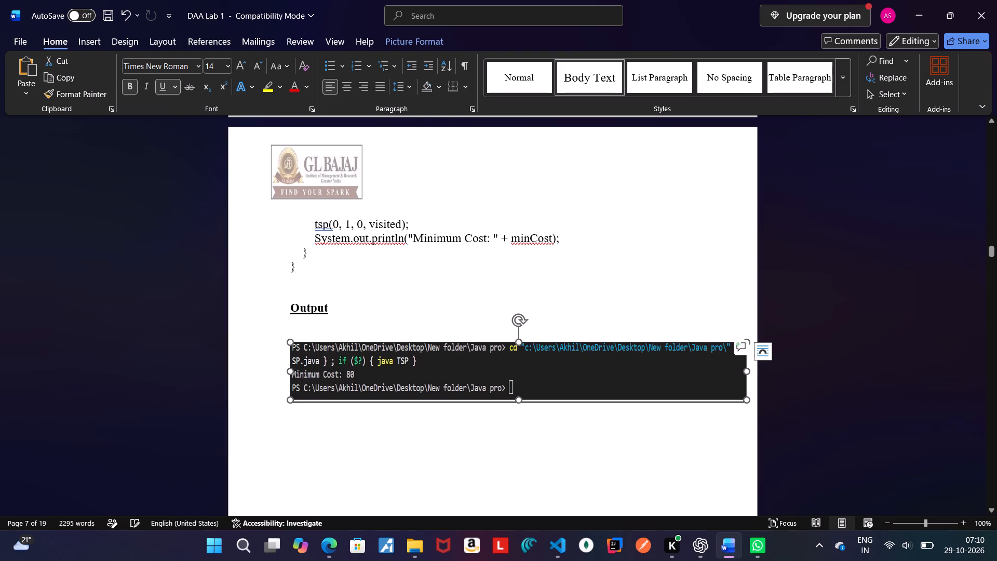
pyautogui.moveTo(288, 372); pyautogui.dragTo(282, 375)
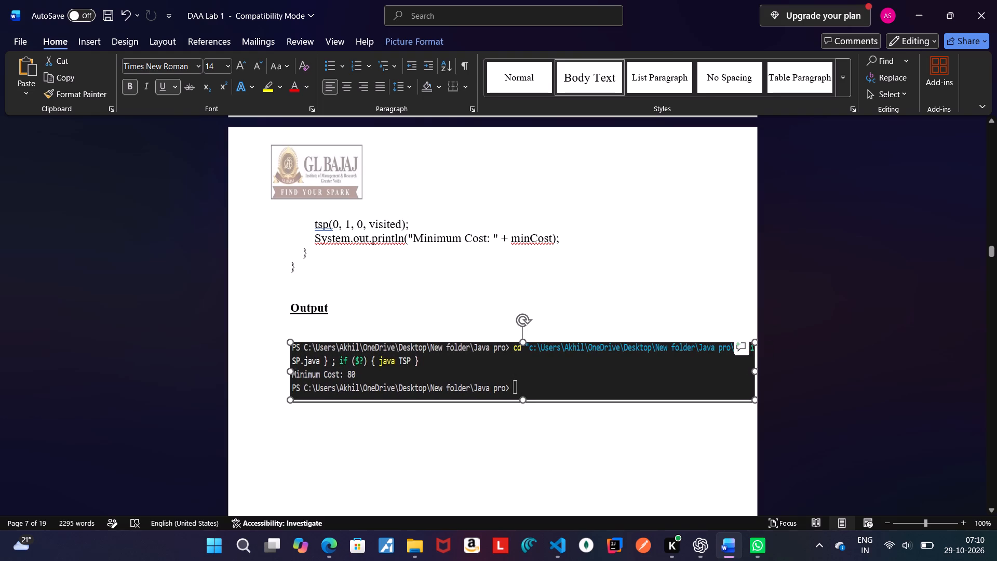
pyautogui.moveTo(282, 375); pyautogui.dragTo(287, 377)
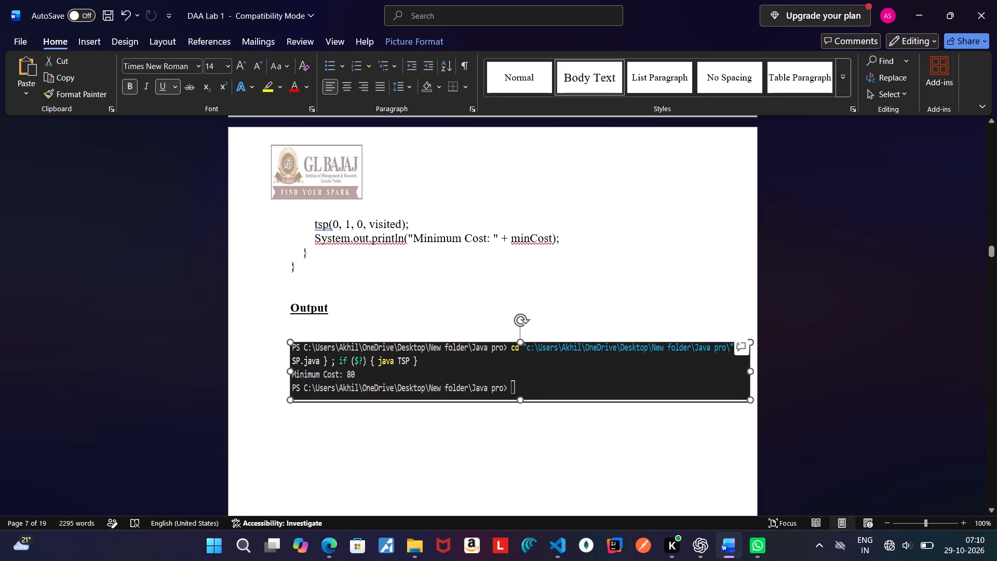
pyautogui.moveTo(287, 377); pyautogui.dragTo(287, 378)
pyautogui.click(451, 305)
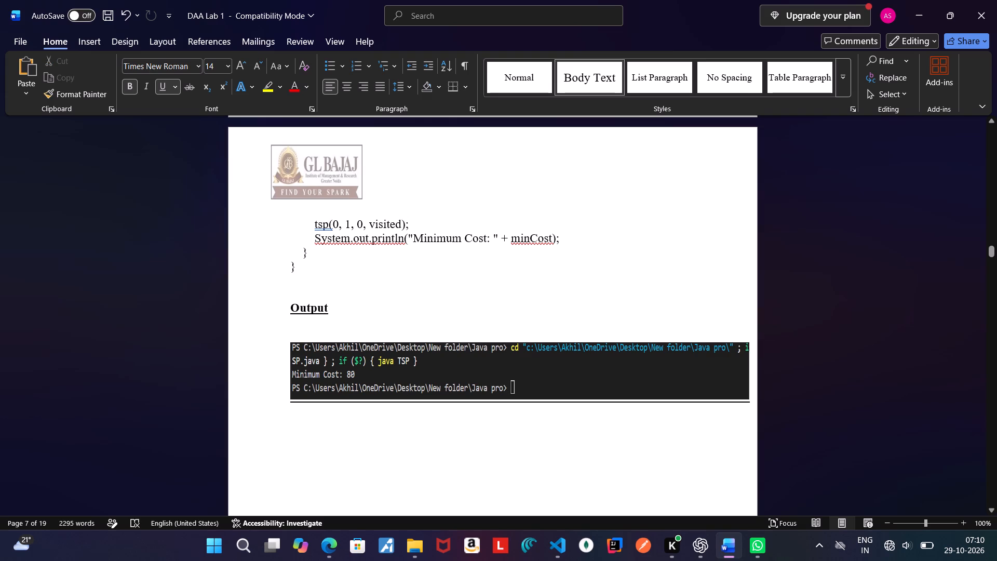
# Set the output screenshot's text wrapping to Through and extend its left edge past the text margin, roughly level with the page logo.
pyautogui.rightClick(502, 369)
pyautogui.click(554, 458)
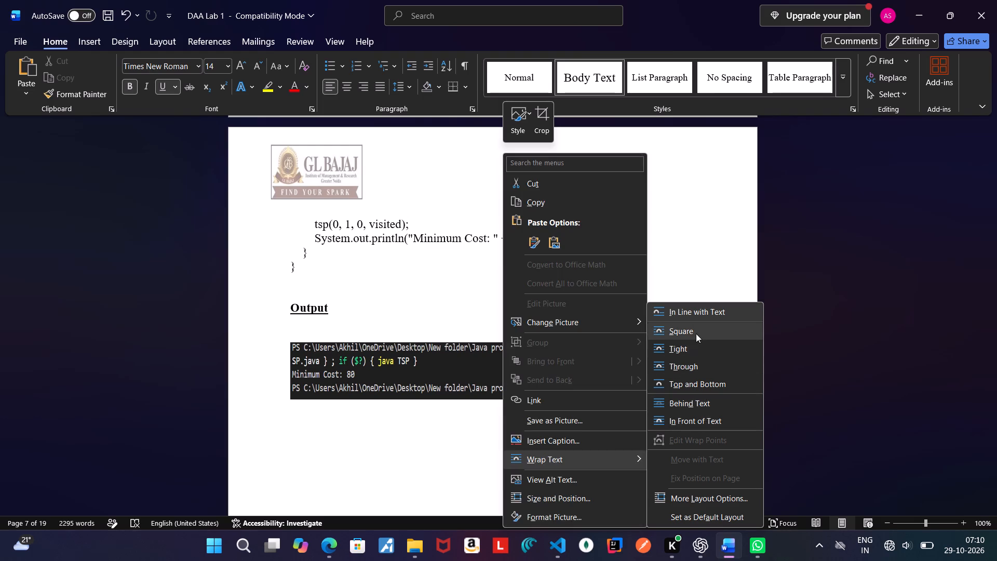
pyautogui.click(699, 368)
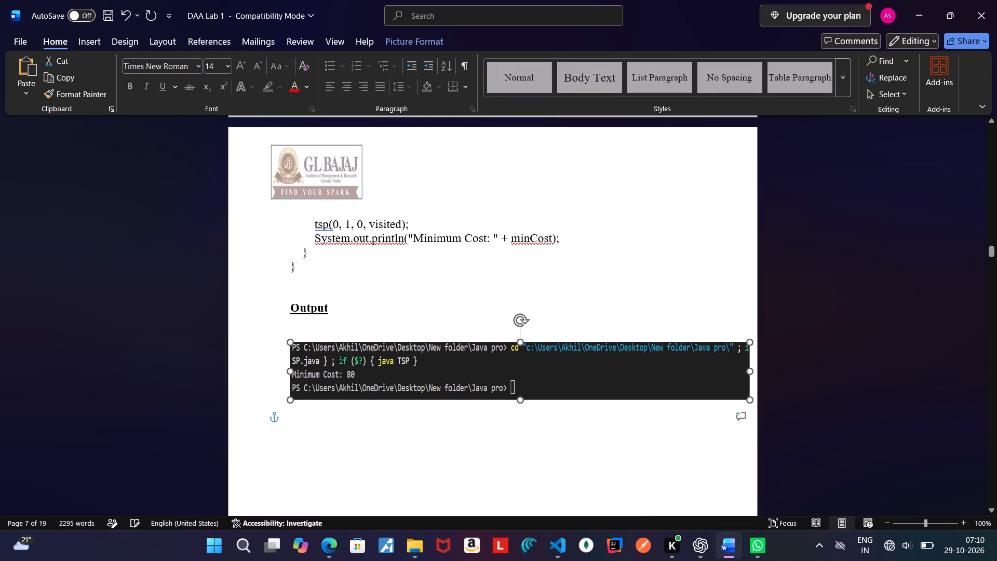
pyautogui.moveTo(291, 372); pyautogui.dragTo(274, 372)
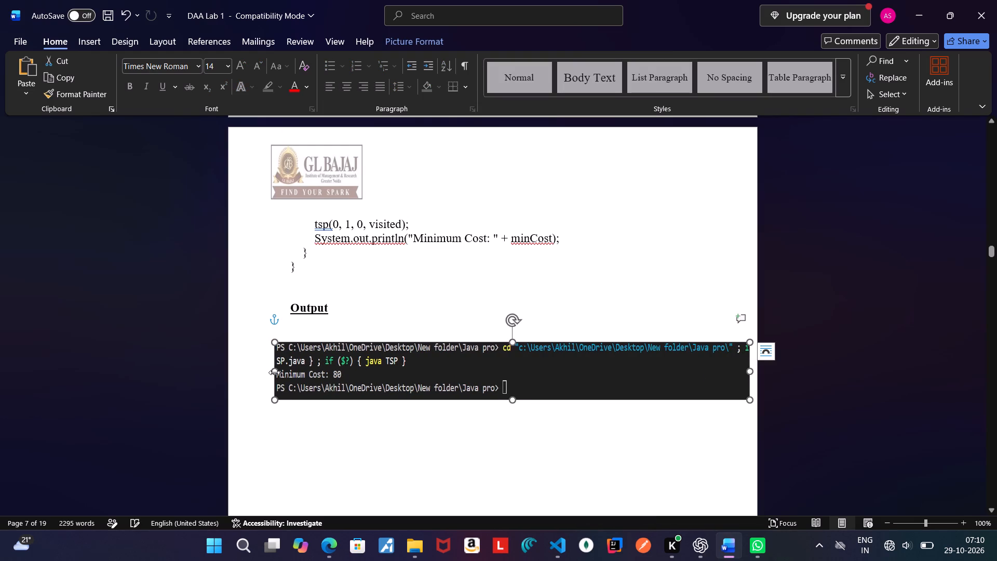
pyautogui.click(435, 278)
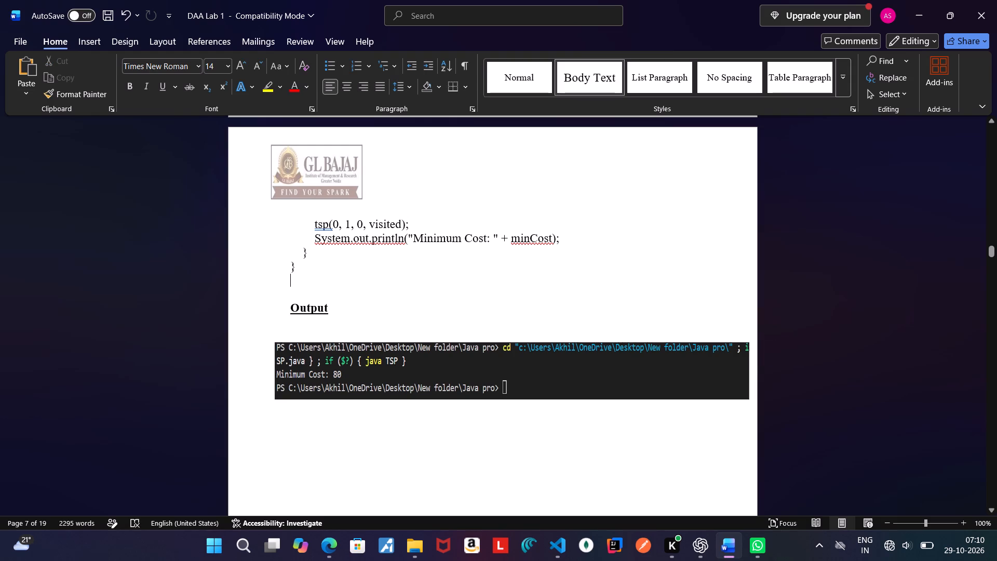
# Remove the indent before the "AIM :-" line under Program - 8, keeping the blank line beneath the title.
pyautogui.click(992, 242)
pyautogui.doubleClick(992, 242)
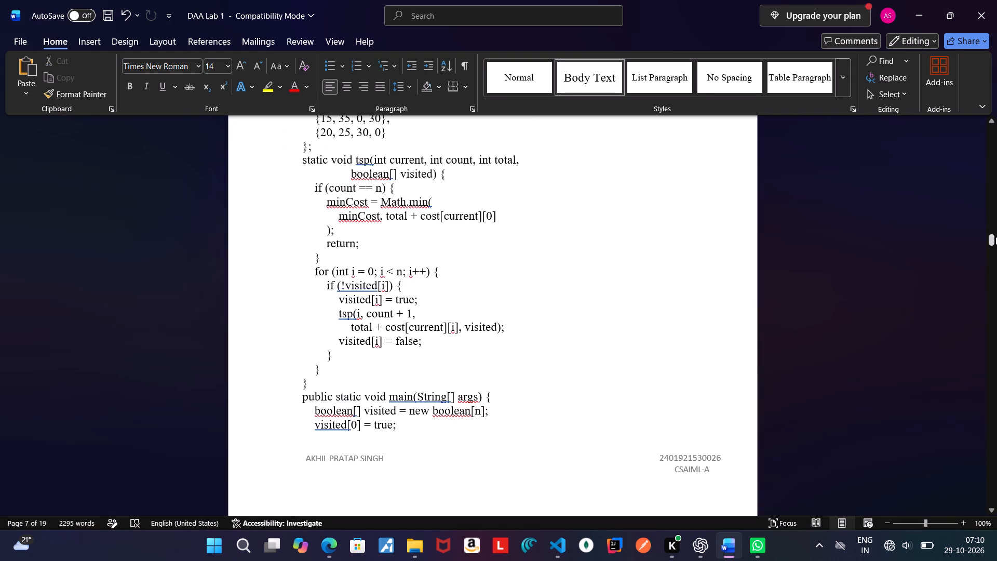
pyautogui.click(991, 237)
pyautogui.moveTo(994, 237); pyautogui.dragTo(992, 220)
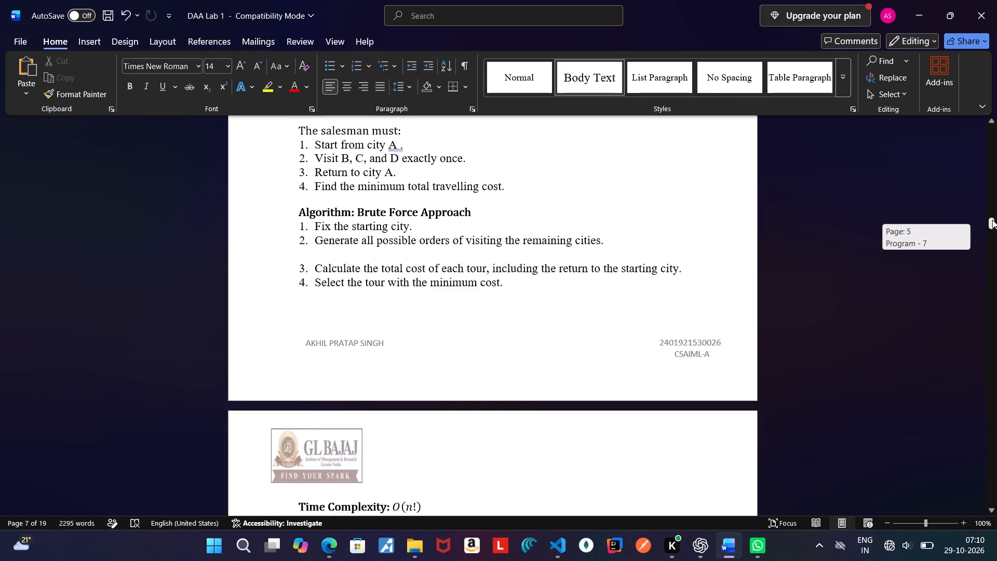
pyautogui.moveTo(992, 220); pyautogui.dragTo(988, 203)
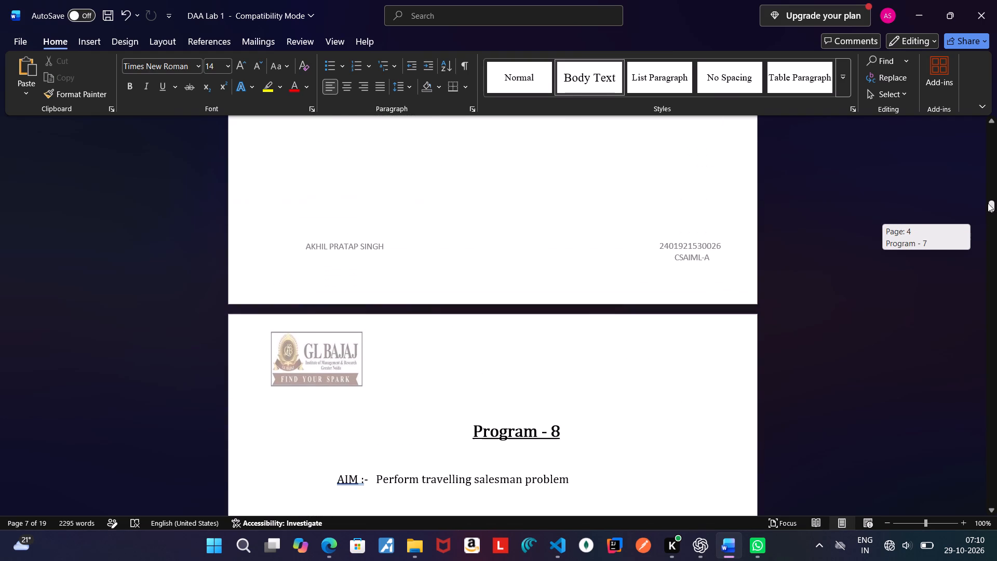
pyautogui.moveTo(988, 203); pyautogui.dragTo(990, 213)
pyautogui.click(990, 213)
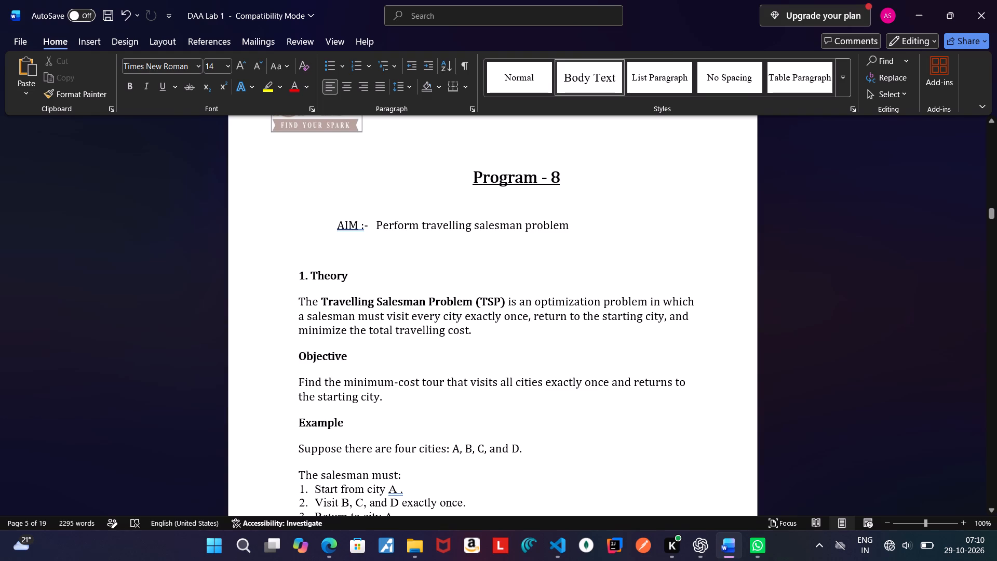
pyautogui.click(346, 262)
pyautogui.click(346, 262)
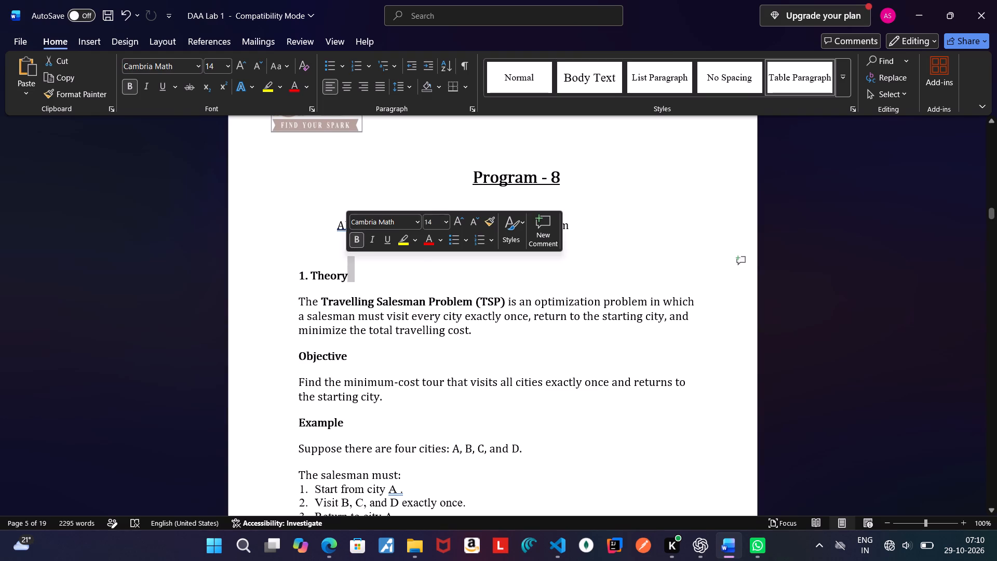
pyautogui.click(332, 219)
pyautogui.press('BackSpace')
pyautogui.press('BackSpace')
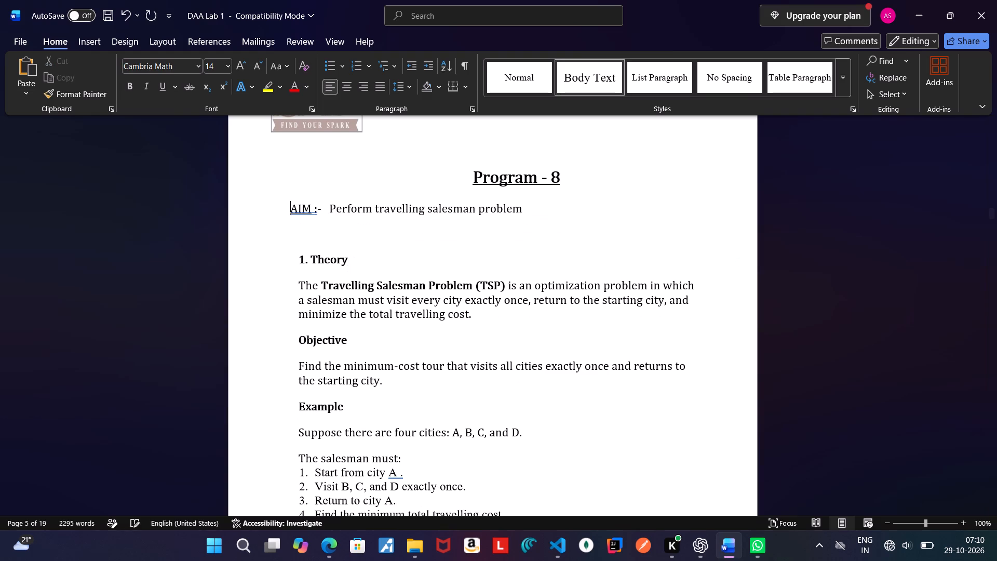
pyautogui.press('Return')
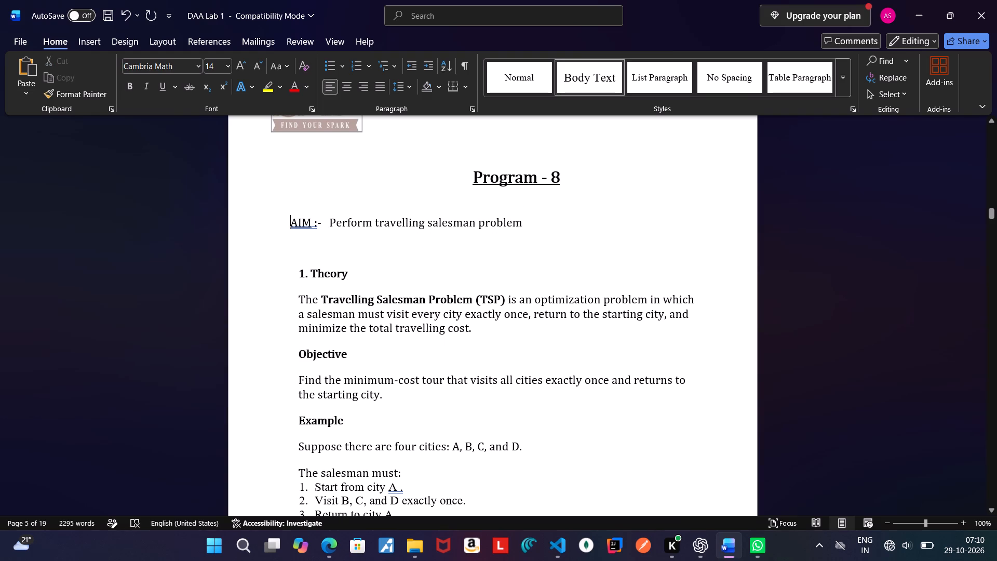
# Make the word "AIM" bold in the aim line of Program - 8.
pyautogui.moveTo(293, 221); pyautogui.dragTo(312, 223)
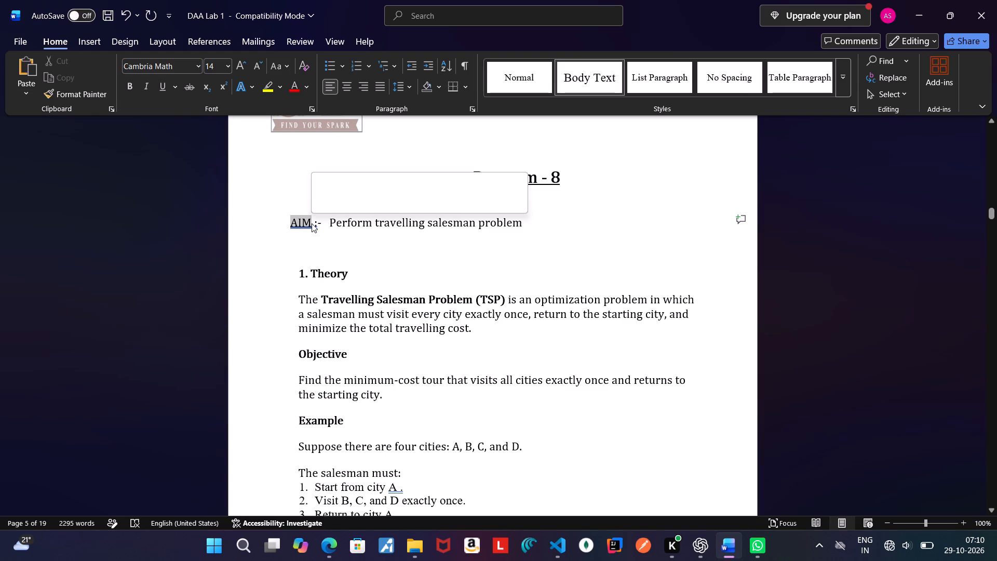
pyautogui.click(130, 87)
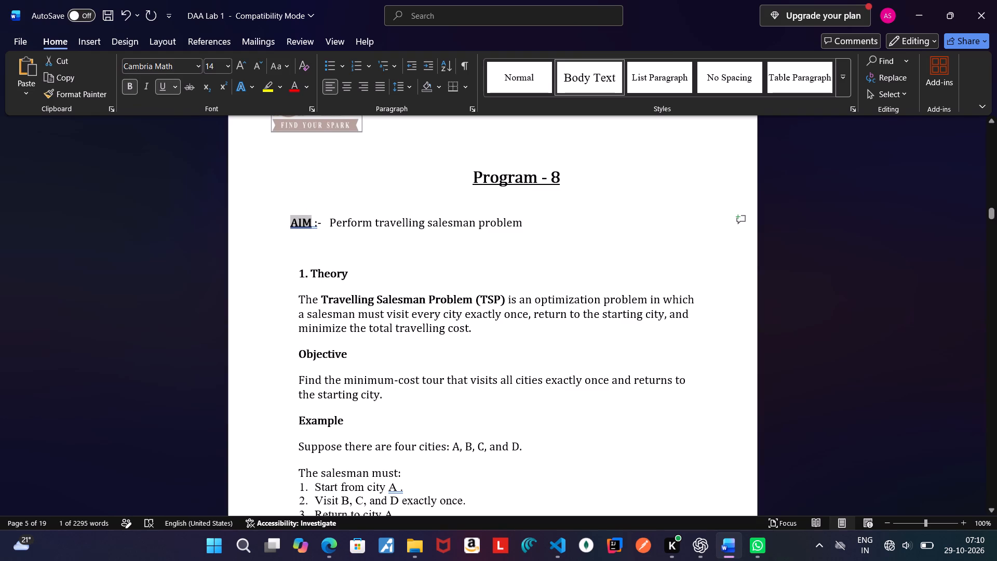
pyautogui.click(414, 270)
# Insert three spaces before "AIM" to line it up with the "1. Theory" heading.
pyautogui.click(290, 219)
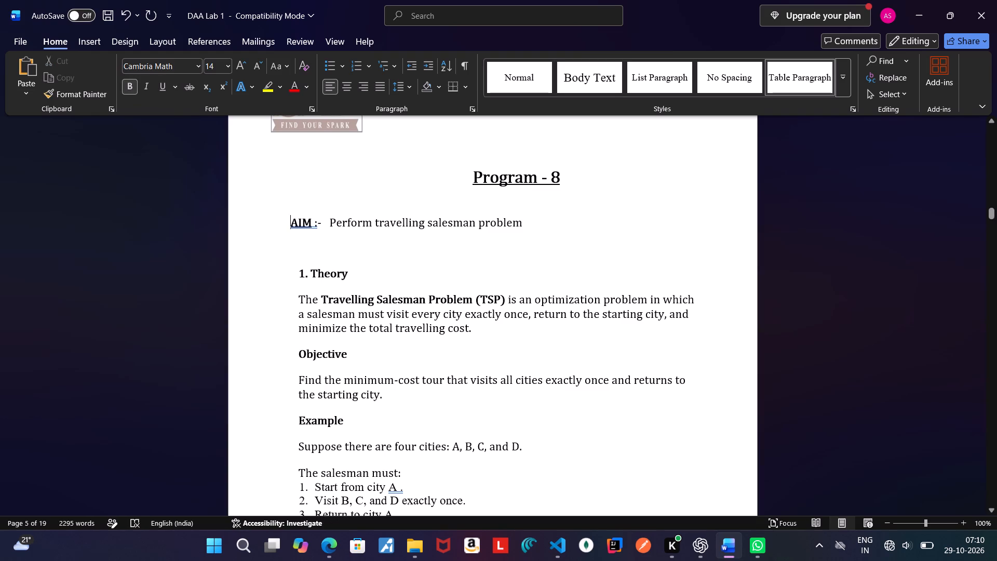
pyautogui.press('space')
pyautogui.press('space')
pyautogui.press('space')
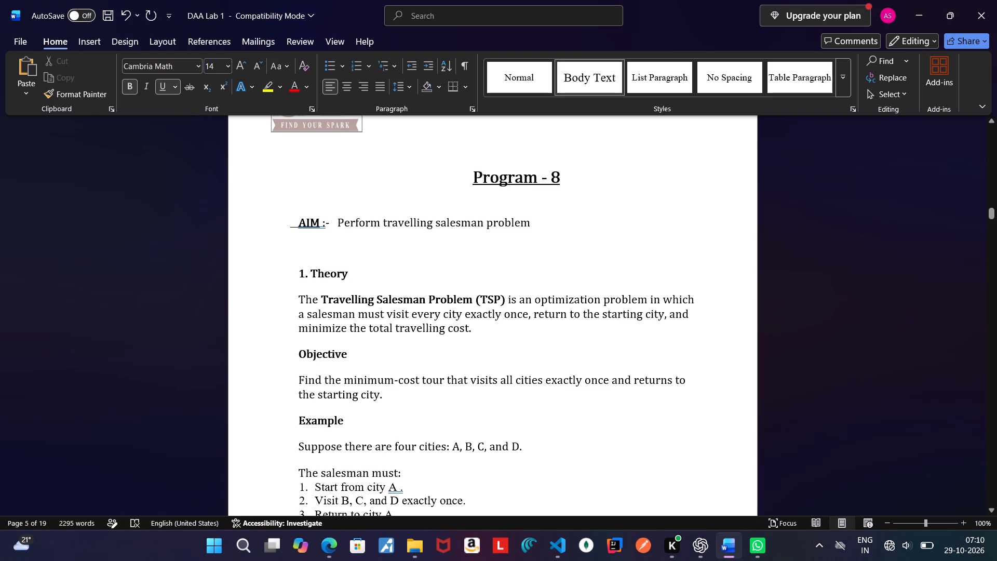
# Replace the underlined spaces before "AIM" in Program - 8 with three spaces that have no underline.
pyautogui.click(164, 85)
pyautogui.press('BackSpace')
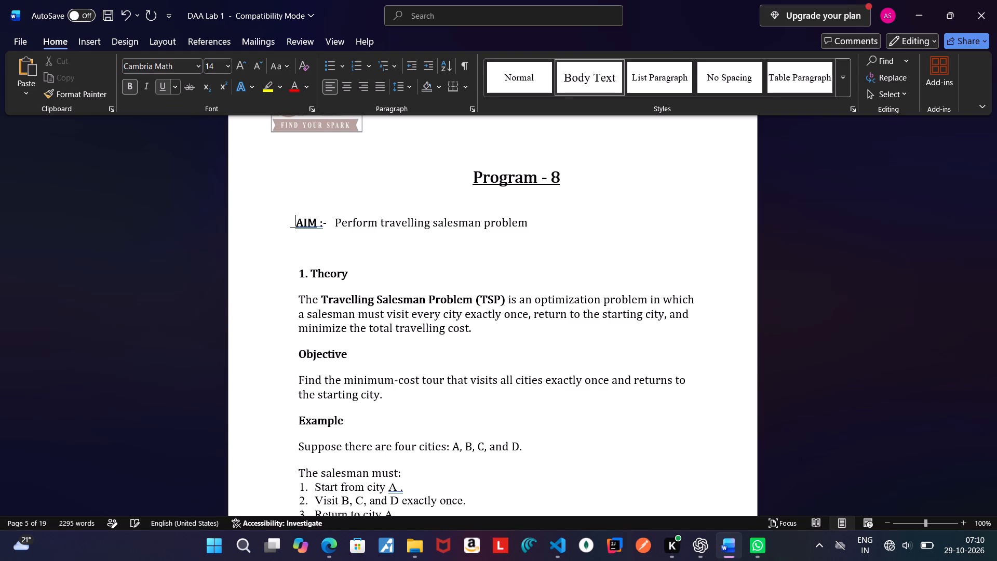
pyautogui.press('BackSpace')
pyautogui.press('space')
pyautogui.press('BackSpace')
pyautogui.press('BackSpace')
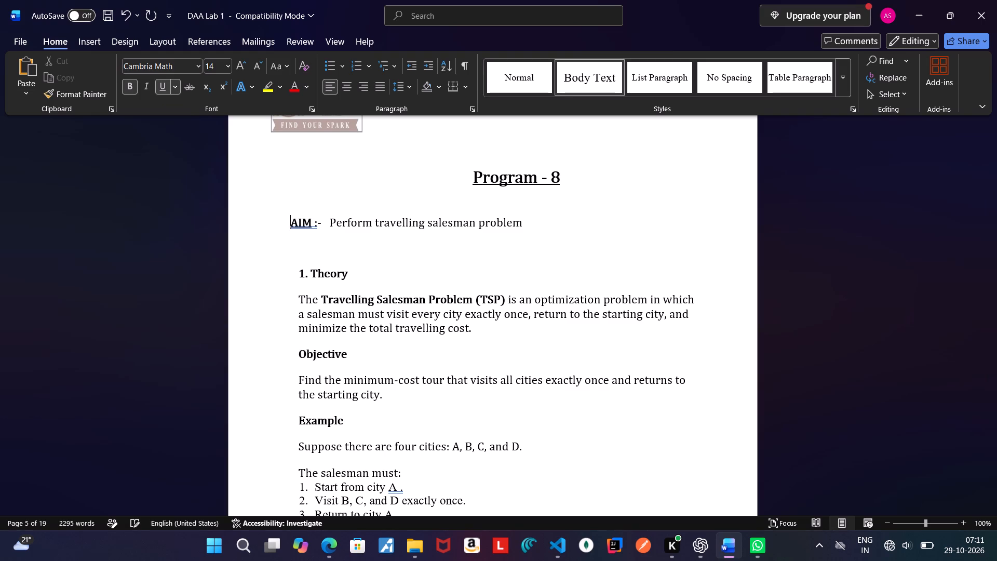
pyautogui.click(165, 95)
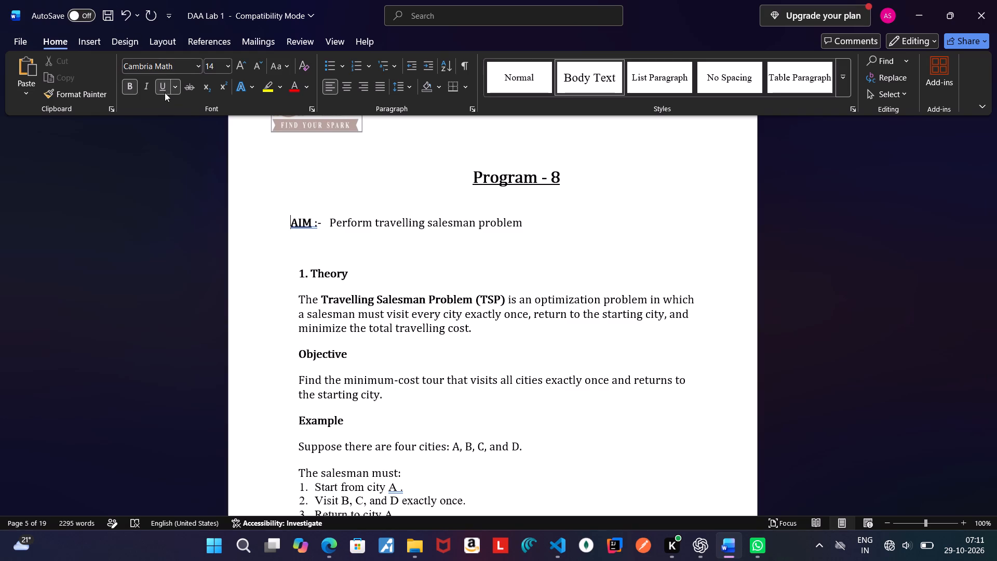
pyautogui.click(165, 92)
pyautogui.press('space')
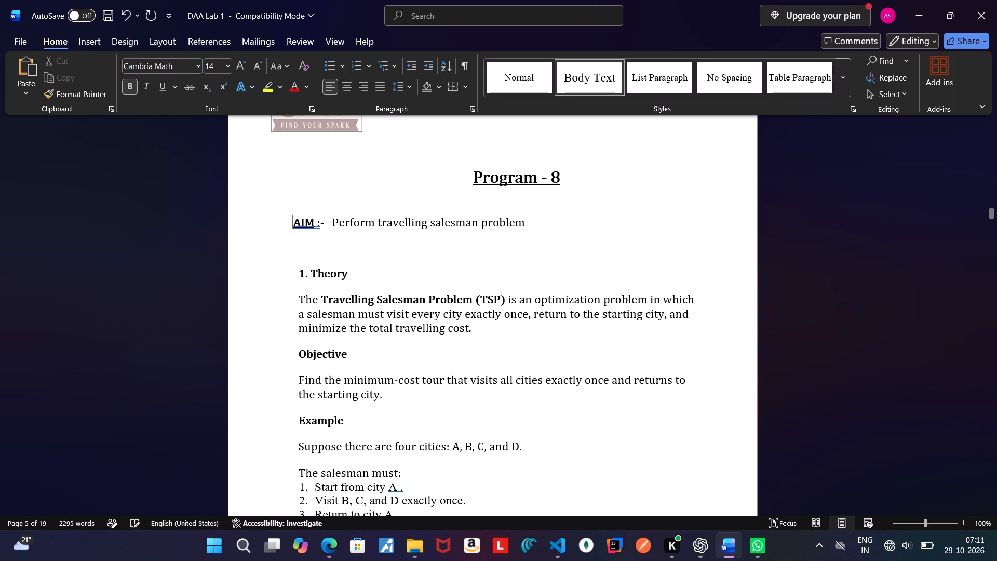
pyautogui.press('space')
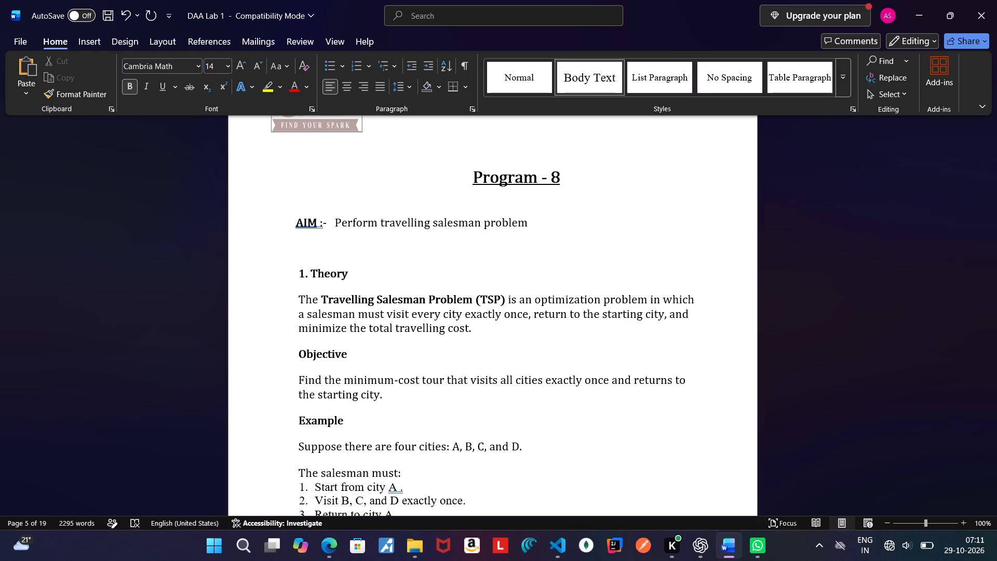
pyautogui.press('space')
# Remove the blank line between the aim line and the "1. Theory" heading of Program - 8.
pyautogui.click(330, 250)
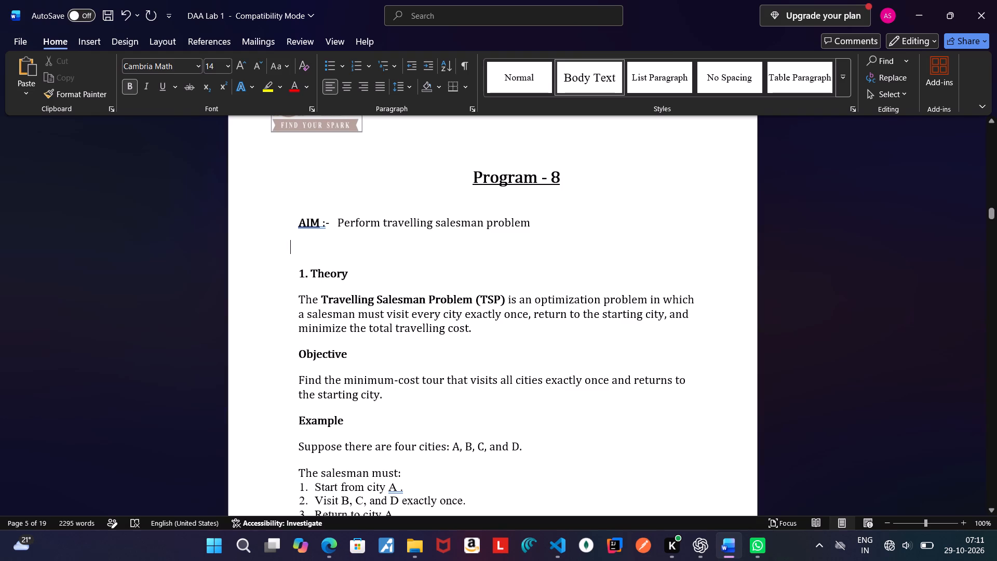
pyautogui.press('BackSpace')
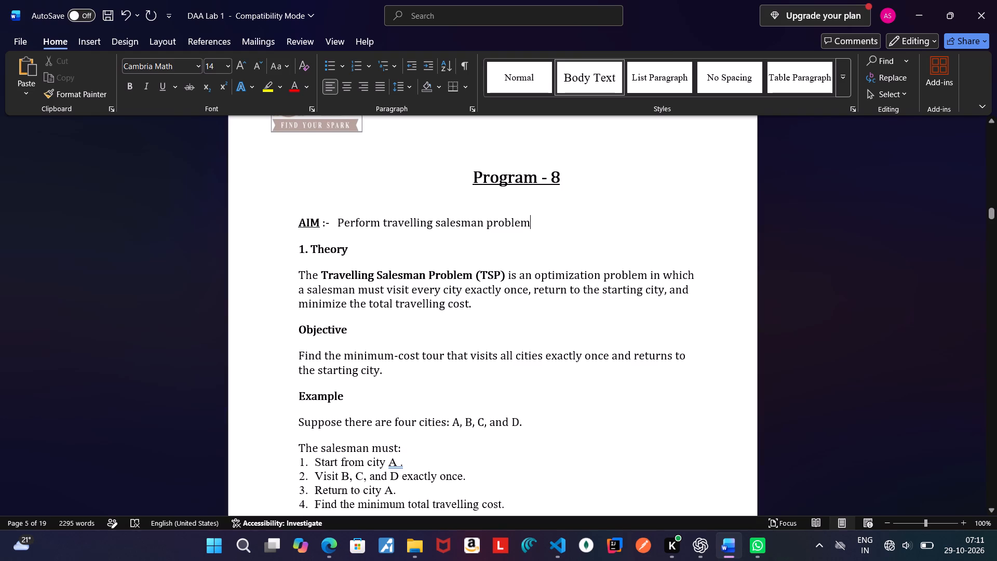
# Insert a blank line before the "Time Complexity" line of Program - 8 so it clears the header logo.
pyautogui.moveTo(991, 208); pyautogui.dragTo(995, 221)
pyautogui.click(512, 182)
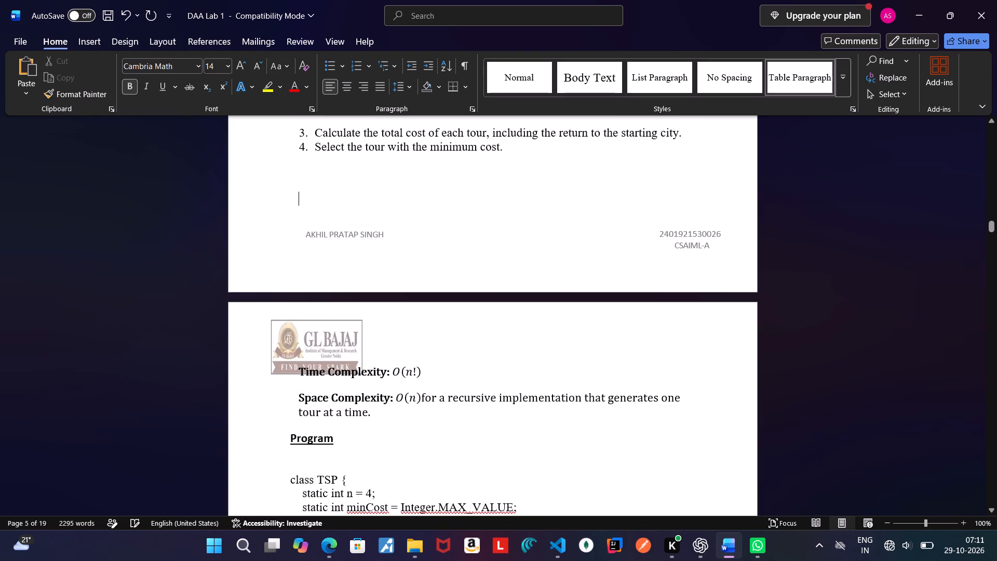
pyautogui.press('Return')
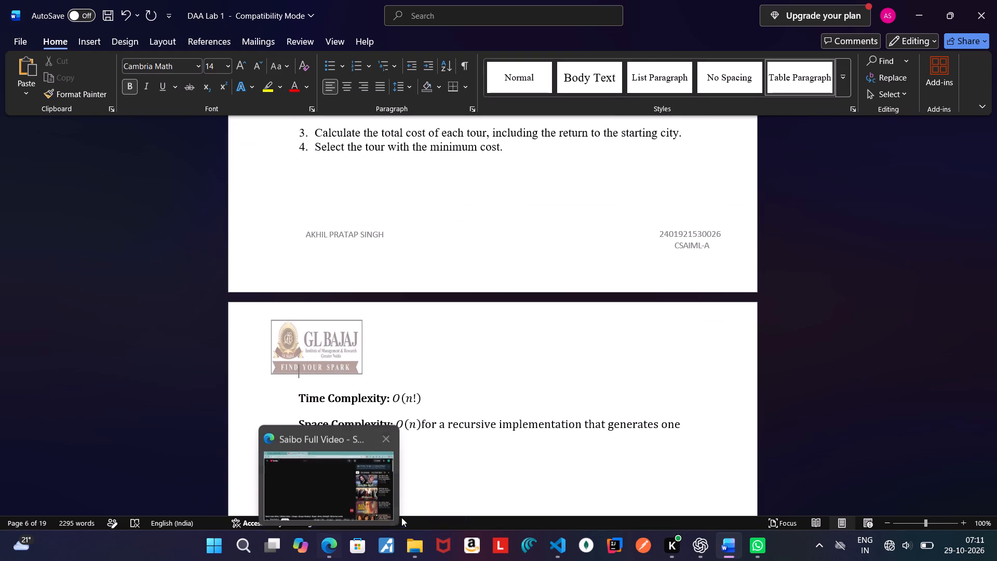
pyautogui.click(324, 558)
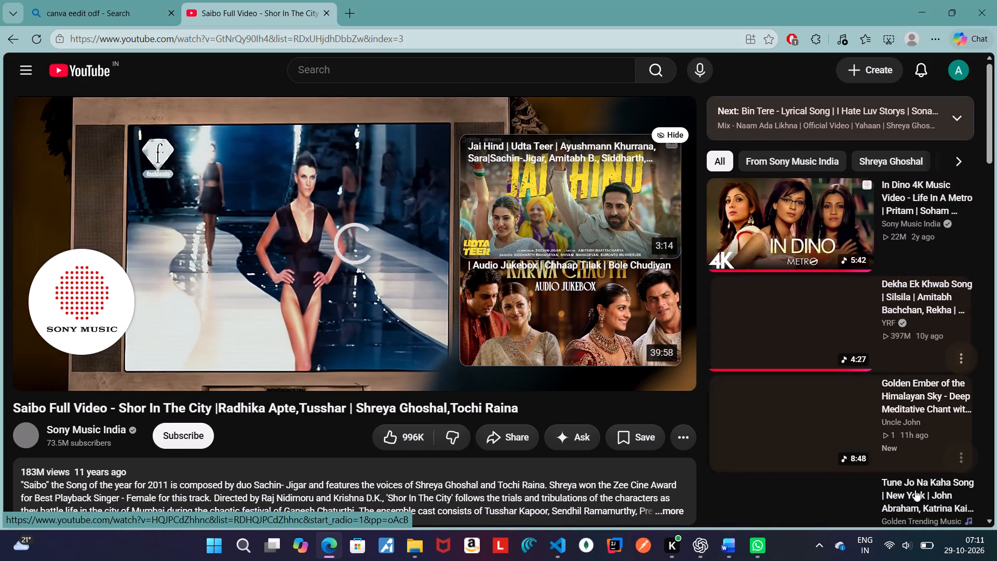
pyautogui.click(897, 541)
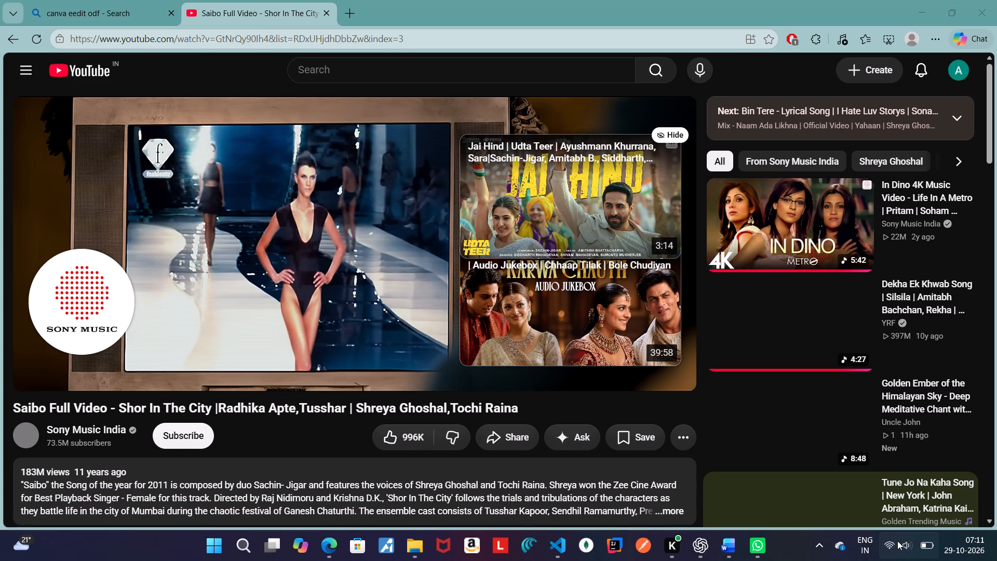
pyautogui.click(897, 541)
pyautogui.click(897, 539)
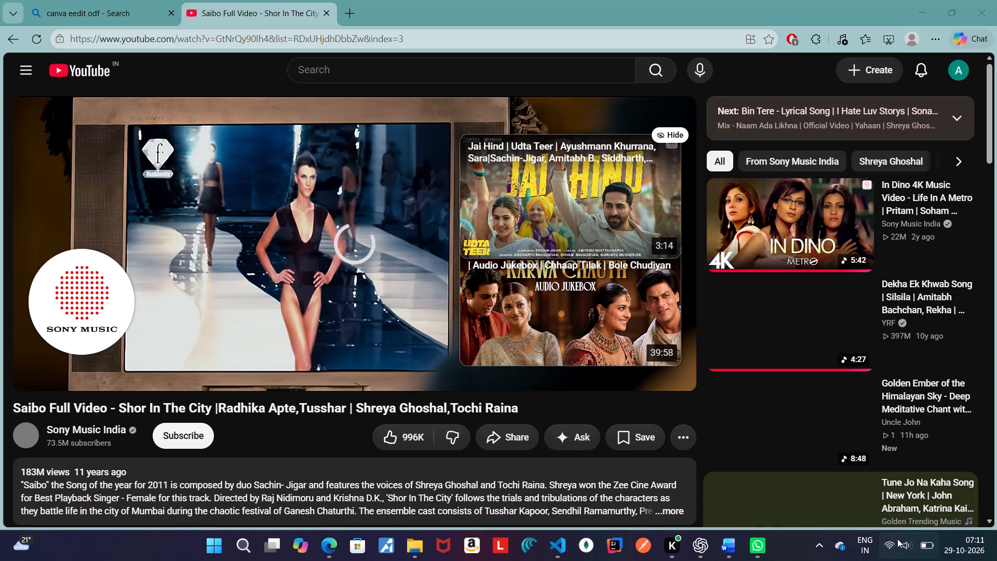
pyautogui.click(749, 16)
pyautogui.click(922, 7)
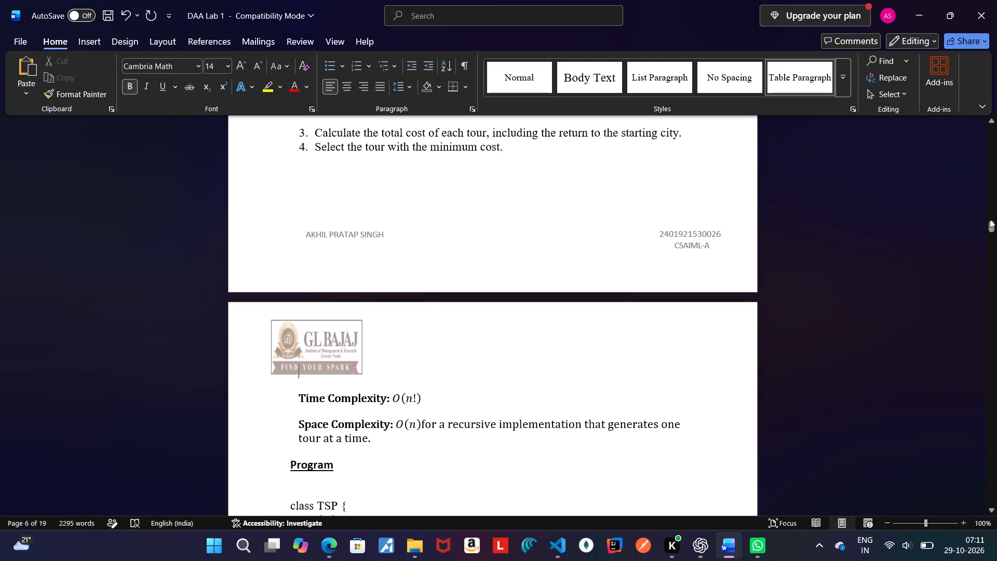
# Delete the old SelectionSort section, from the "Code –" heading through its "Output :-" heading and terminal screenshot.
pyautogui.moveTo(991, 223); pyautogui.dragTo(994, 252)
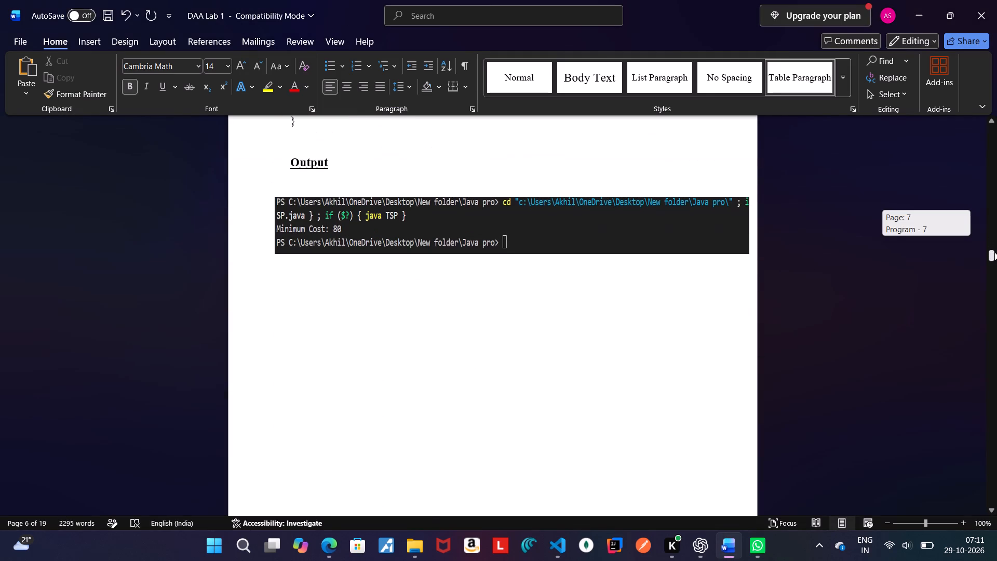
pyautogui.moveTo(994, 252); pyautogui.dragTo(992, 266)
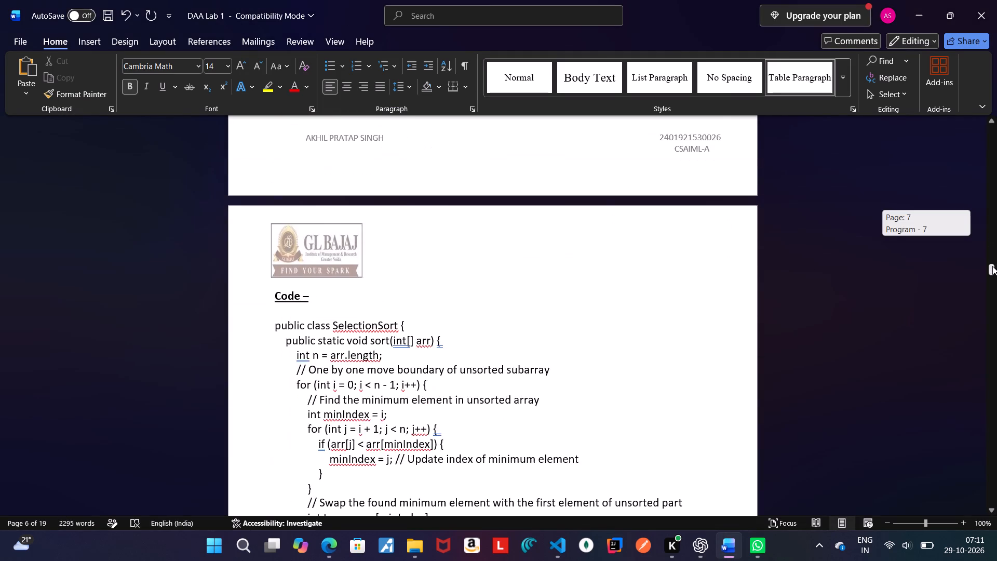
pyautogui.moveTo(992, 266); pyautogui.dragTo(992, 268)
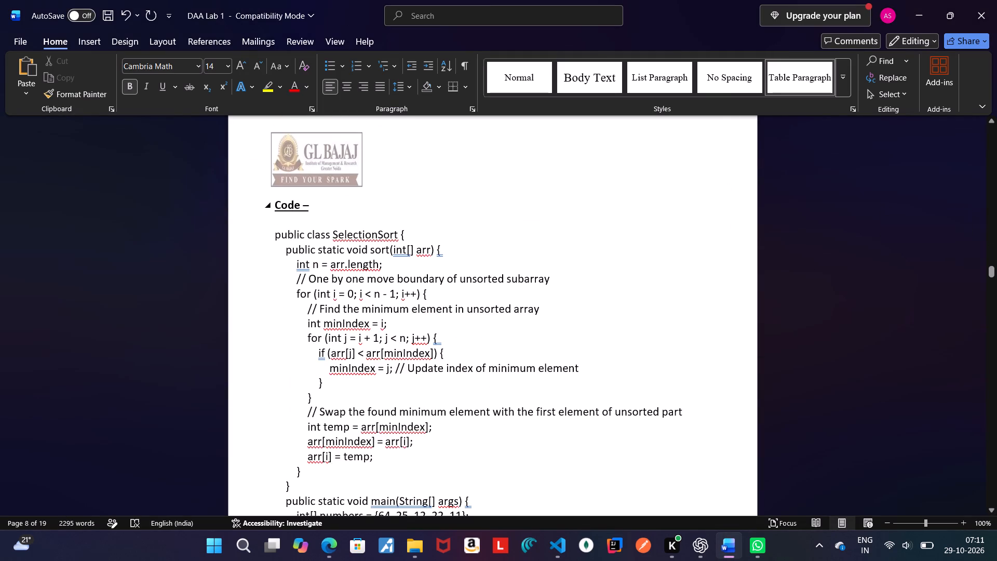
pyautogui.moveTo(275, 206); pyautogui.dragTo(483, 540)
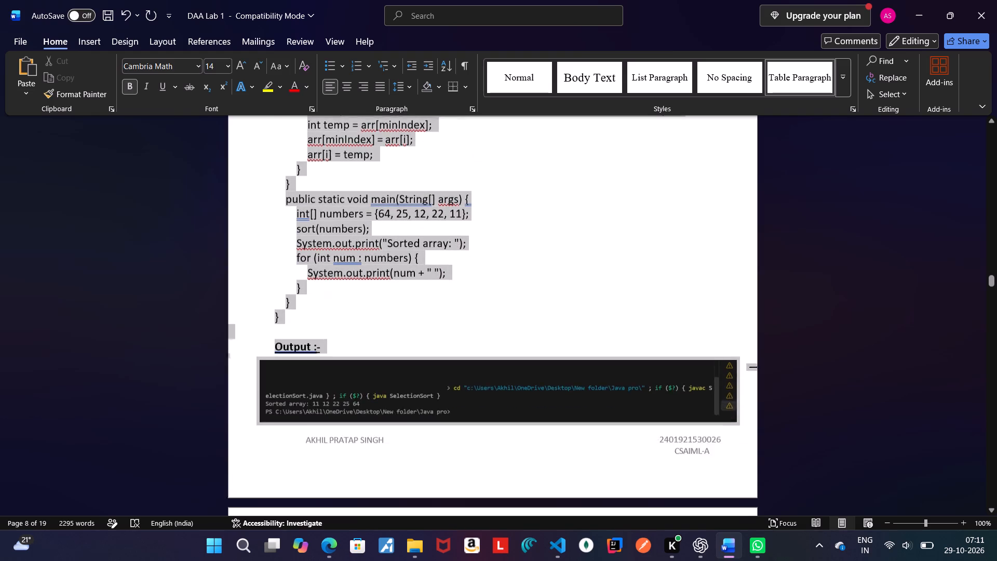
pyautogui.moveTo(483, 540); pyautogui.dragTo(554, 387)
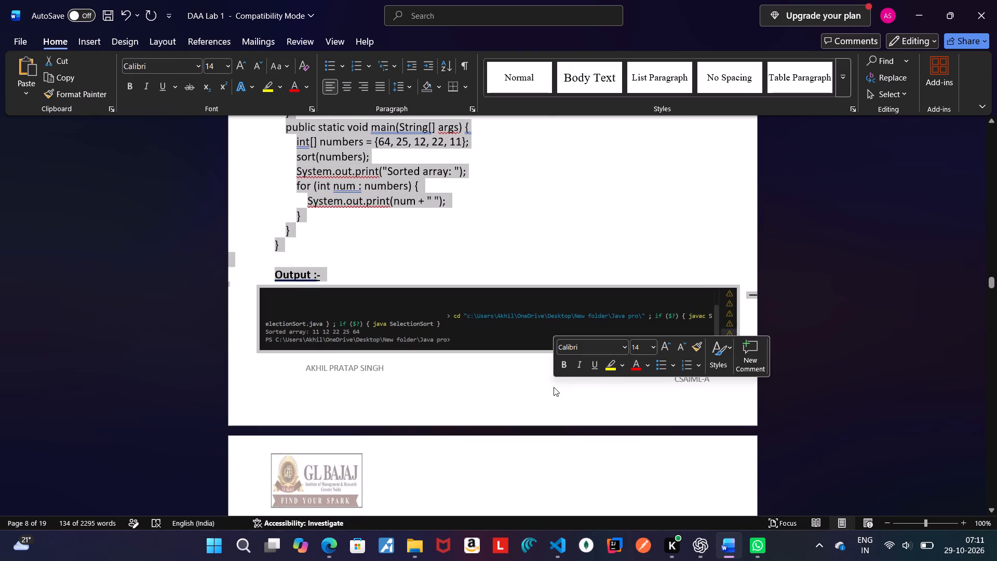
pyautogui.press('Delete')
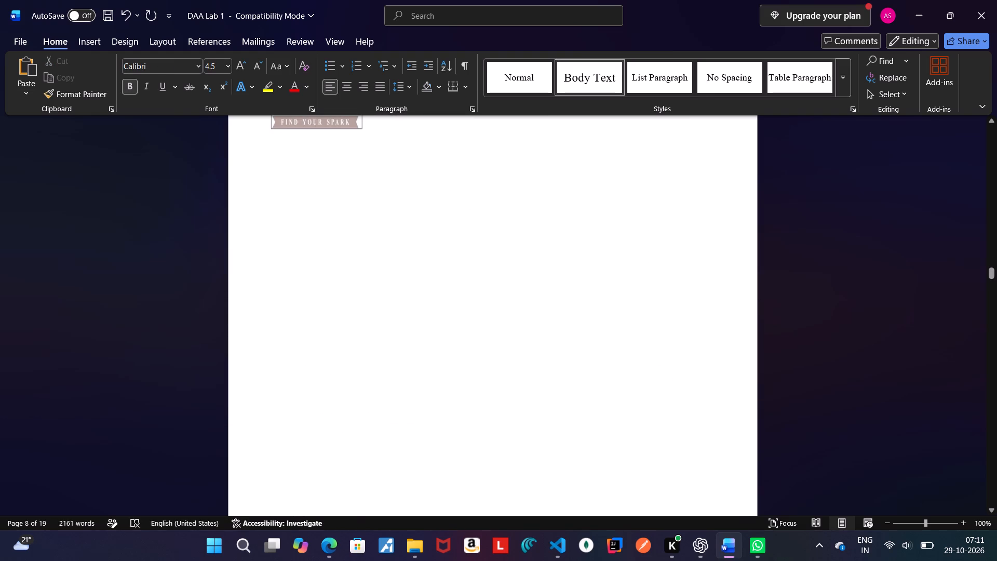
# Renumber the title above the Insertion Sort aim as "Program – 9".
pyautogui.moveTo(995, 274); pyautogui.dragTo(996, 291)
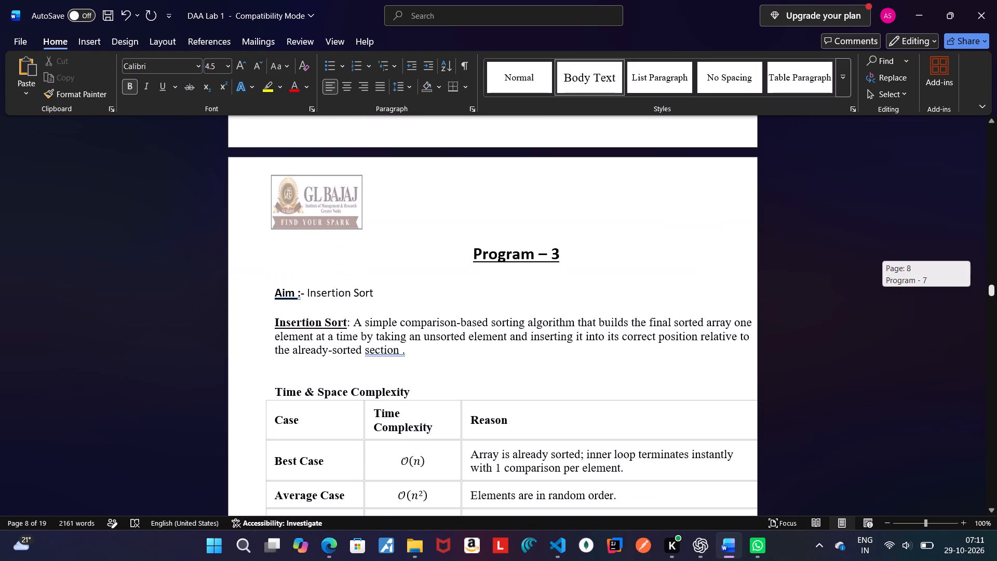
pyautogui.moveTo(996, 291); pyautogui.dragTo(996, 293)
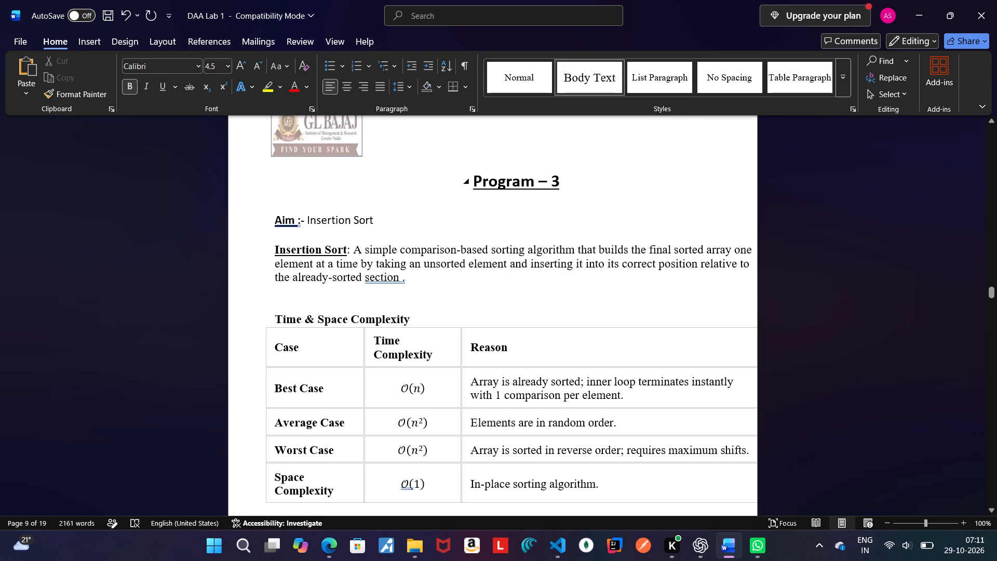
pyautogui.click(564, 178)
pyautogui.press('BackSpace')
pyautogui.press('9')
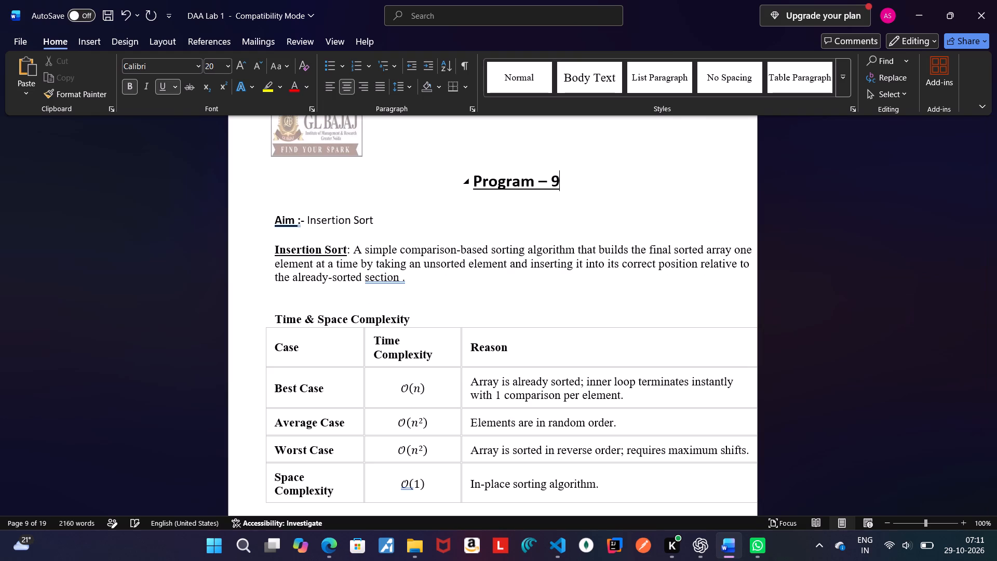
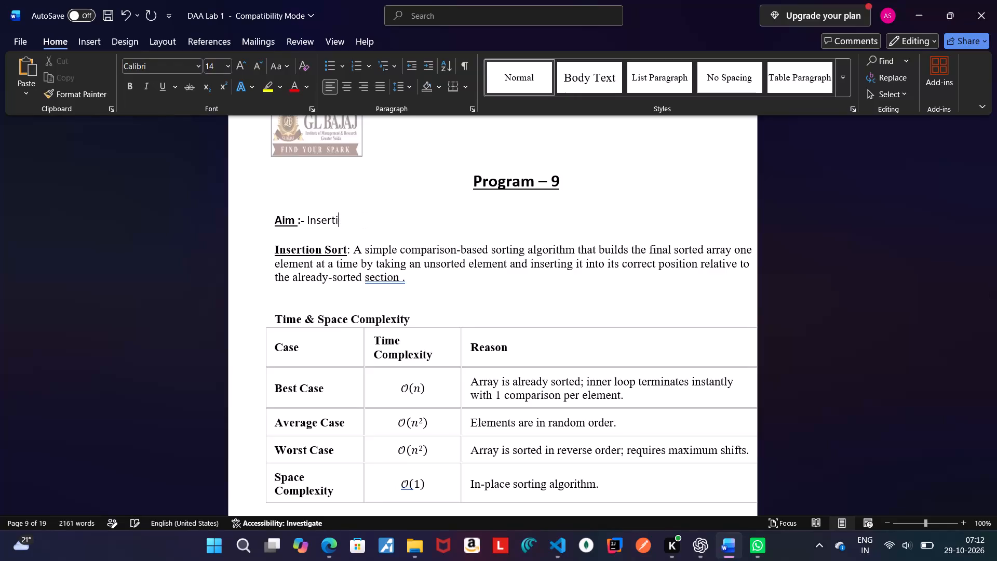
# Replace the aim text of Program – 9 with "Find minimun spanning tree using kruskal's algorithm .".
pyautogui.press('BackSpace')
pyautogui.press('BackSpace')
pyautogui.press('BackSpace')
pyautogui.press('BackSpace')
pyautogui.press('BackSpace')
pyautogui.press('BackSpace')
pyautogui.press('BackSpace')
pyautogui.press('BackSpace')
pyautogui.write('minimun')
pyautogui.press('space')
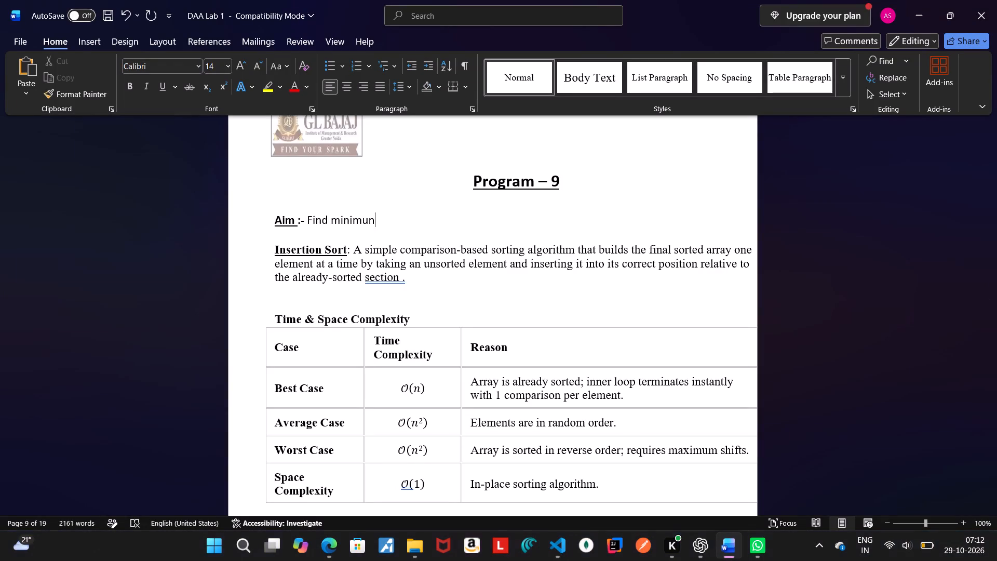
pyautogui.write('spannin')
pyautogui.press('space')
pyautogui.press('BackSpace')
pyautogui.press('g')
pyautogui.press('space')
pyautogui.write('tree using k')
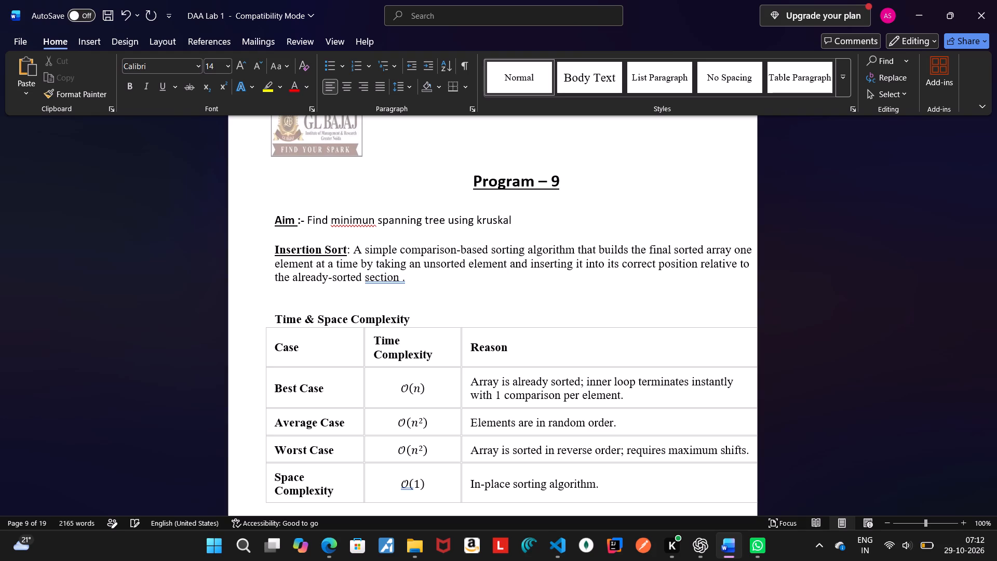
pyautogui.write("'s algorithm")
pyautogui.press('space')
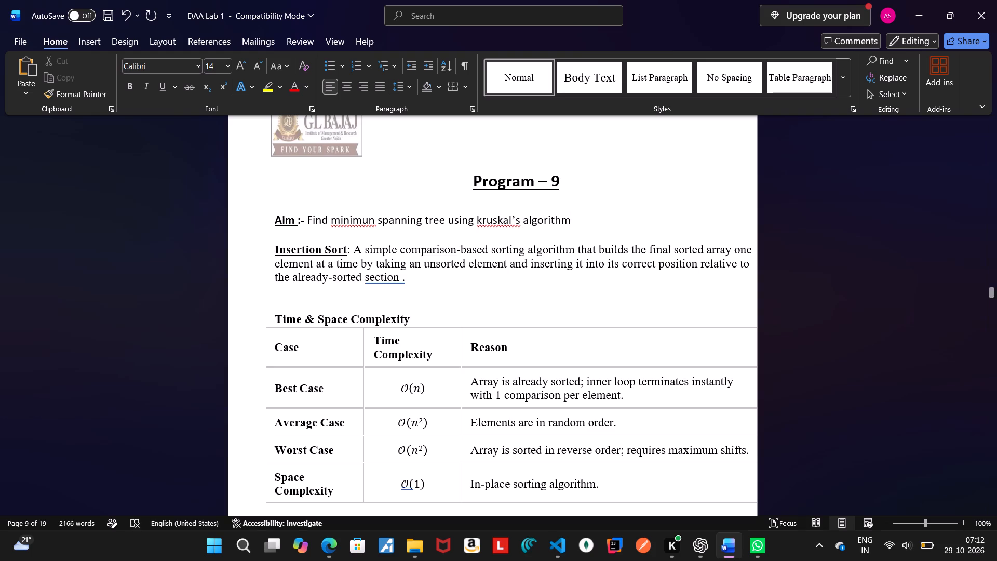
pyautogui.write('.')
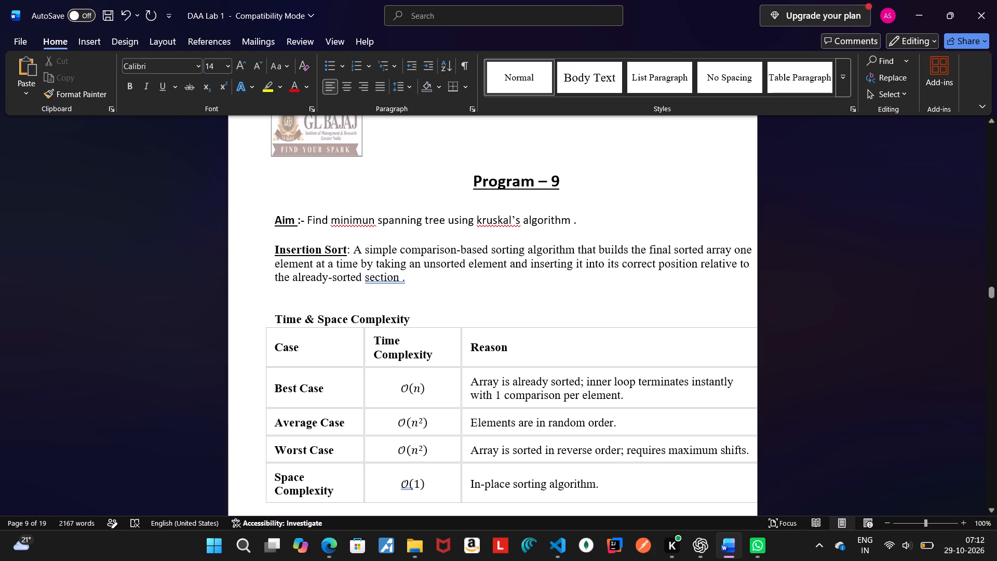
# Delete the old Insertion Sort description and its time and space complexity table below the aim.
pyautogui.moveTo(273, 246); pyautogui.dragTo(740, 293)
pyautogui.press('BackSpace')
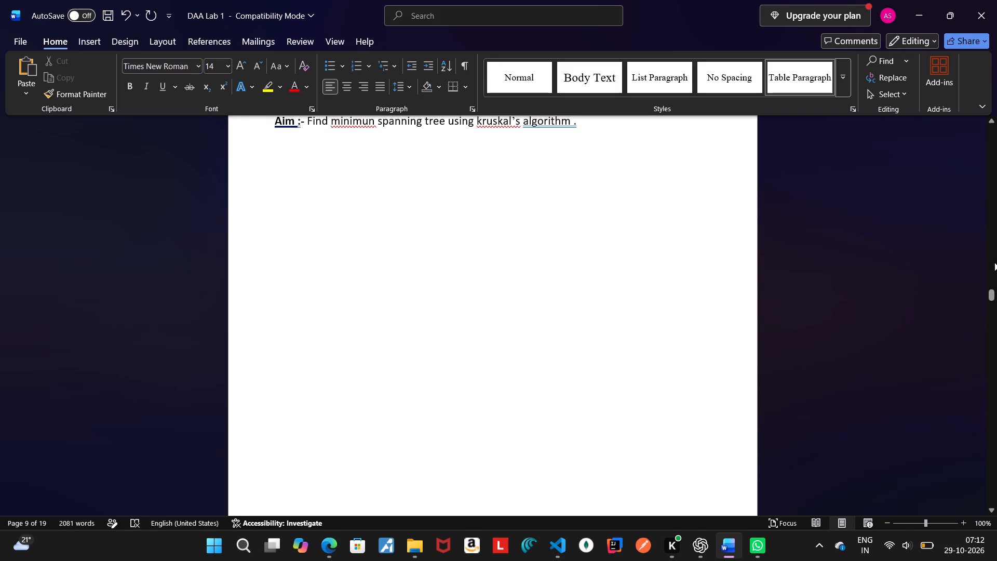
pyautogui.moveTo(990, 299); pyautogui.dragTo(993, 292)
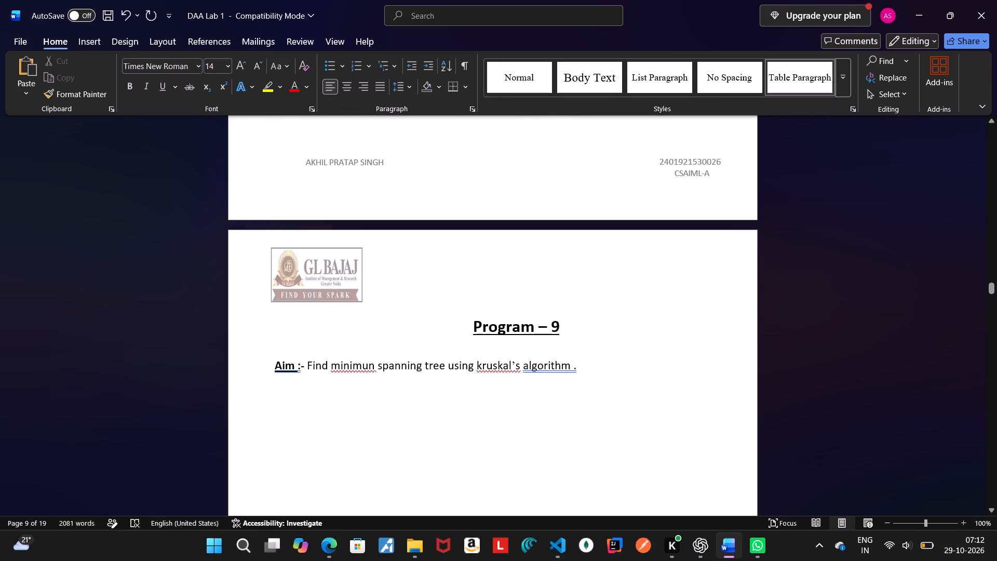
pyautogui.moveTo(306, 364); pyautogui.dragTo(363, 366)
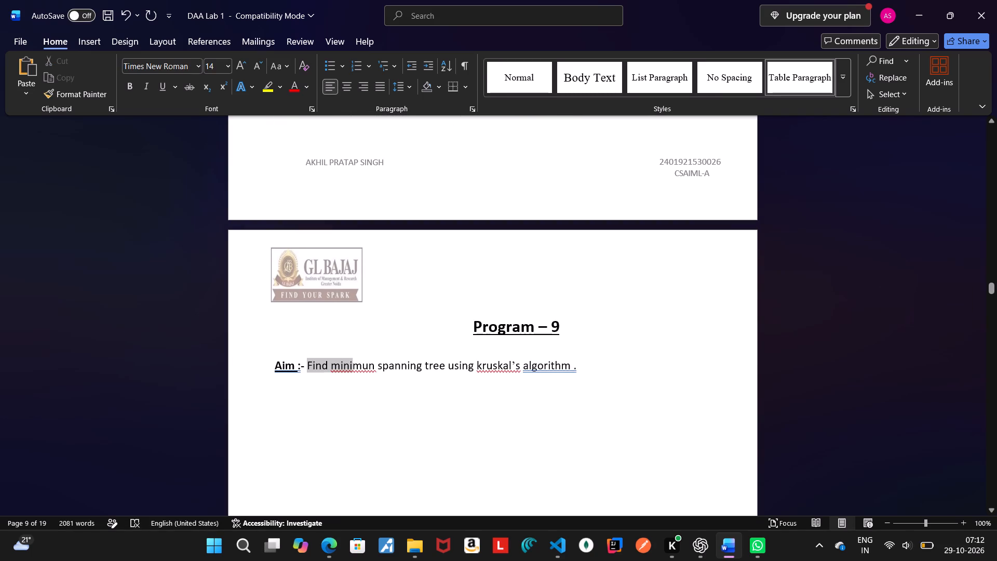
pyautogui.moveTo(363, 366); pyautogui.dragTo(571, 364)
pyautogui.hotkey('ctrl', 'c')
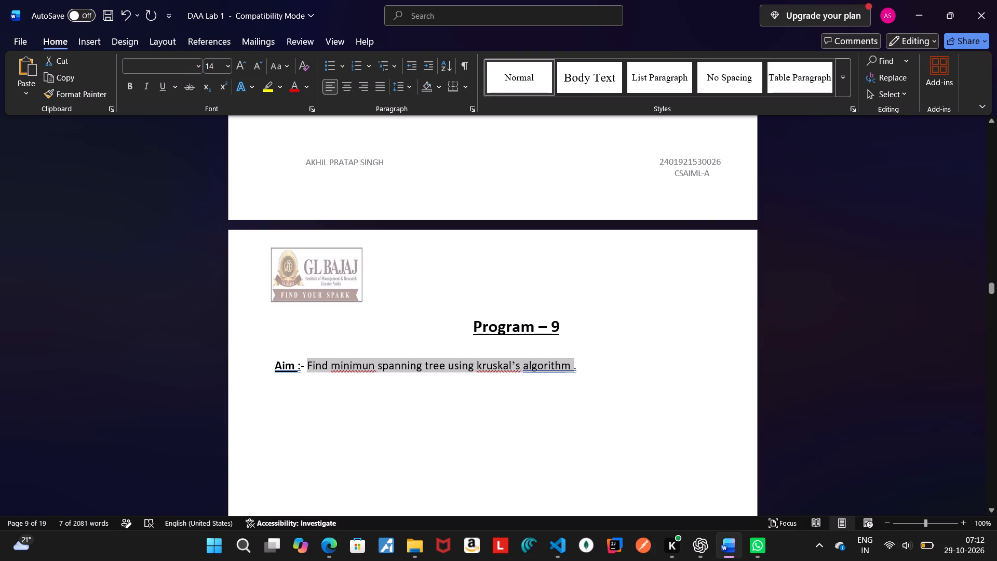
pyautogui.click(537, 452)
pyautogui.click(329, 540)
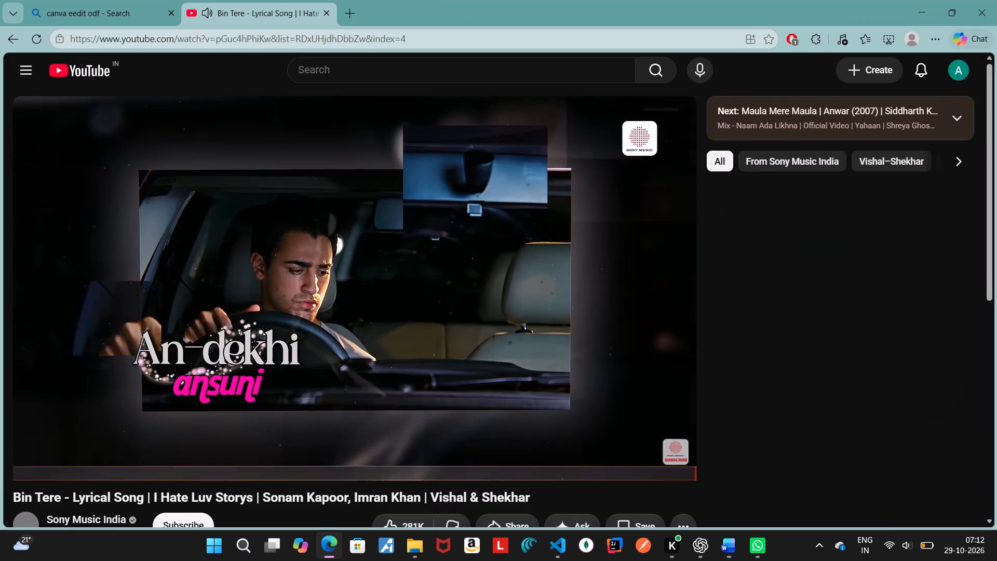
pyautogui.click(923, 11)
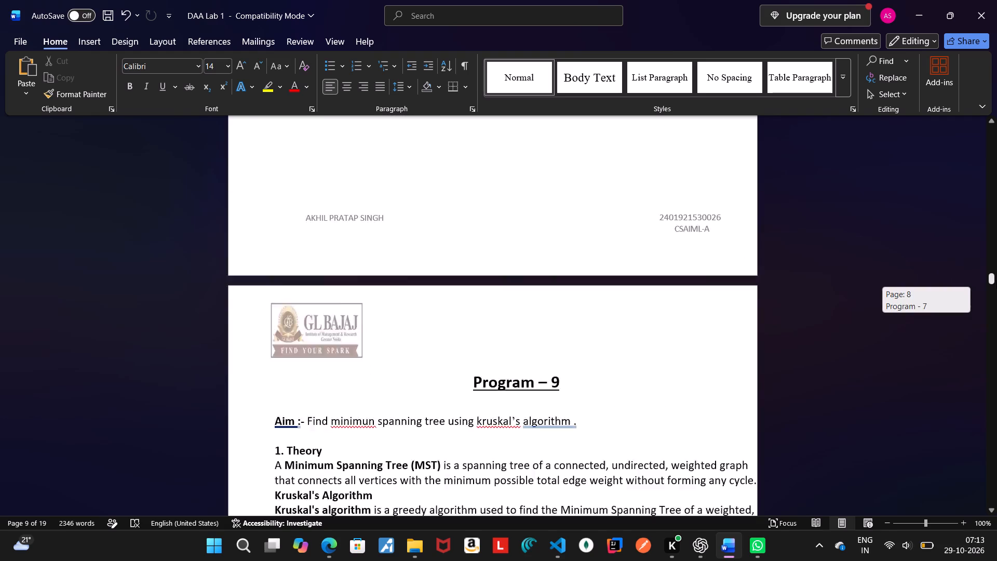
pyautogui.moveTo(996, 279); pyautogui.dragTo(996, 287)
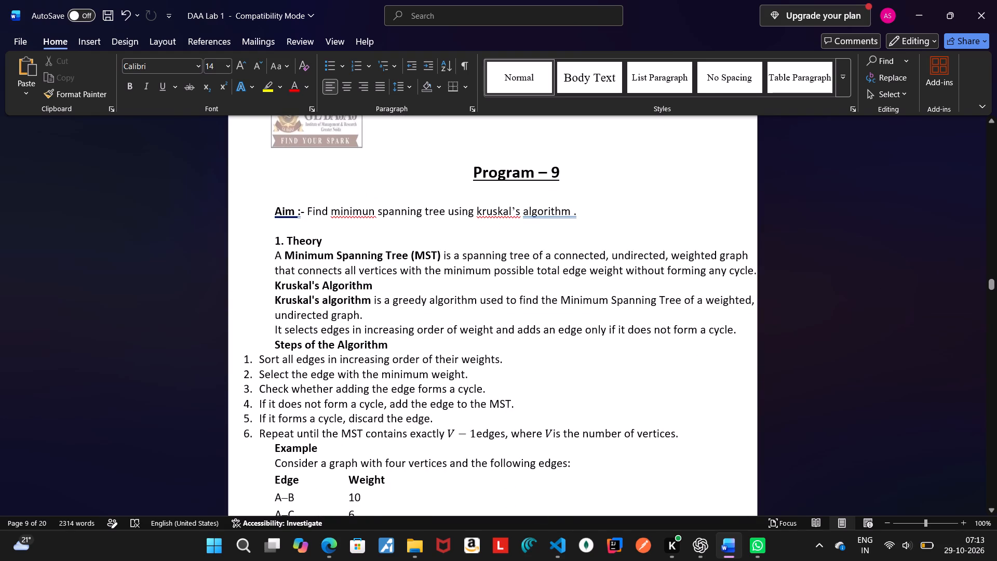
pyautogui.click(753, 273)
pyautogui.click(246, 356)
pyautogui.click(276, 358)
pyautogui.moveTo(260, 361); pyautogui.dragTo(484, 413)
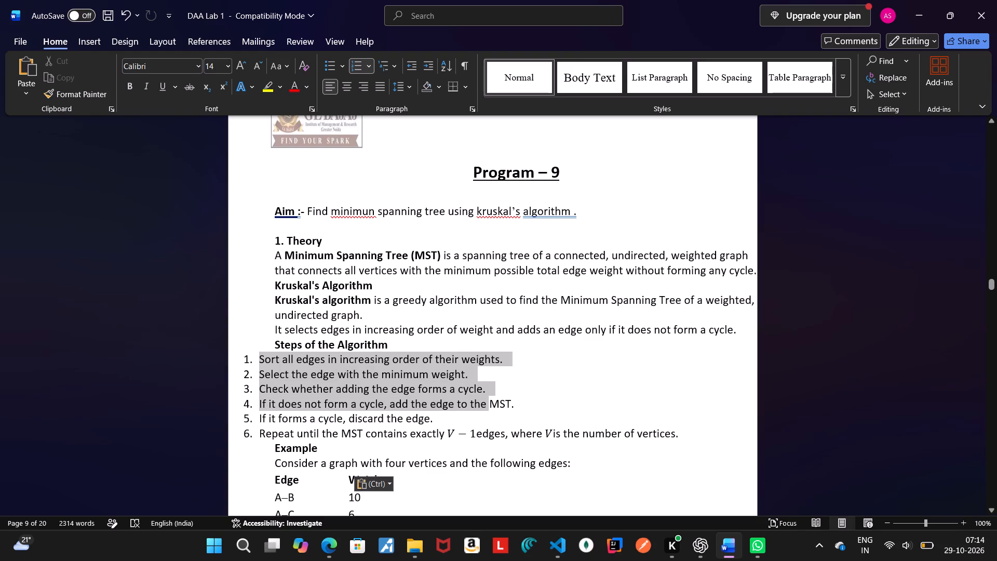
pyautogui.moveTo(484, 413); pyautogui.dragTo(481, 418)
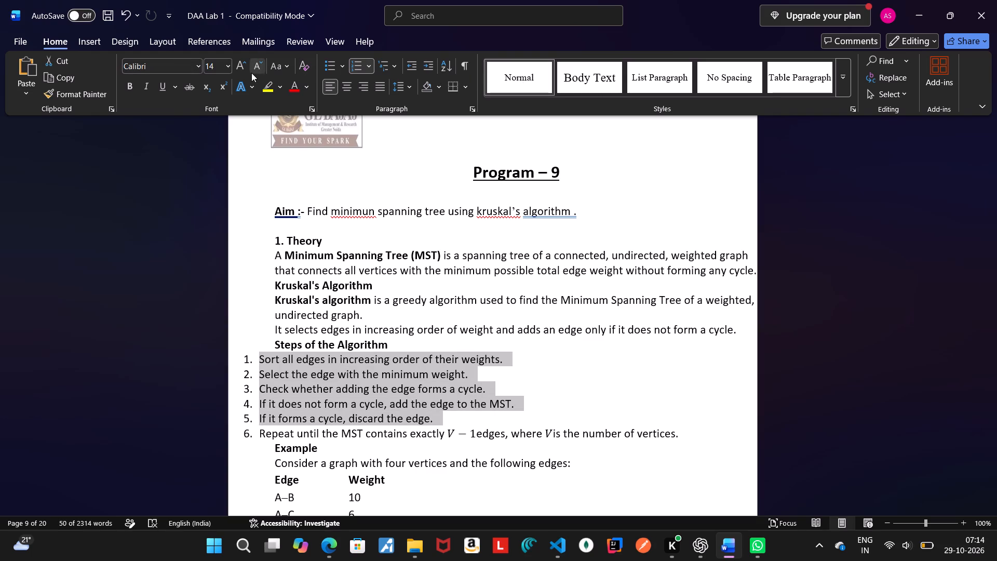
pyautogui.click(96, 36)
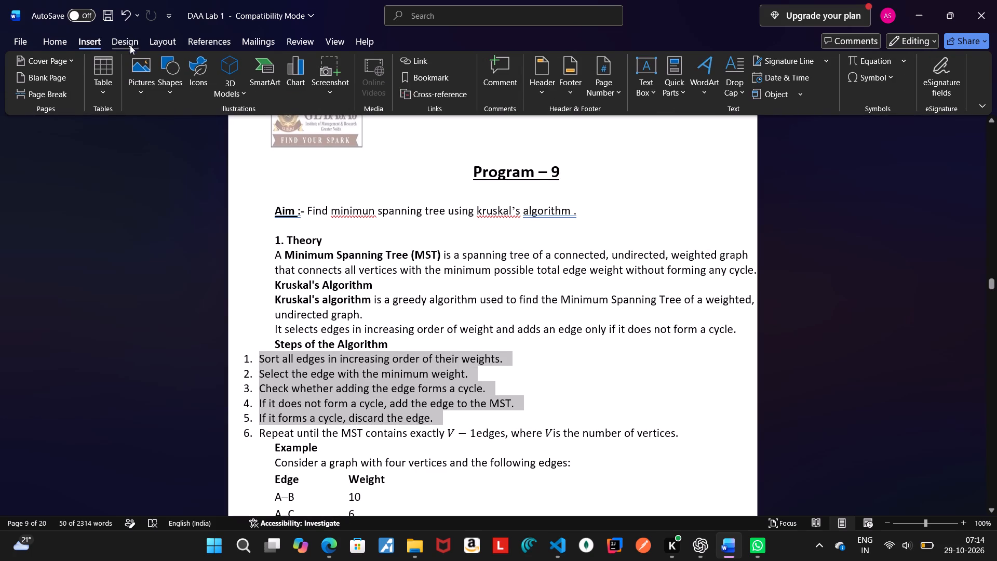
pyautogui.click(118, 46)
pyautogui.click(164, 43)
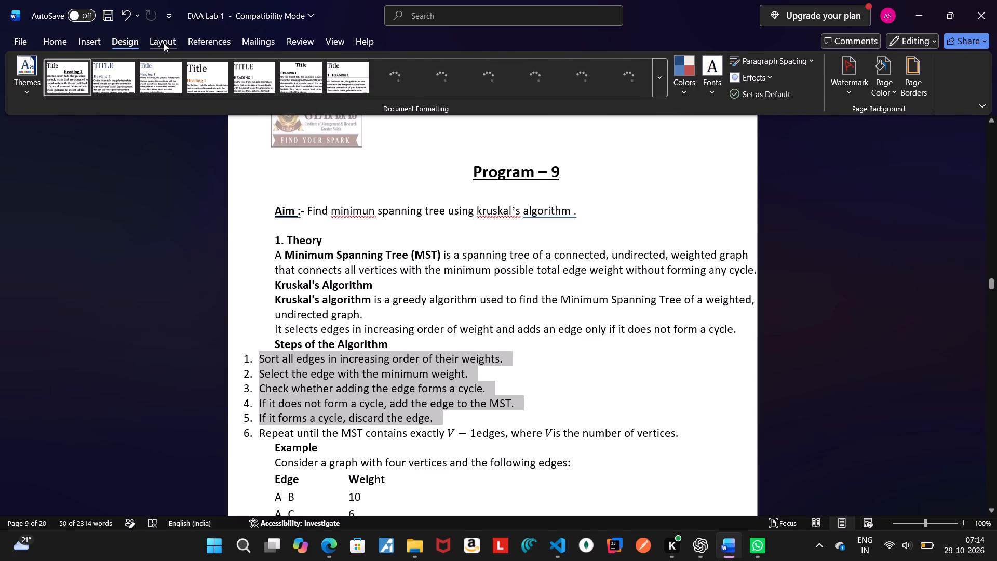
pyautogui.click(19, 87)
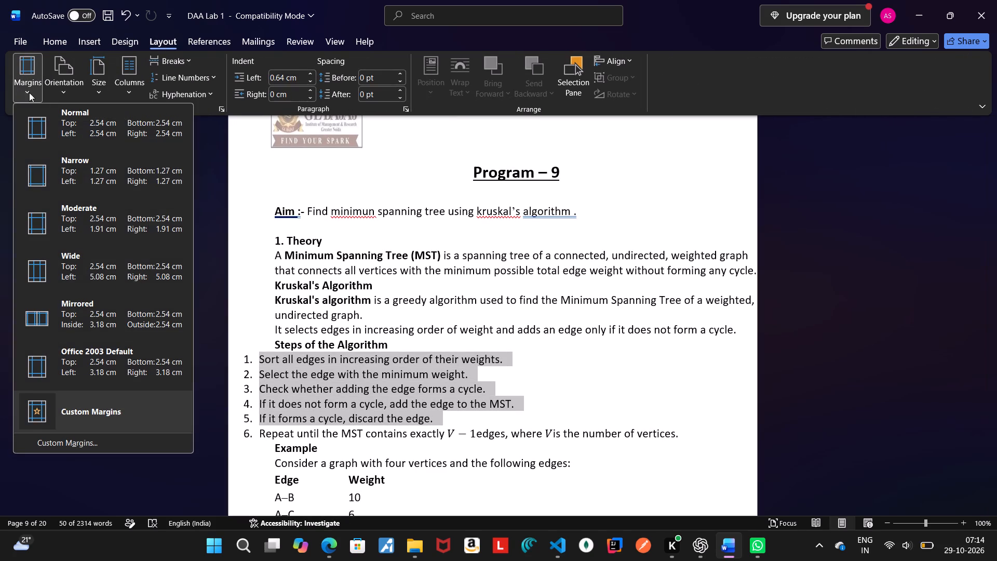
pyautogui.click(102, 133)
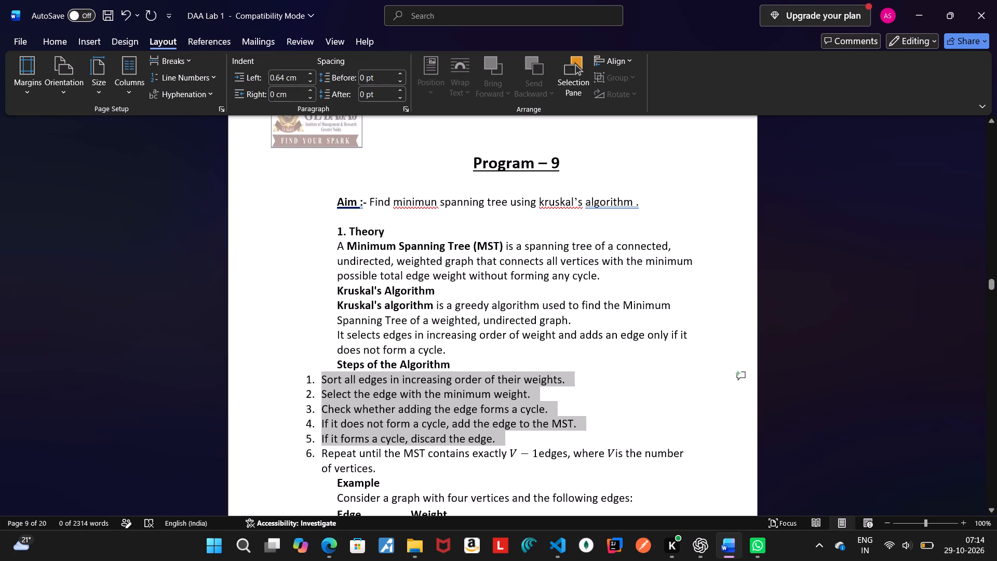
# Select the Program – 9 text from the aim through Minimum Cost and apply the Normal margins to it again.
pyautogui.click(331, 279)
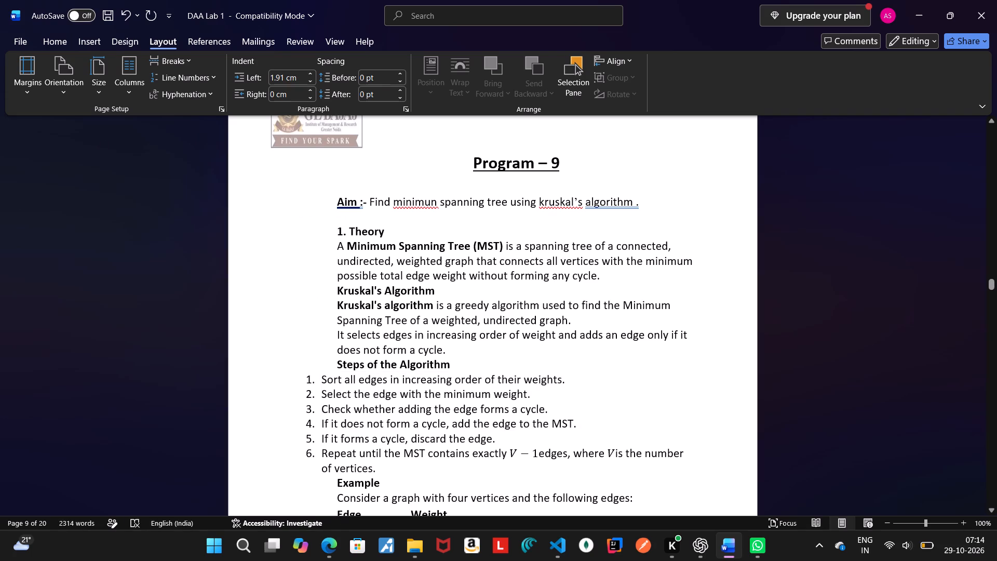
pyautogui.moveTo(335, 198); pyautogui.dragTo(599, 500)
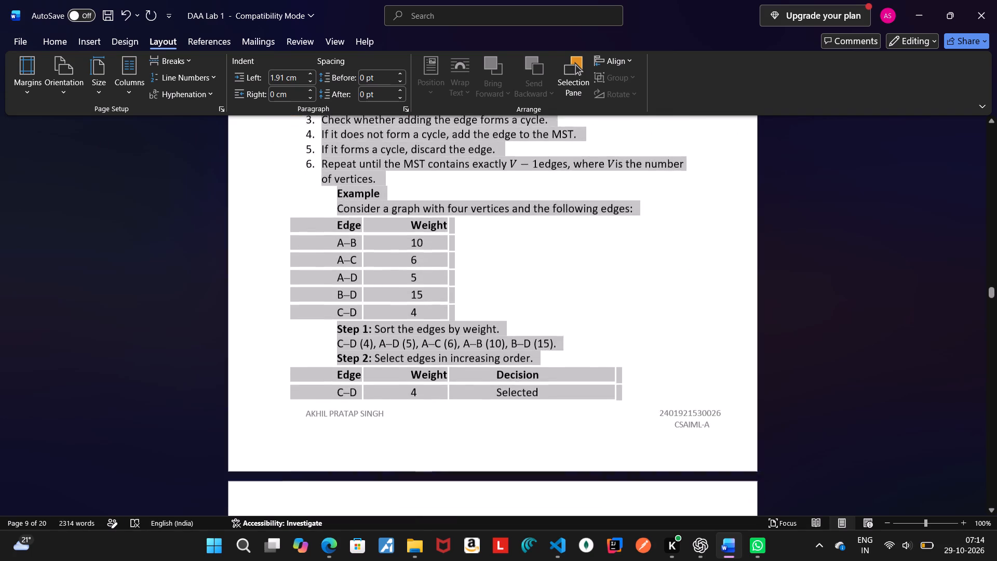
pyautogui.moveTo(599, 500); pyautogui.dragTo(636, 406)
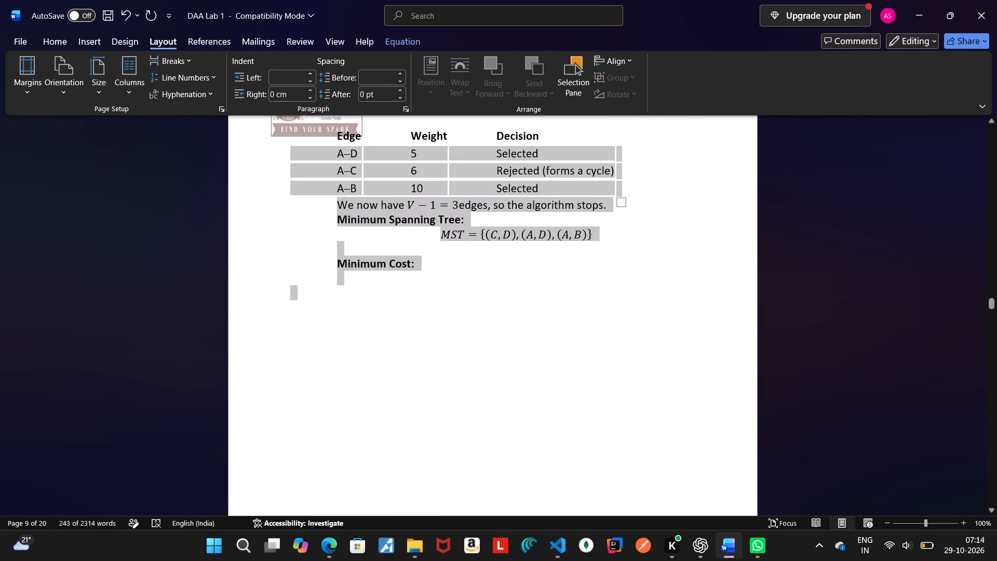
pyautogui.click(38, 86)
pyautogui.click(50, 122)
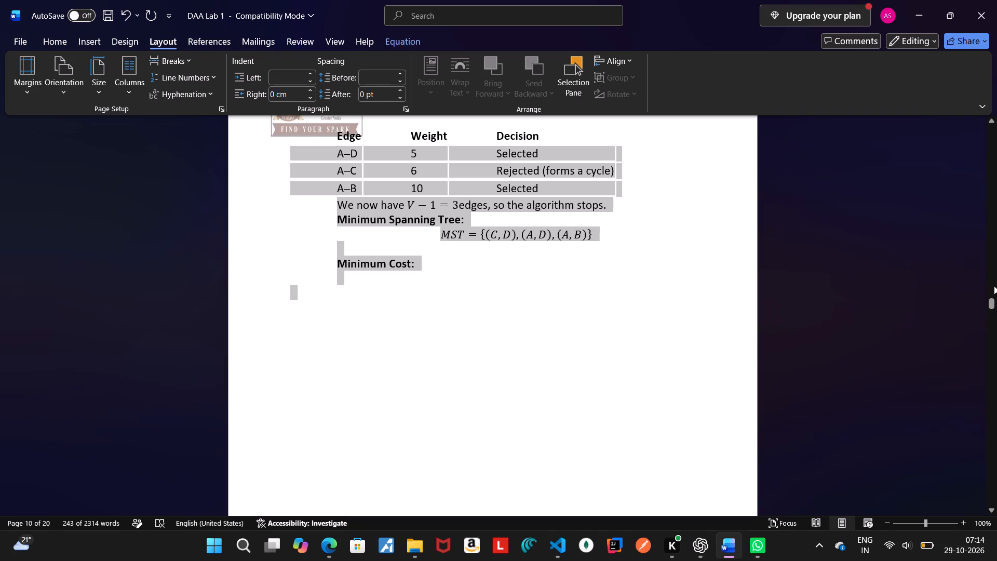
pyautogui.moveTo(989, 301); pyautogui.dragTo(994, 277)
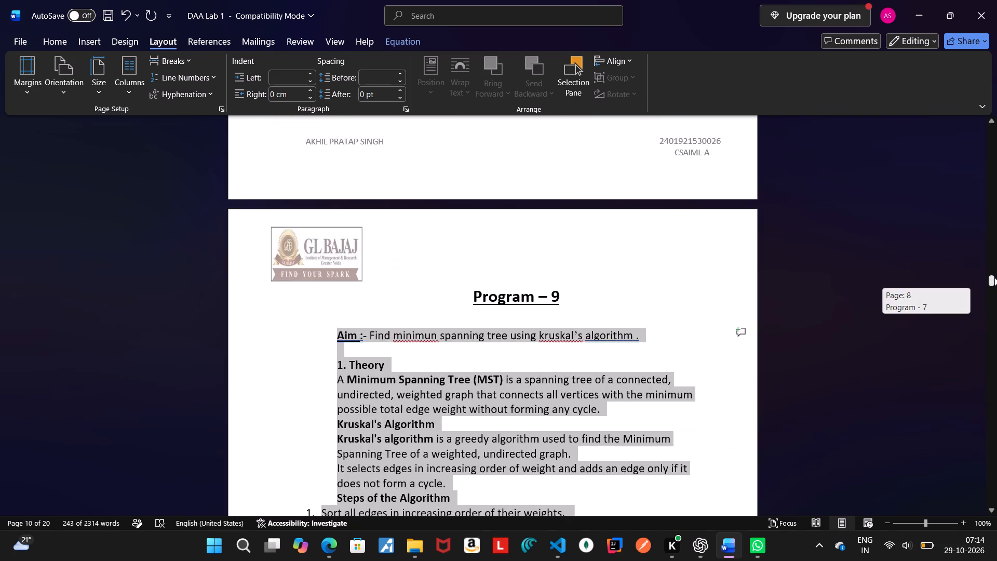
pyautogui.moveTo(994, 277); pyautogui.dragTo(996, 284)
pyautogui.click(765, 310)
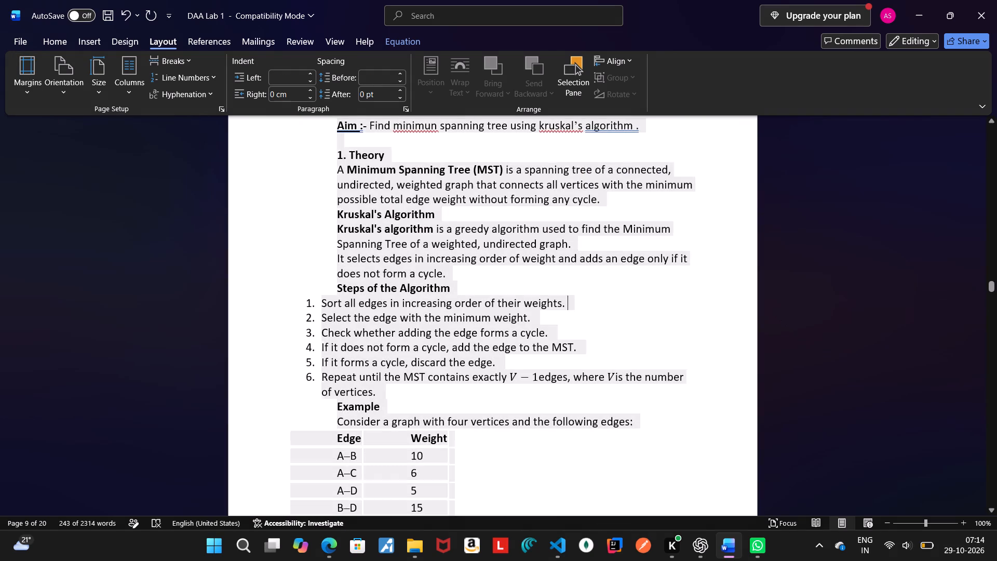
# Clear the list numbering and bullets from the Program – 9 text, from the aim through Minimum Cost, and left-align it.
pyautogui.click(47, 43)
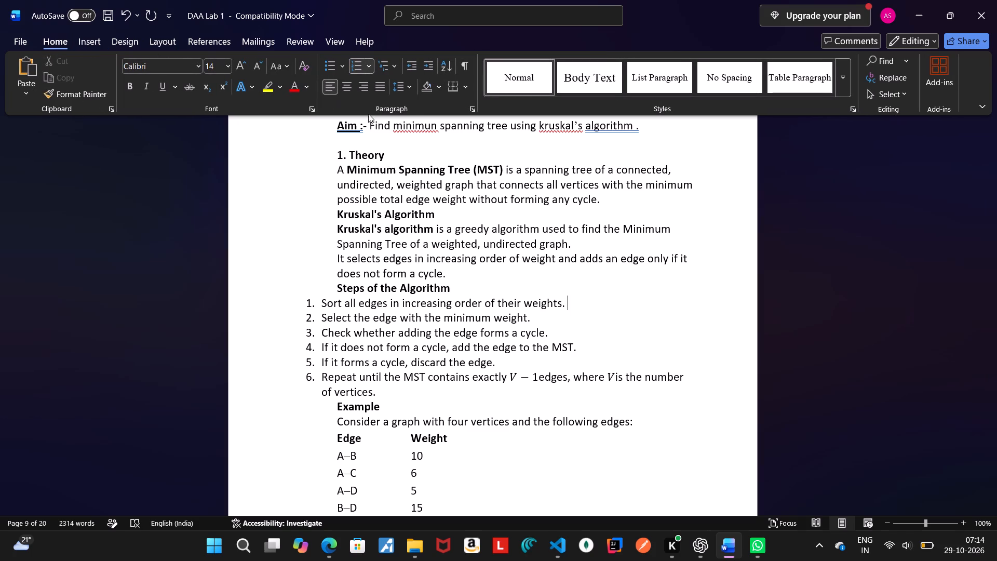
pyautogui.moveTo(339, 126); pyautogui.dragTo(480, 259)
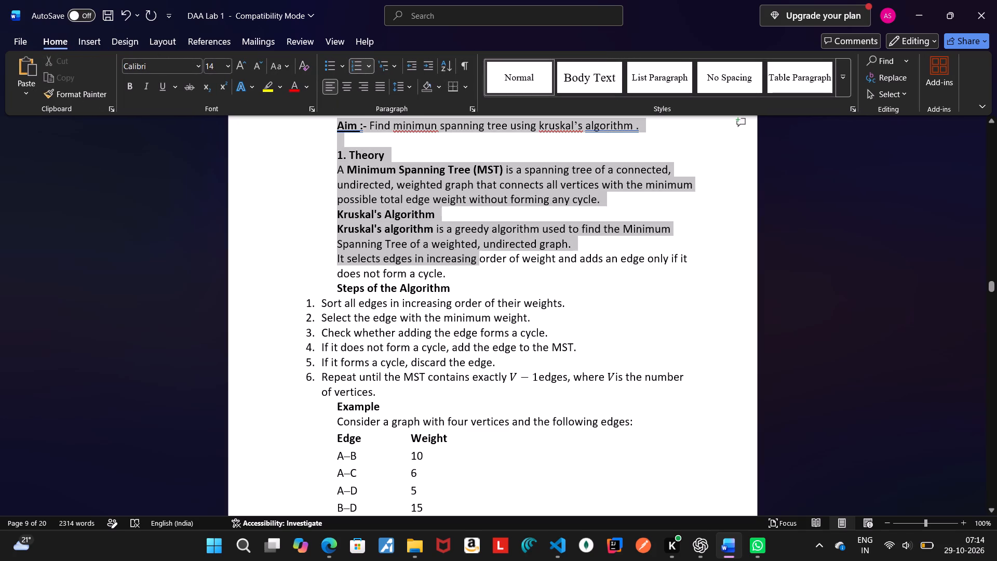
pyautogui.moveTo(480, 259); pyautogui.dragTo(658, 475)
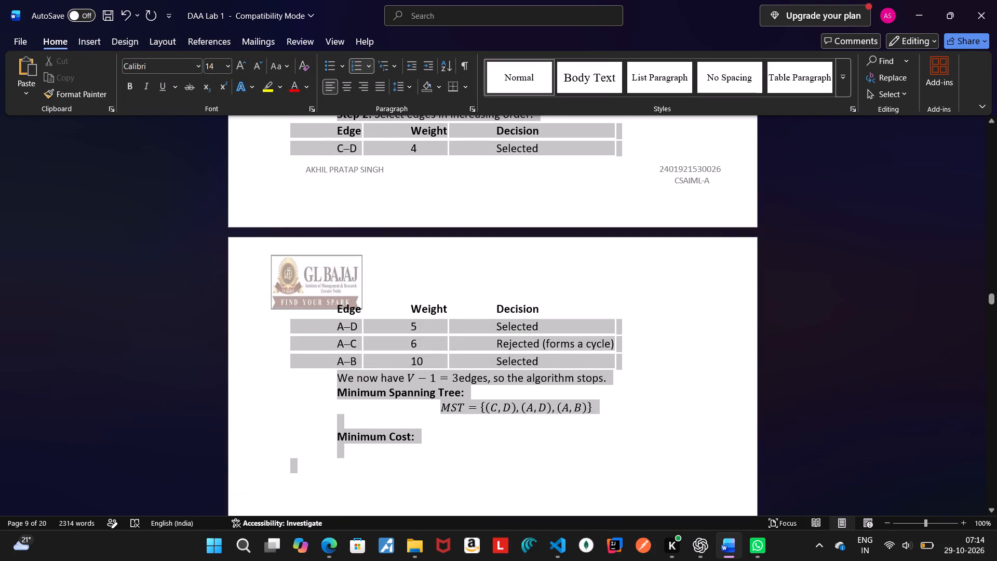
pyautogui.moveTo(658, 475); pyautogui.dragTo(657, 475)
pyautogui.click(325, 64)
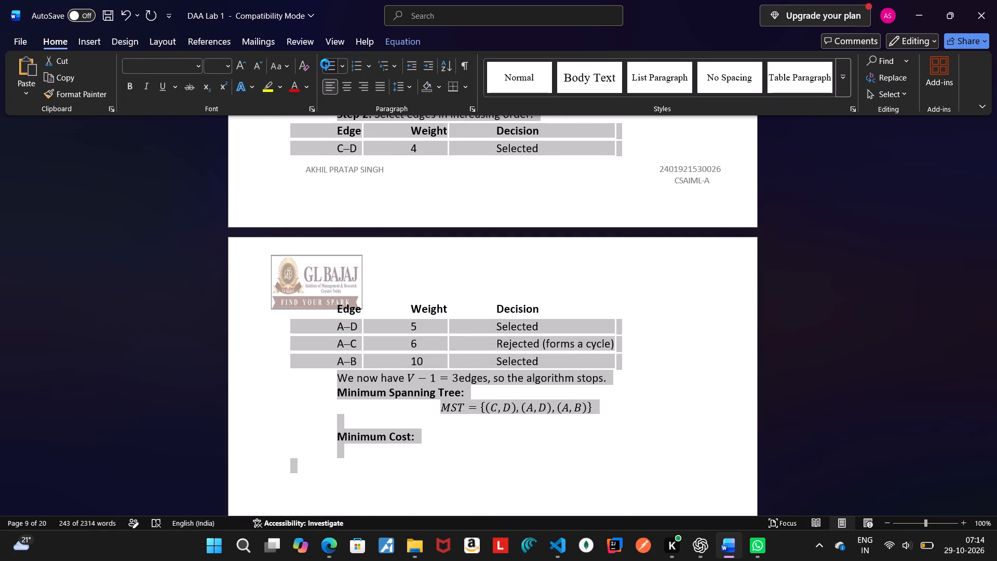
pyautogui.click(332, 87)
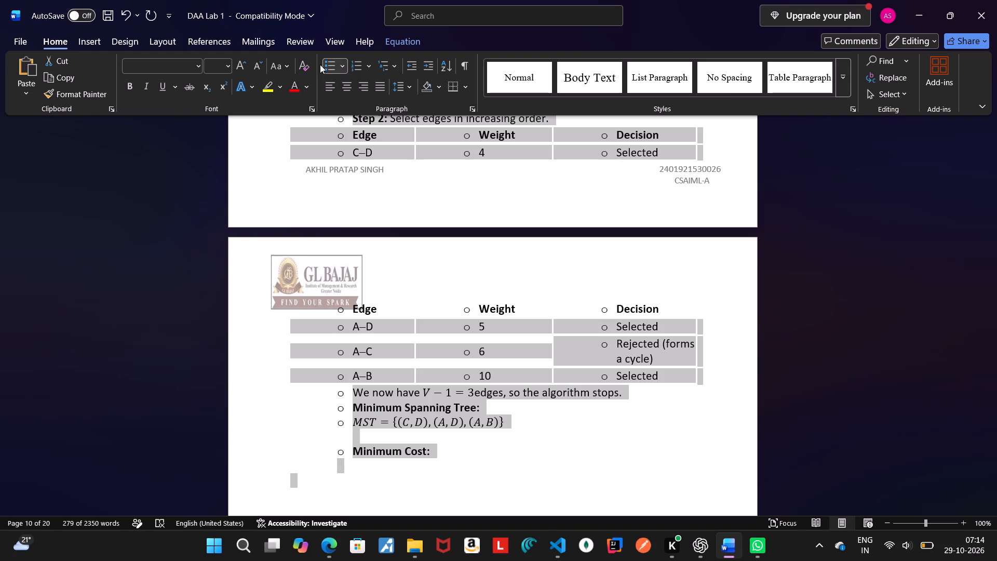
pyautogui.click(320, 64)
pyautogui.click(327, 63)
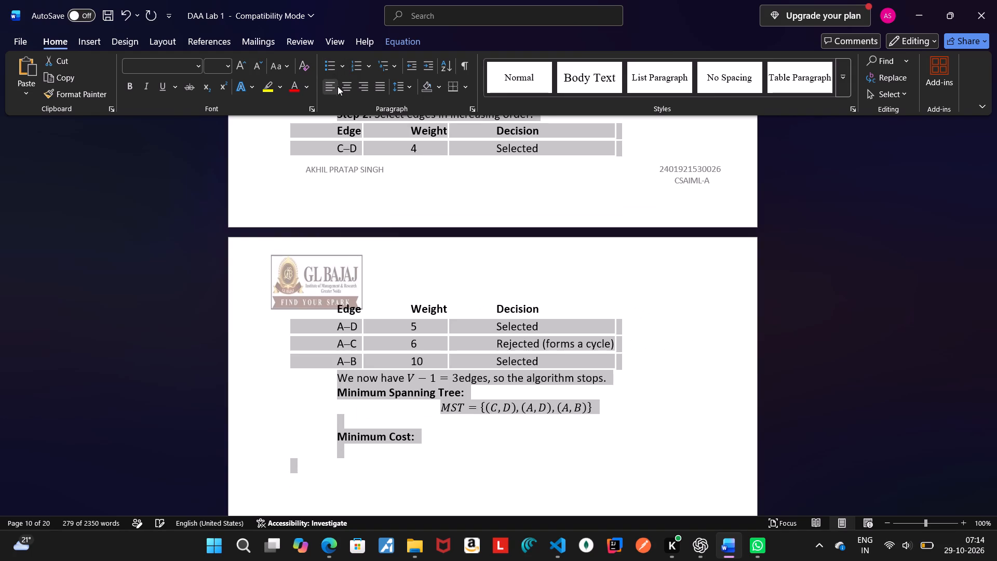
pyautogui.click(333, 87)
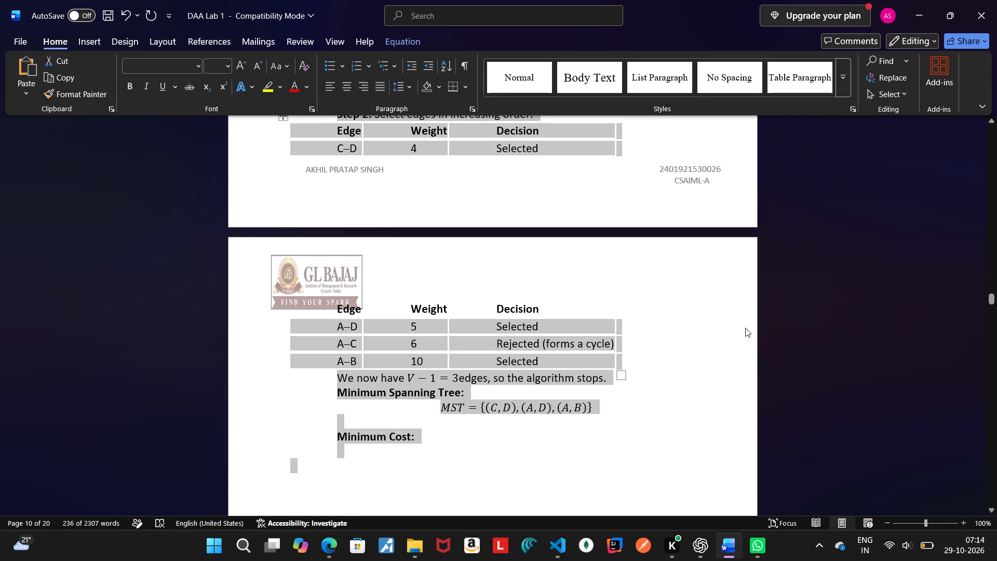
pyautogui.click(745, 328)
pyautogui.moveTo(990, 304); pyautogui.dragTo(996, 290)
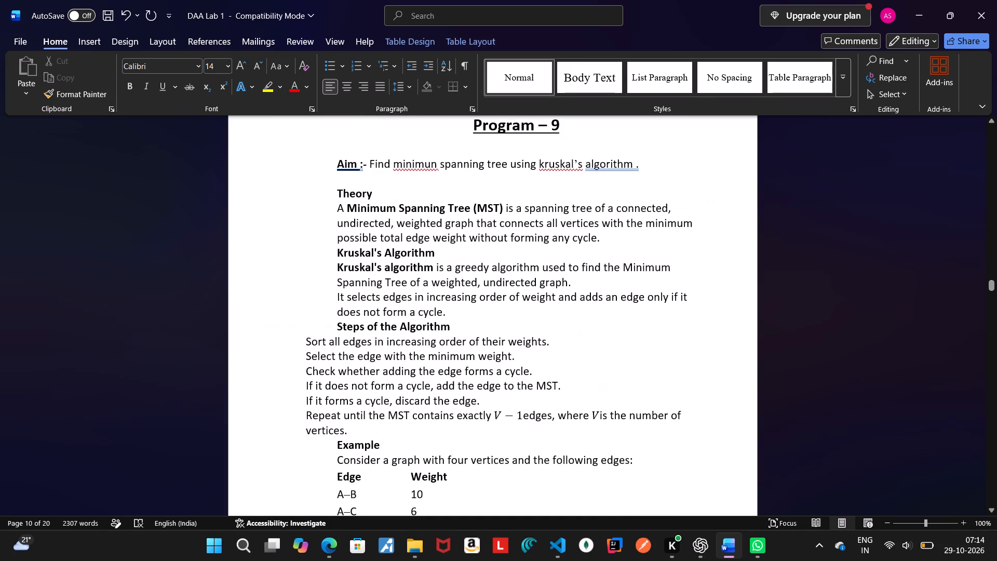
# Remove the left indent from the Program – 9 Aim line, the Theory heading and the Minimum Spanning Tree paragraph.
pyautogui.moveTo(988, 284); pyautogui.dragTo(995, 207)
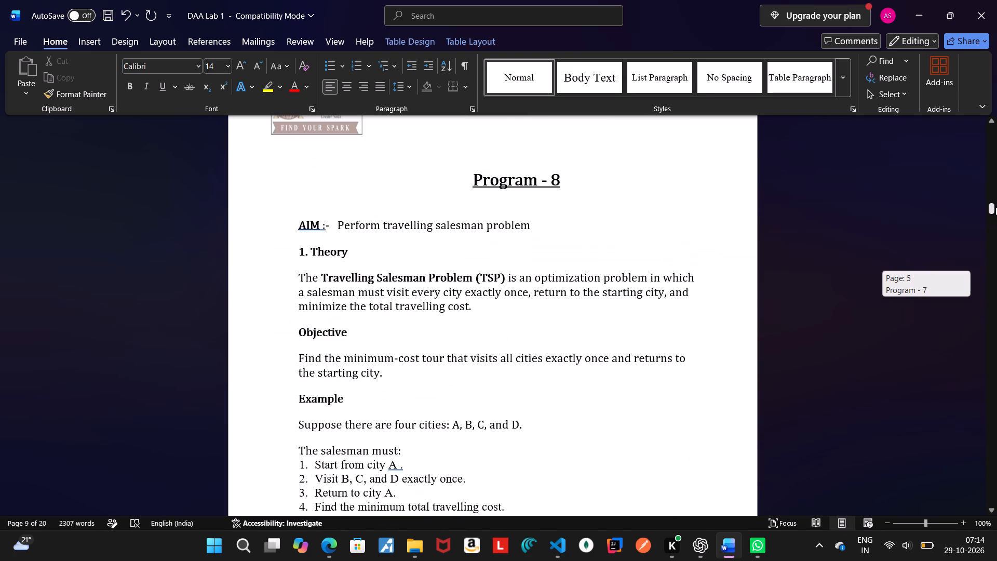
pyautogui.moveTo(995, 207); pyautogui.dragTo(996, 249)
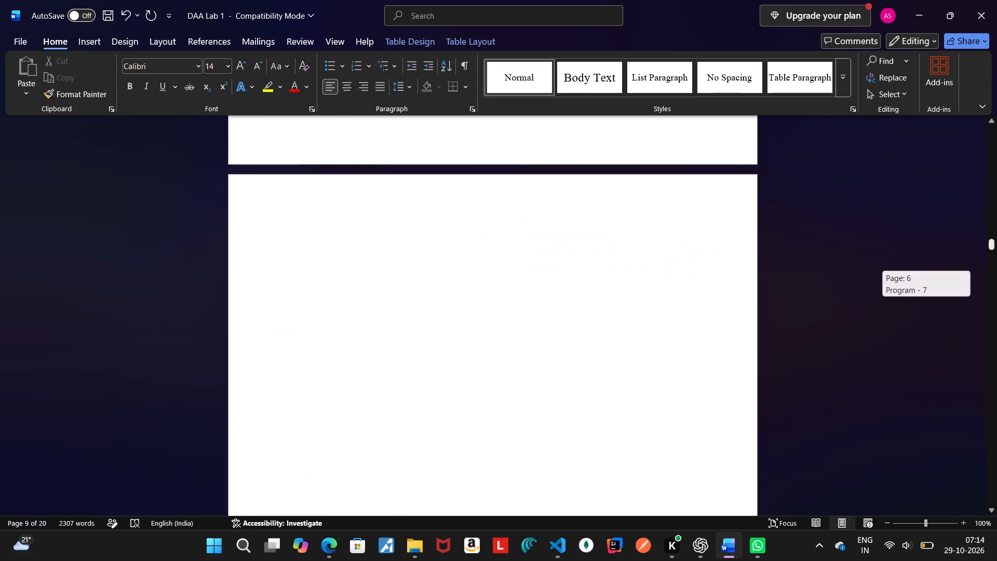
pyautogui.moveTo(996, 249); pyautogui.dragTo(996, 281)
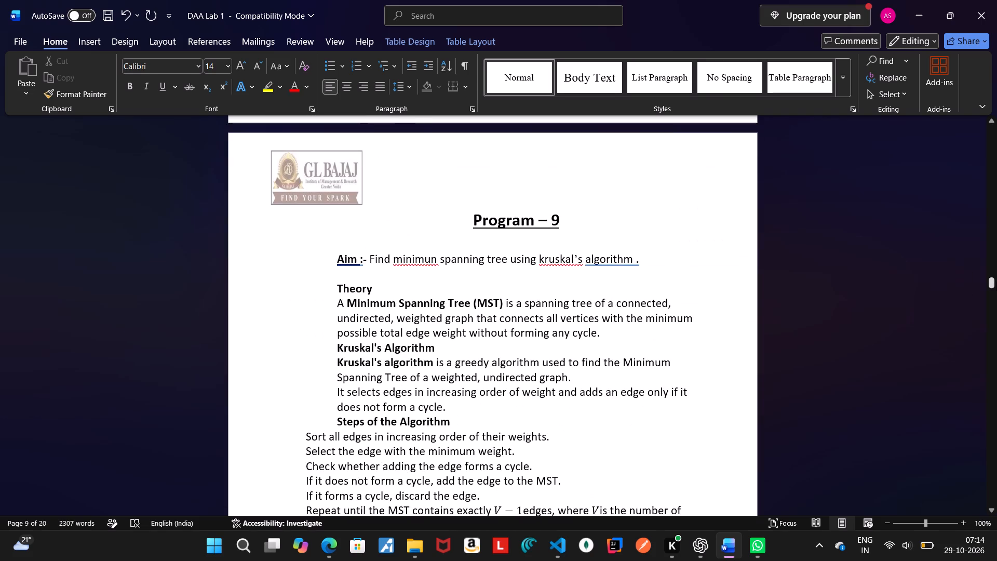
pyautogui.click(335, 259)
pyautogui.press('BackSpace')
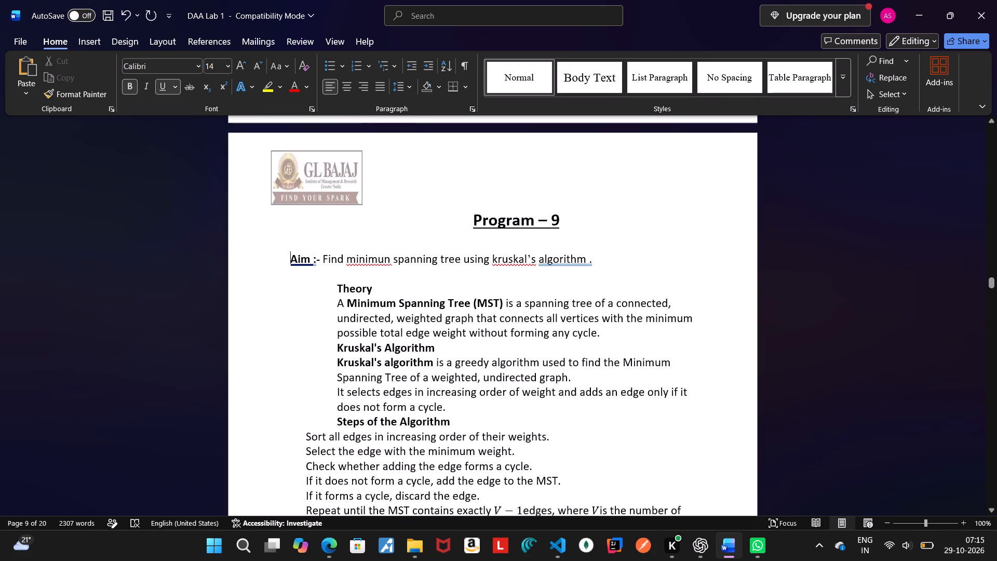
pyautogui.click(340, 288)
pyautogui.press('Left')
pyautogui.press('BackSpace')
pyautogui.click(335, 308)
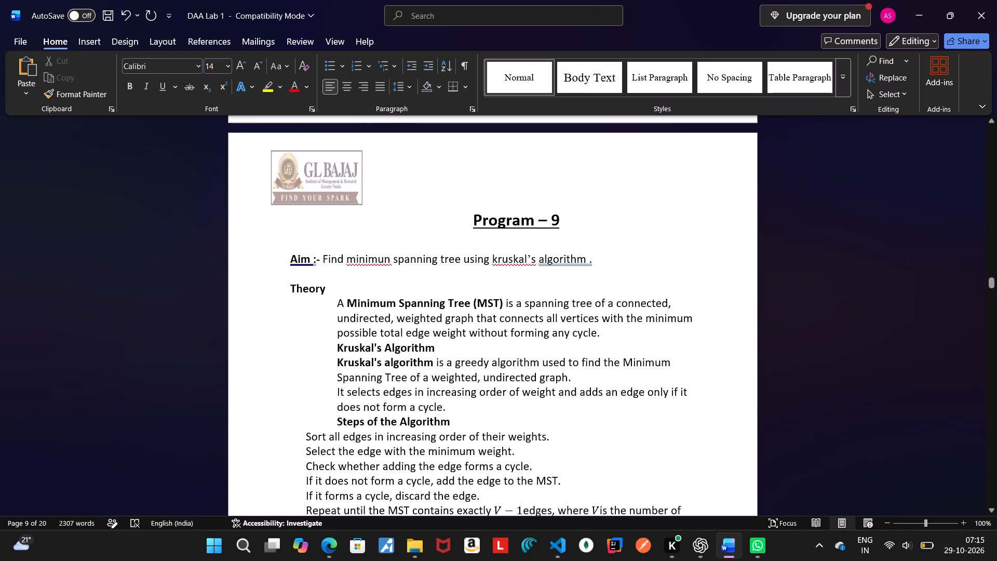
pyautogui.press('BackSpace')
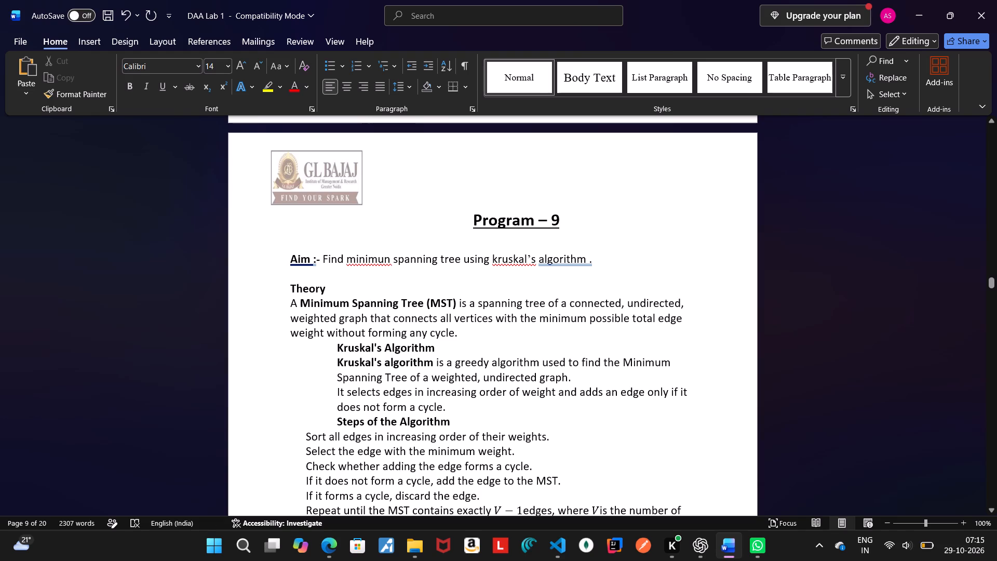
# Add a blank line above the Kruskal's Algorithm heading and remove the indent from the heading and its two paragraphs.
pyautogui.click(336, 352)
pyautogui.press('Return')
pyautogui.press('BackSpace')
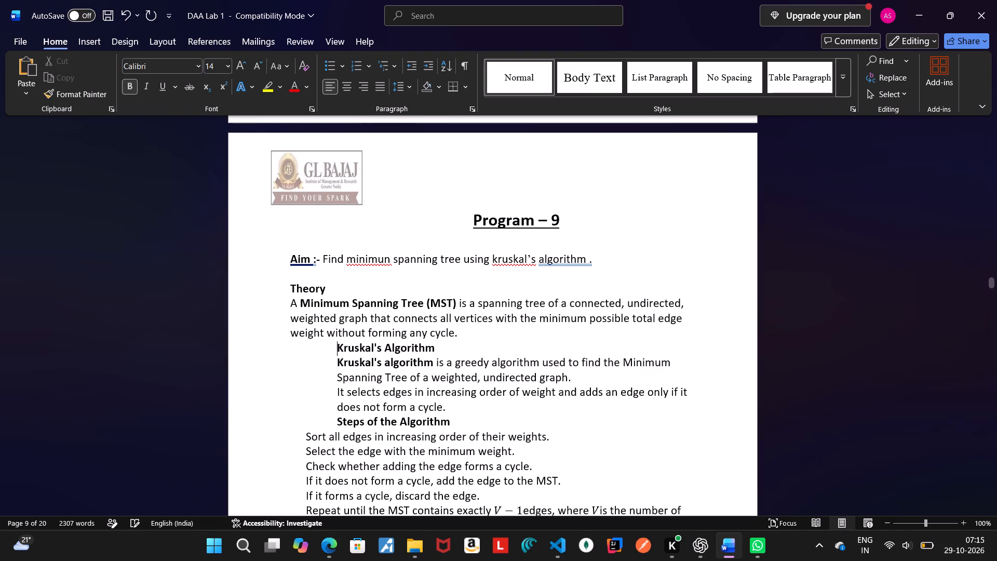
pyautogui.press('BackSpace')
pyautogui.press('Return')
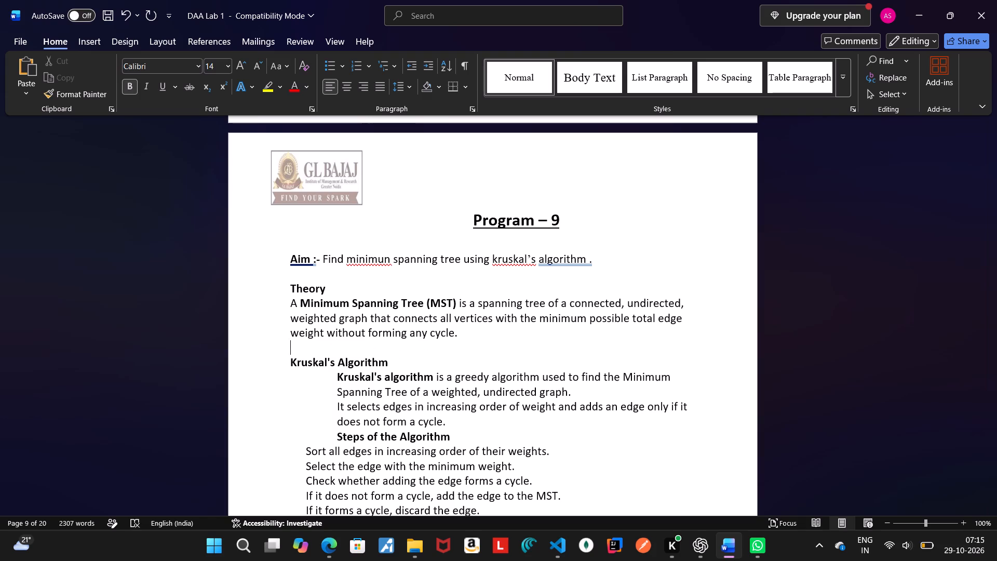
pyautogui.click(335, 382)
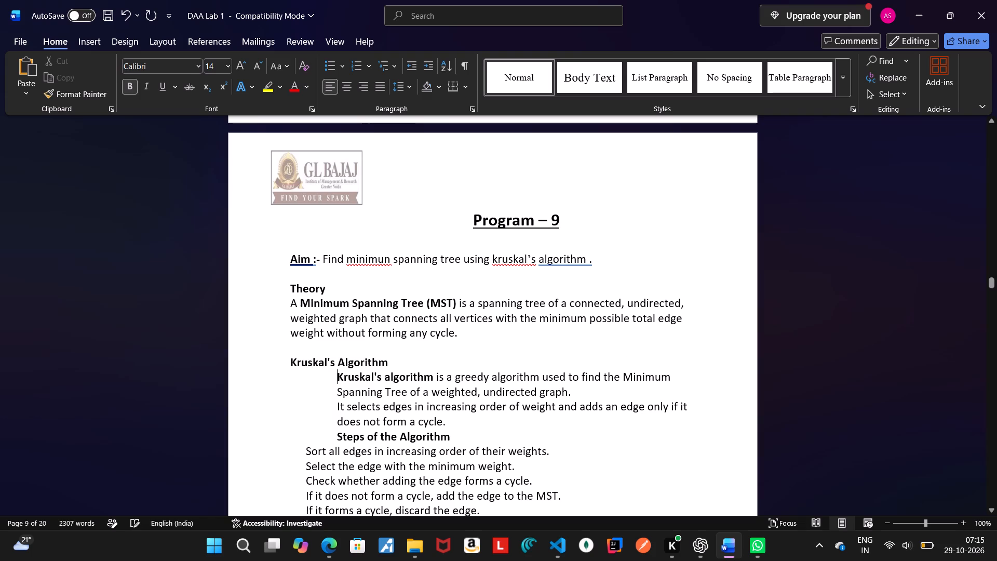
pyautogui.press('BackSpace')
pyautogui.click(336, 410)
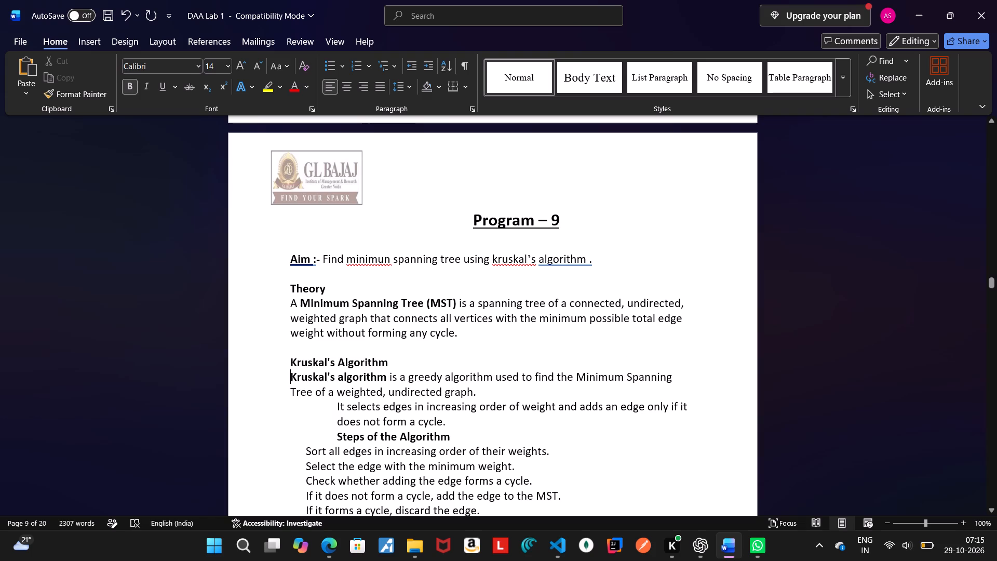
pyautogui.press('BackSpace')
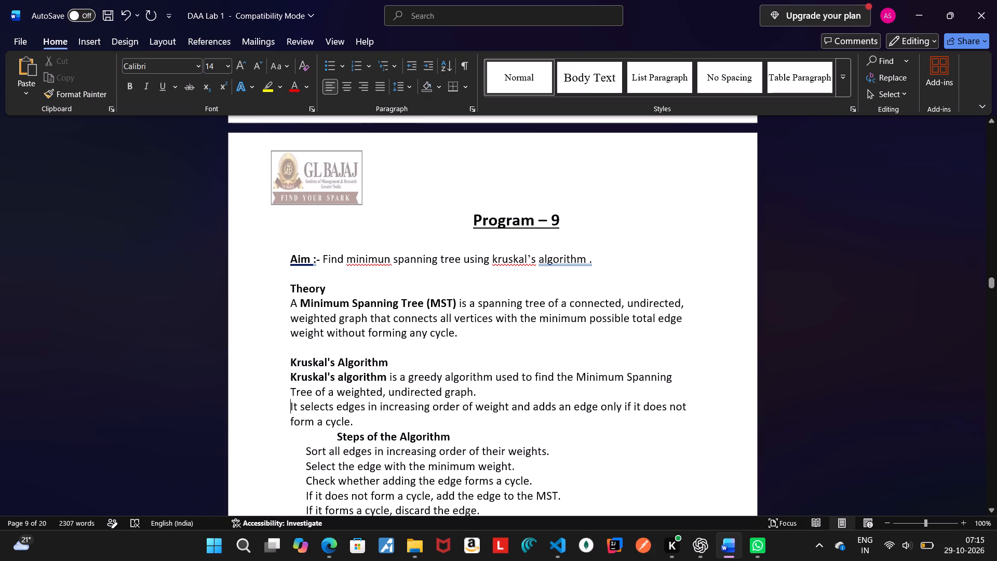
# Add a blank line above the Steps of the Algorithm heading and remove the heading's indent.
pyautogui.click(356, 422)
pyautogui.press('Return')
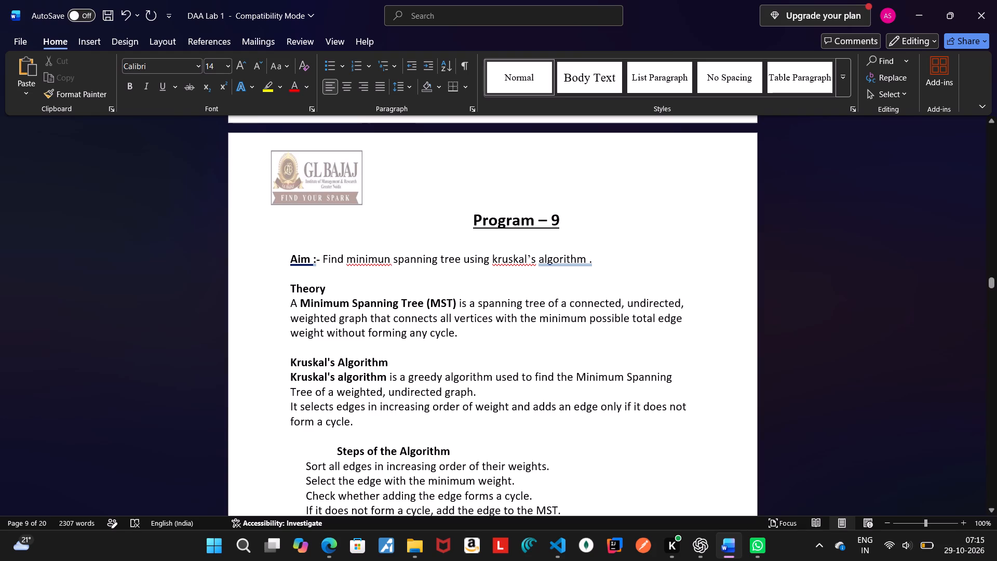
pyautogui.click(333, 452)
pyautogui.press('BackSpace')
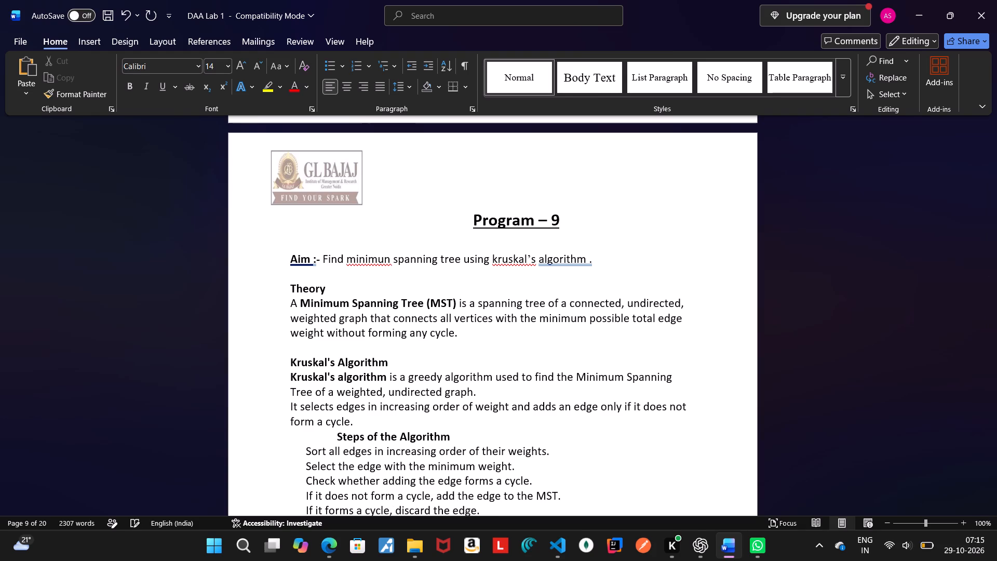
pyautogui.press('BackSpace')
pyautogui.press('Return')
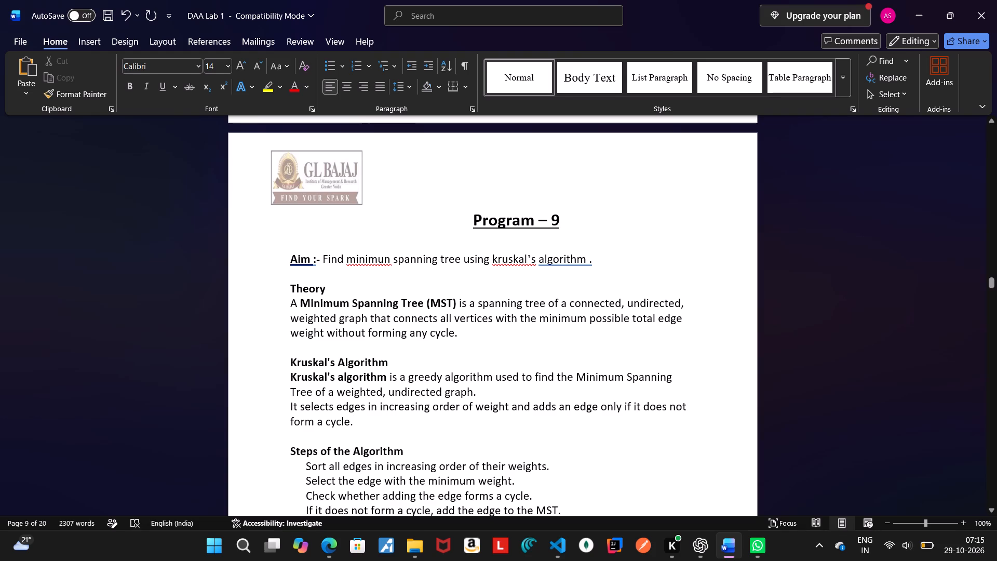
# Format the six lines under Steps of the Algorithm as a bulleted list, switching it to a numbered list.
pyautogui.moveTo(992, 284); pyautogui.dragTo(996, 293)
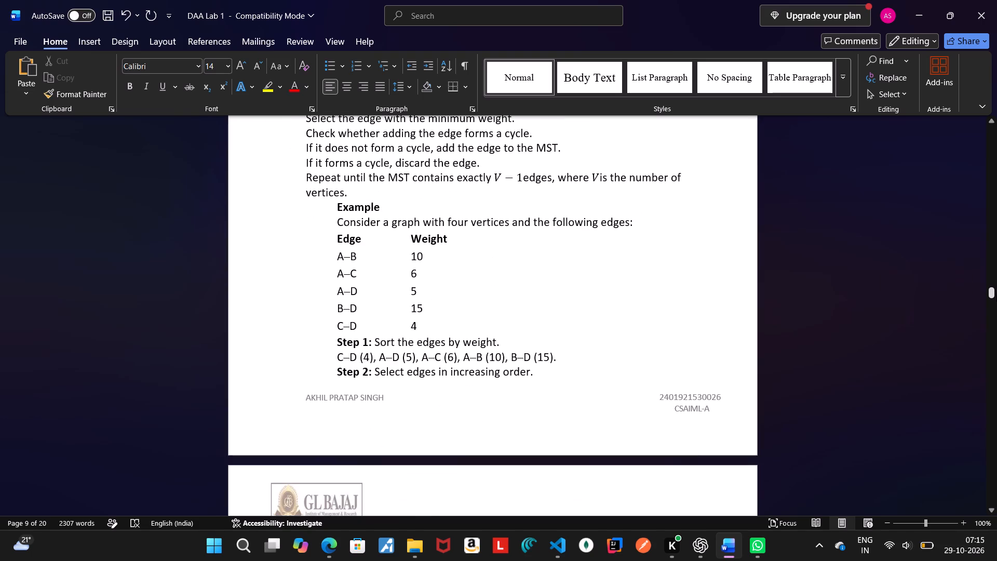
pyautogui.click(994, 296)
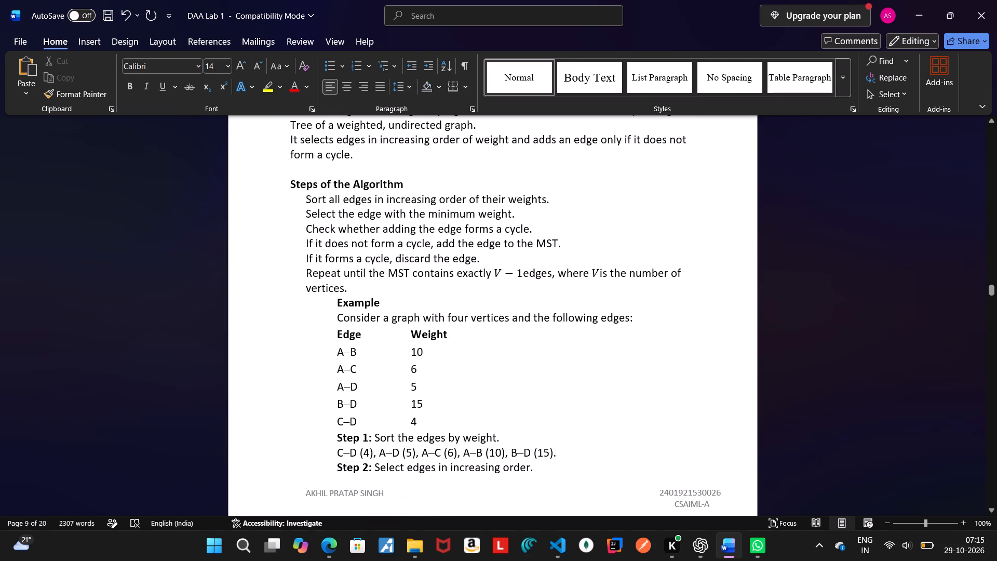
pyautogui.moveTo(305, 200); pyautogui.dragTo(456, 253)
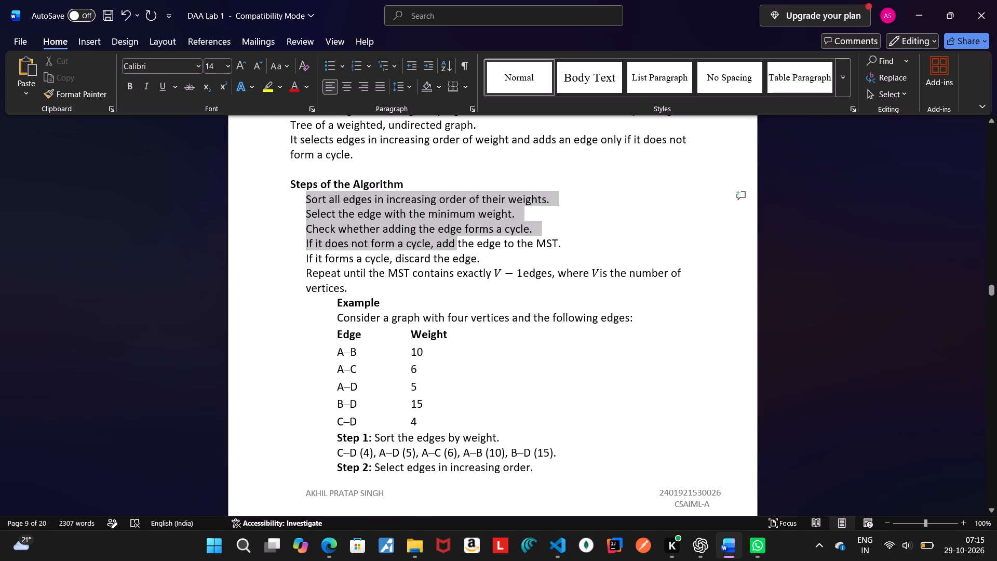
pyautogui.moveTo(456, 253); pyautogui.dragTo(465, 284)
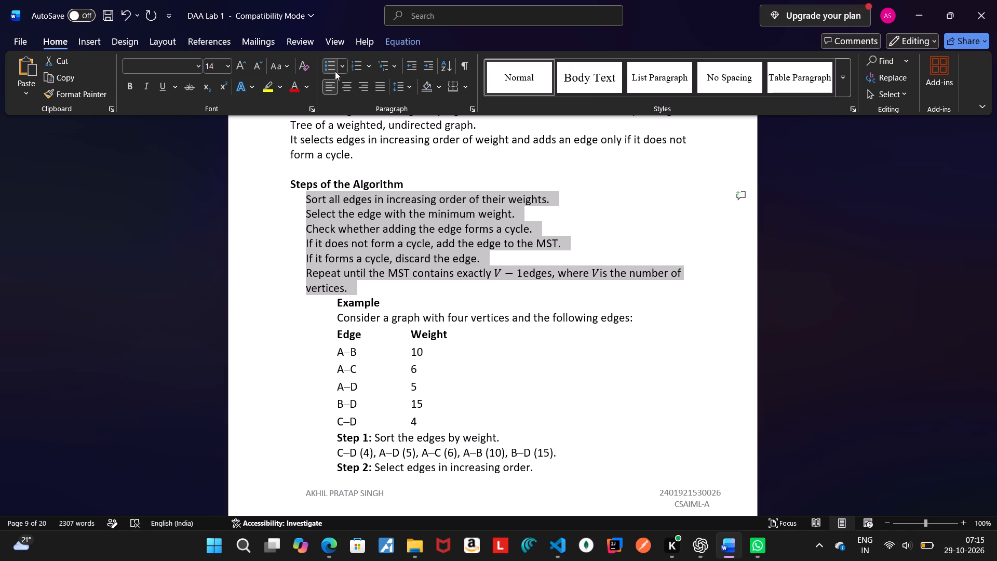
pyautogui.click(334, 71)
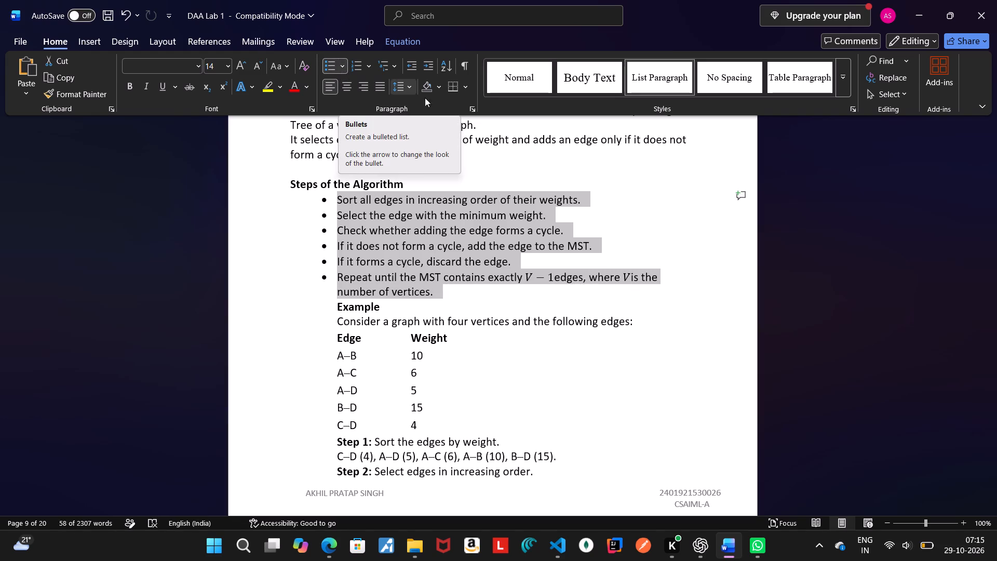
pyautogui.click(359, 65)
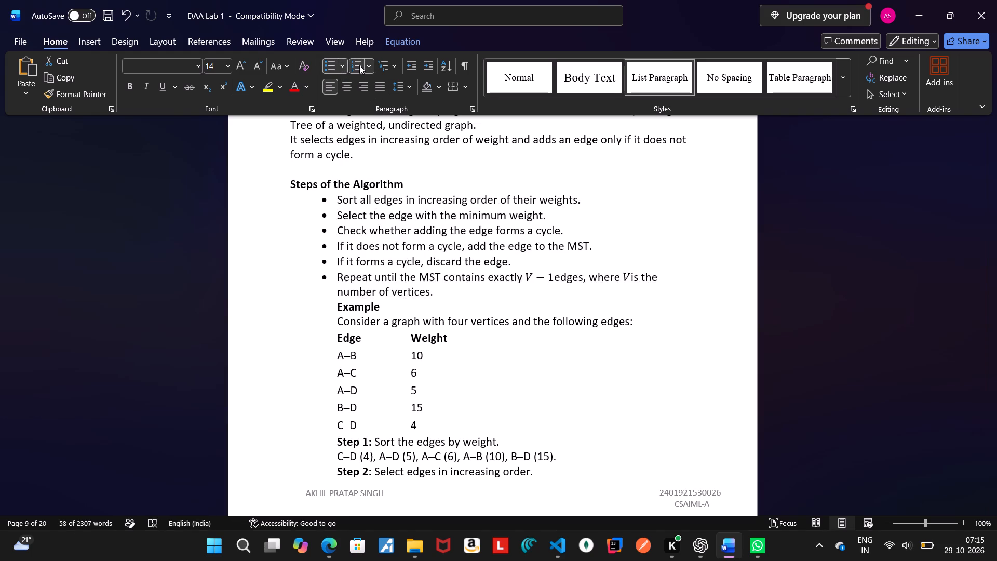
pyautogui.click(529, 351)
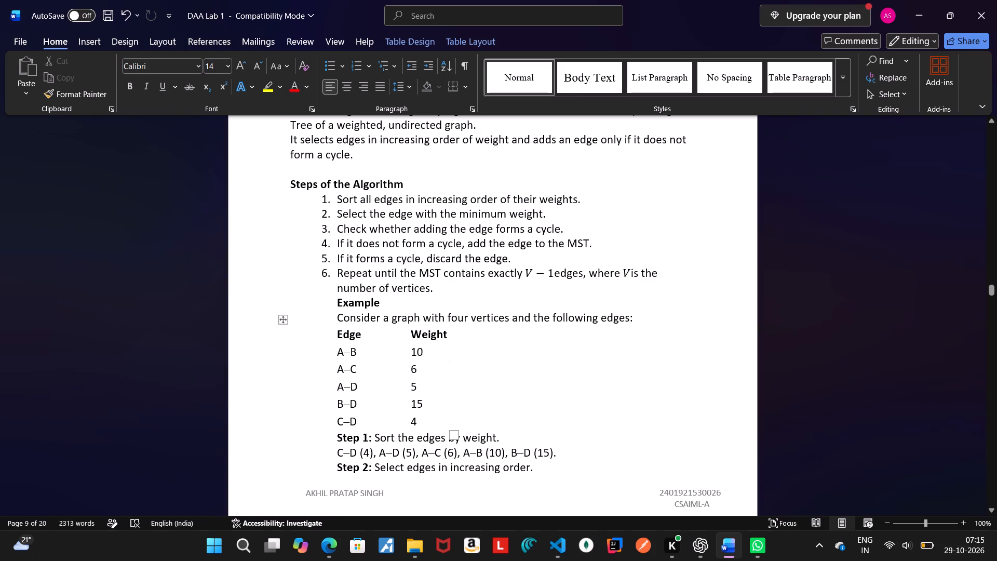
# Remove the numbering and indent from the first three algorithm steps, from Sort all edges through Check whether adding the edge.
pyautogui.click(340, 201)
pyautogui.press('BackSpace')
pyautogui.press('BackSpace')
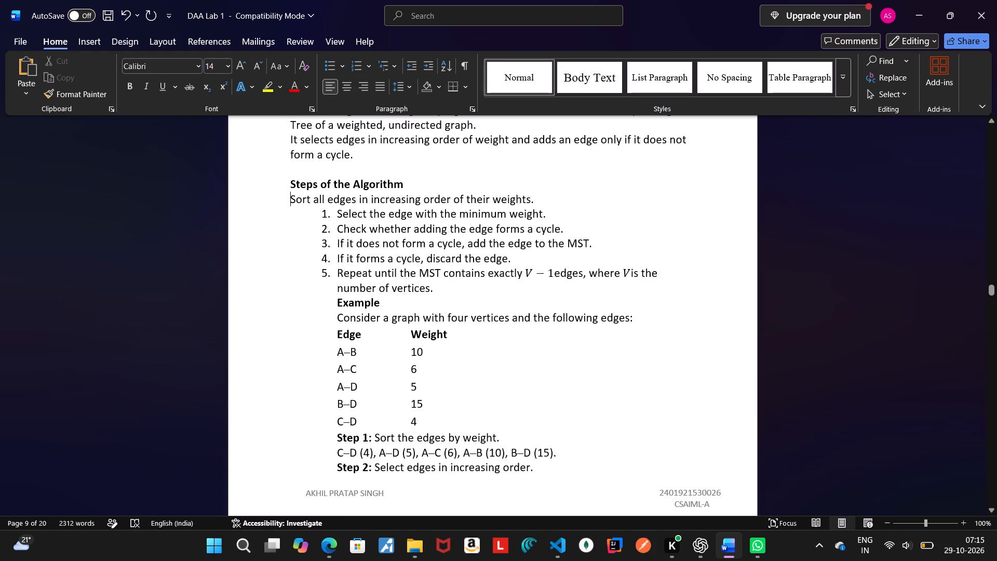
pyautogui.click(338, 214)
pyautogui.press('BackSpace')
pyautogui.press('BackSpace')
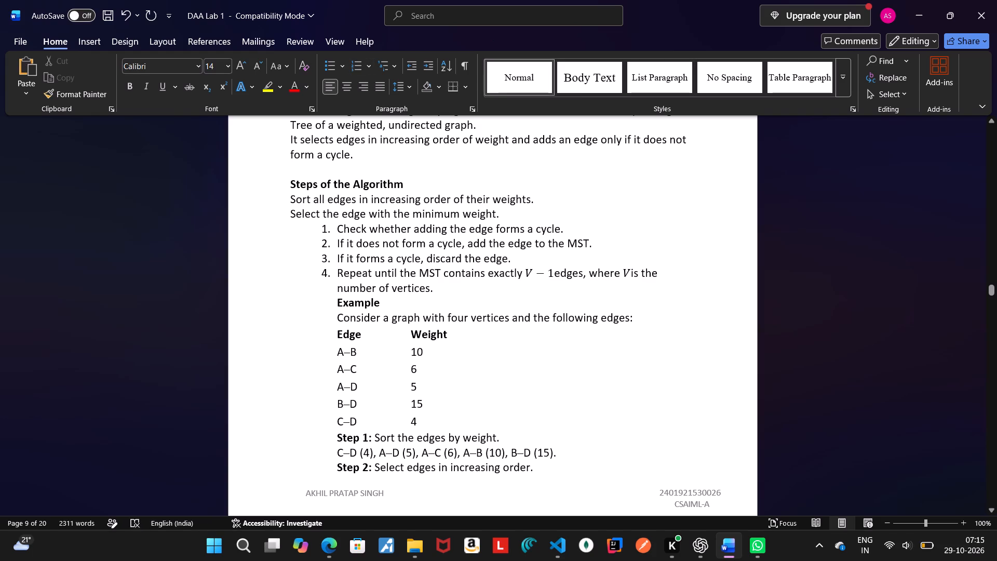
pyautogui.click(338, 230)
pyautogui.press('BackSpace')
pyautogui.press('BackSpace')
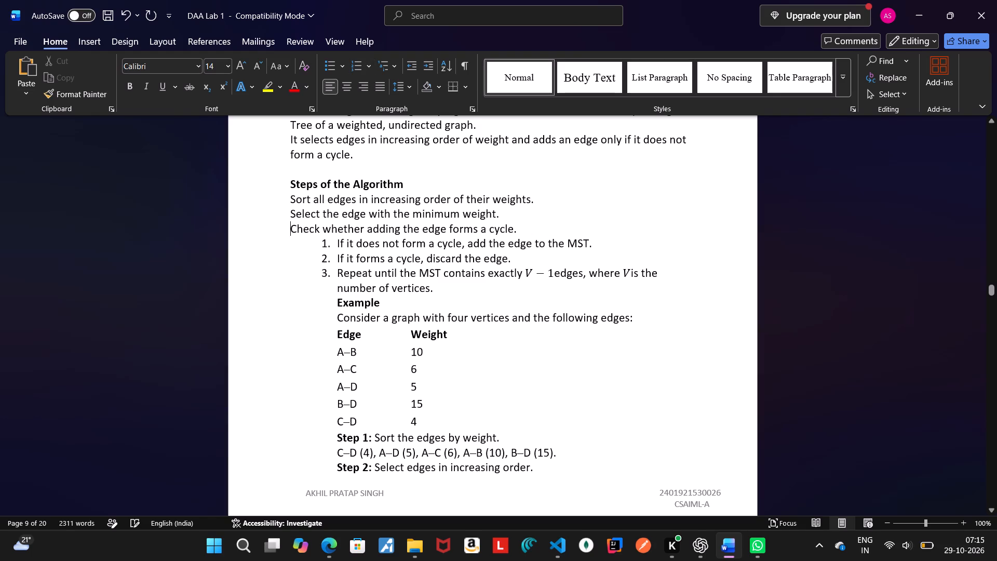
# Remove the numbering and indent from the last three algorithm steps, from If it does not form a cycle through Repeat until.
pyautogui.click(336, 244)
pyautogui.press('BackSpace')
pyautogui.press('BackSpace')
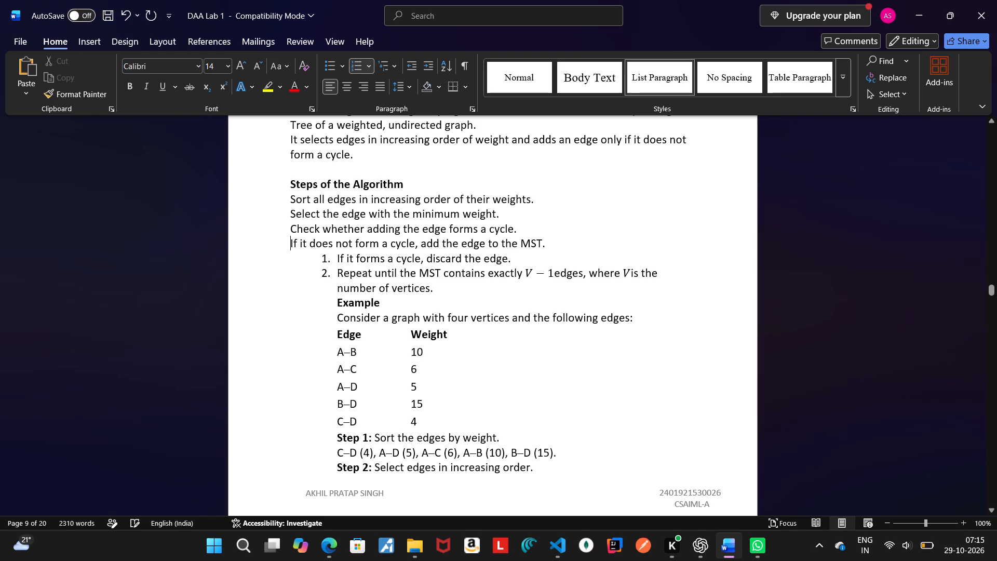
pyautogui.click(336, 259)
pyautogui.press('BackSpace')
pyautogui.press('BackSpace')
pyautogui.click(336, 274)
pyautogui.press('BackSpace')
pyautogui.press('BackSpace')
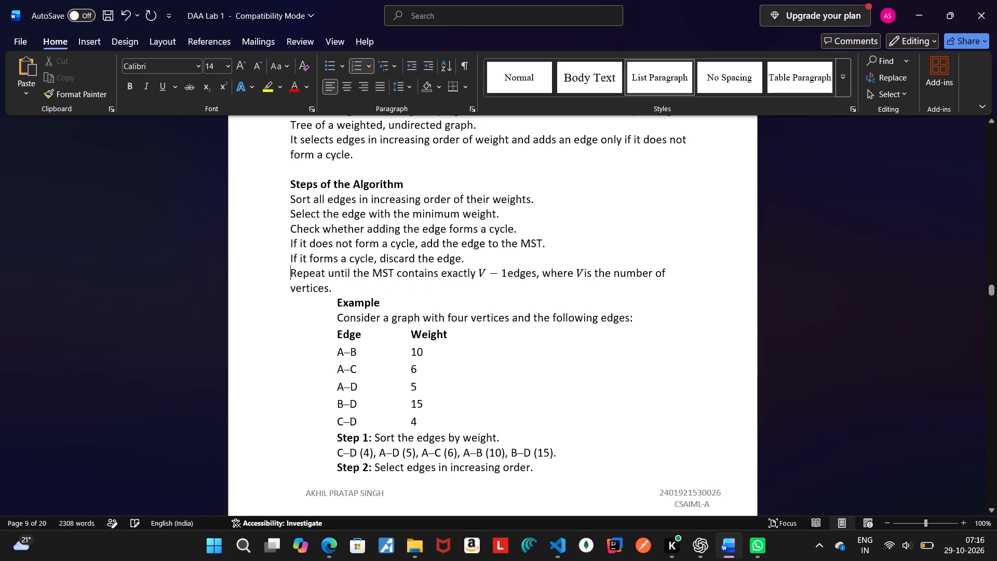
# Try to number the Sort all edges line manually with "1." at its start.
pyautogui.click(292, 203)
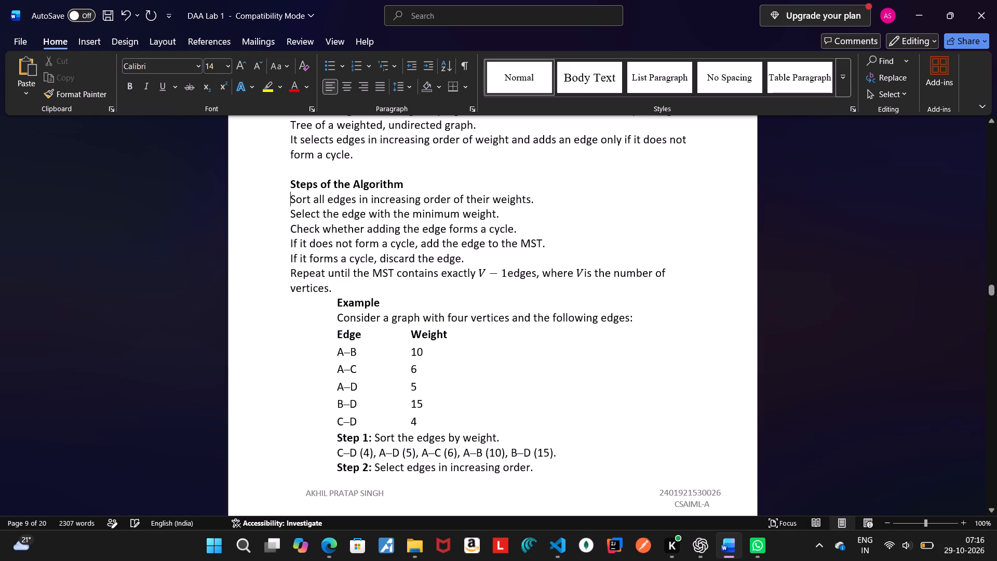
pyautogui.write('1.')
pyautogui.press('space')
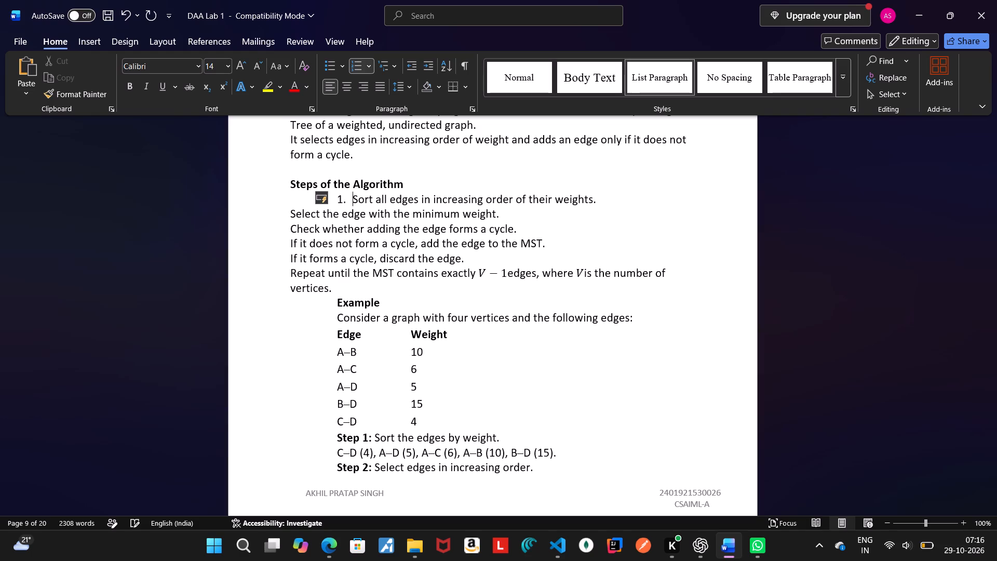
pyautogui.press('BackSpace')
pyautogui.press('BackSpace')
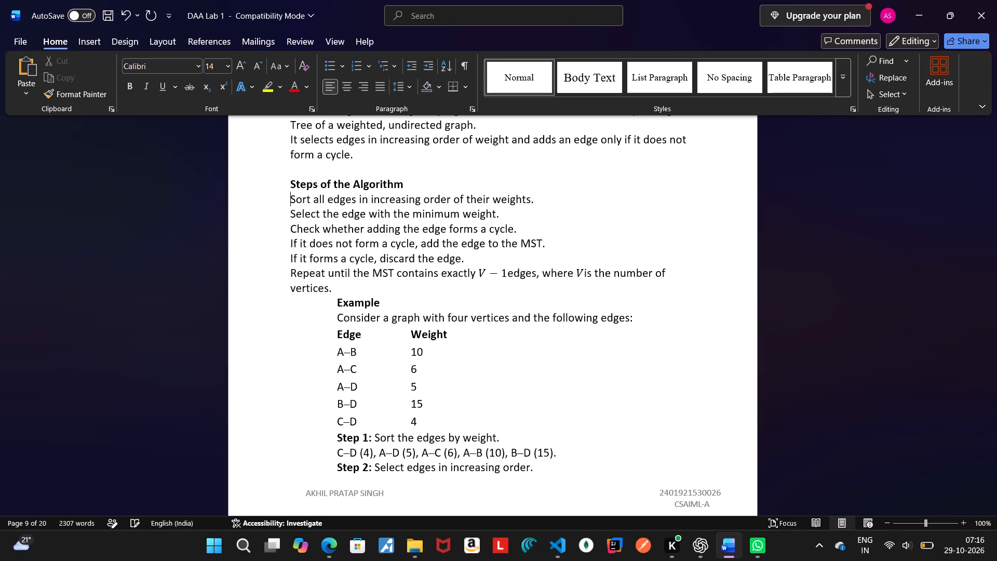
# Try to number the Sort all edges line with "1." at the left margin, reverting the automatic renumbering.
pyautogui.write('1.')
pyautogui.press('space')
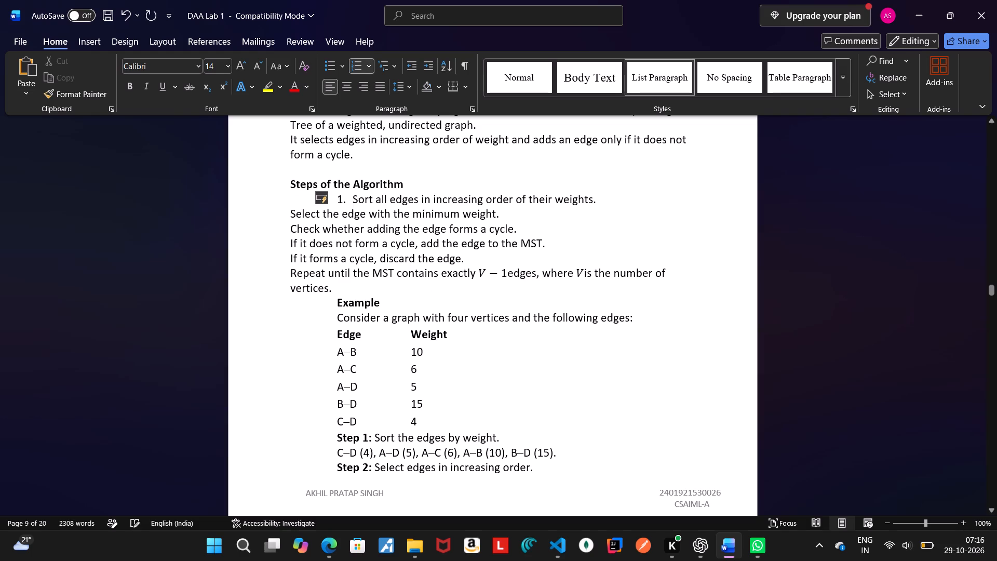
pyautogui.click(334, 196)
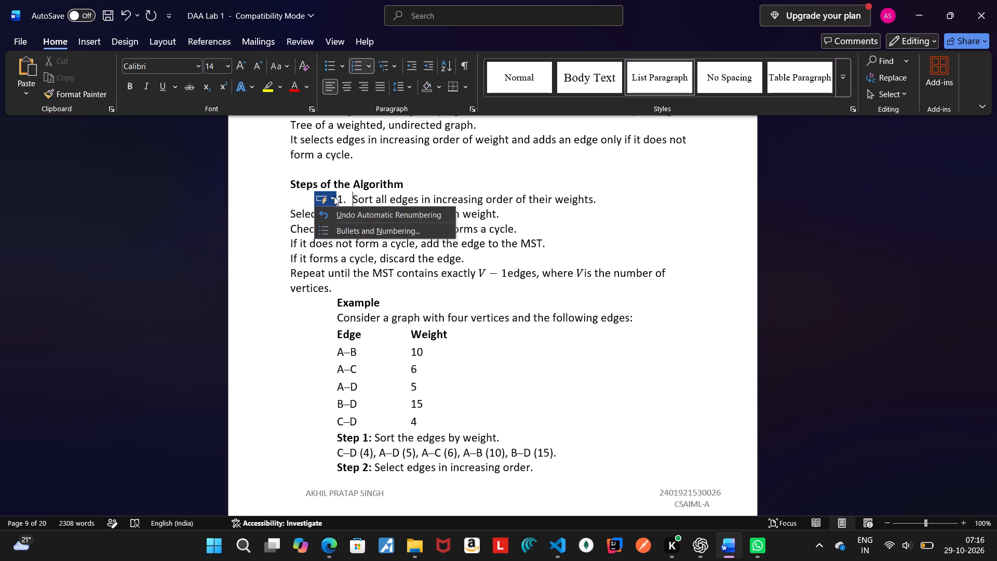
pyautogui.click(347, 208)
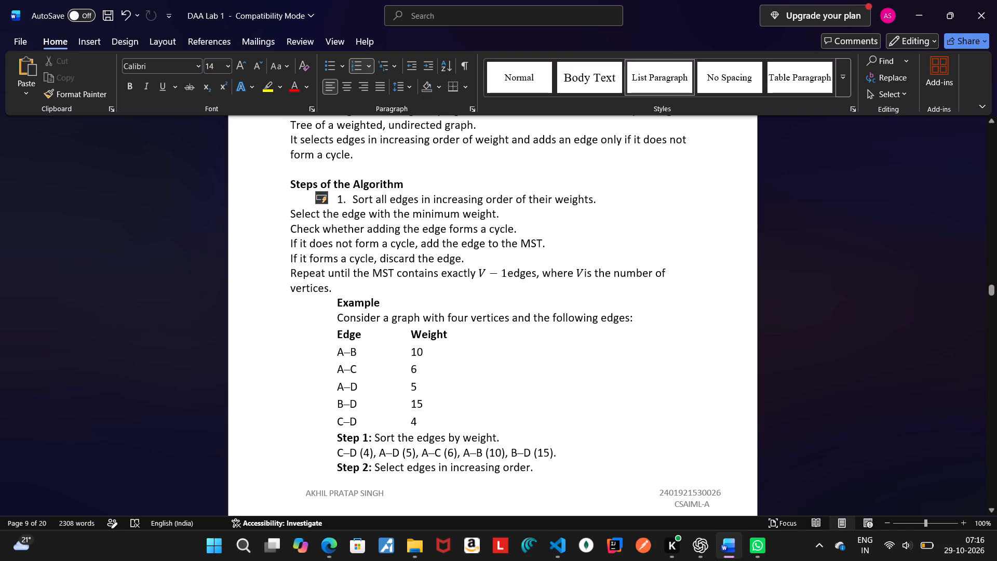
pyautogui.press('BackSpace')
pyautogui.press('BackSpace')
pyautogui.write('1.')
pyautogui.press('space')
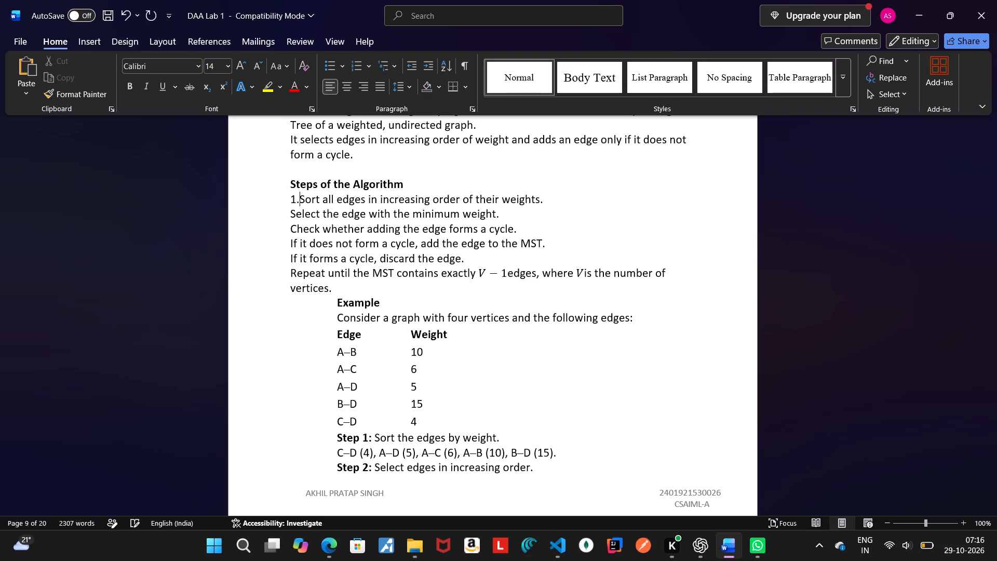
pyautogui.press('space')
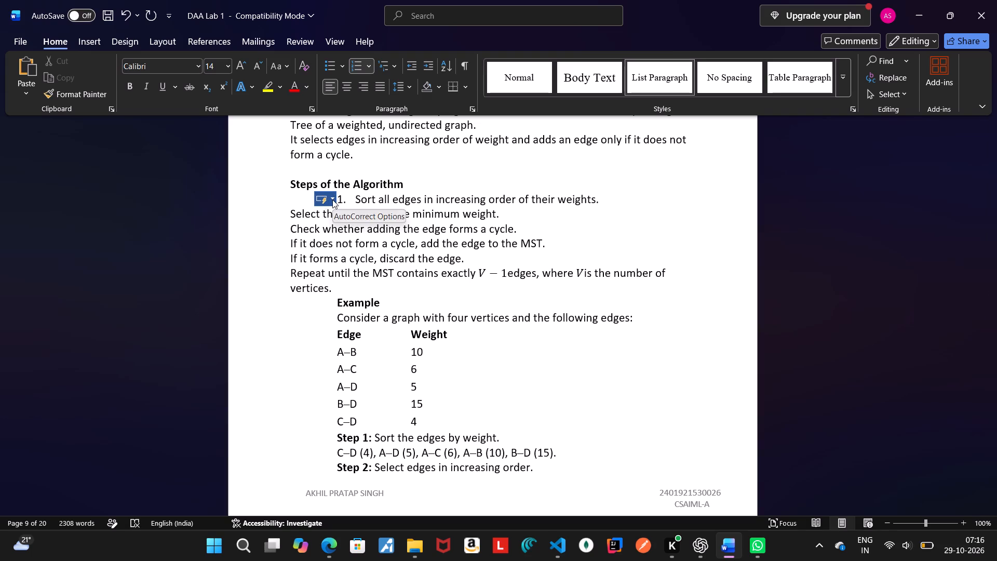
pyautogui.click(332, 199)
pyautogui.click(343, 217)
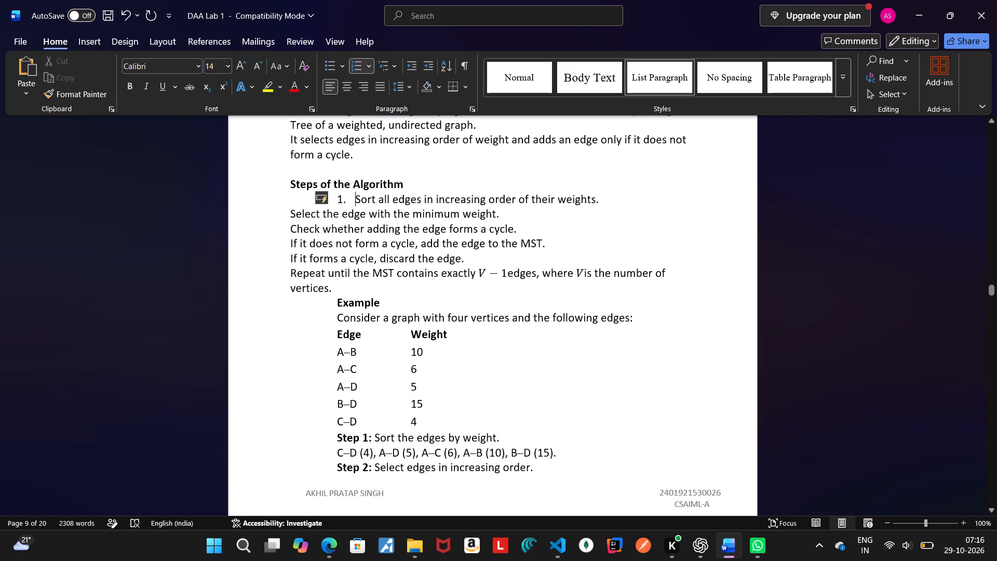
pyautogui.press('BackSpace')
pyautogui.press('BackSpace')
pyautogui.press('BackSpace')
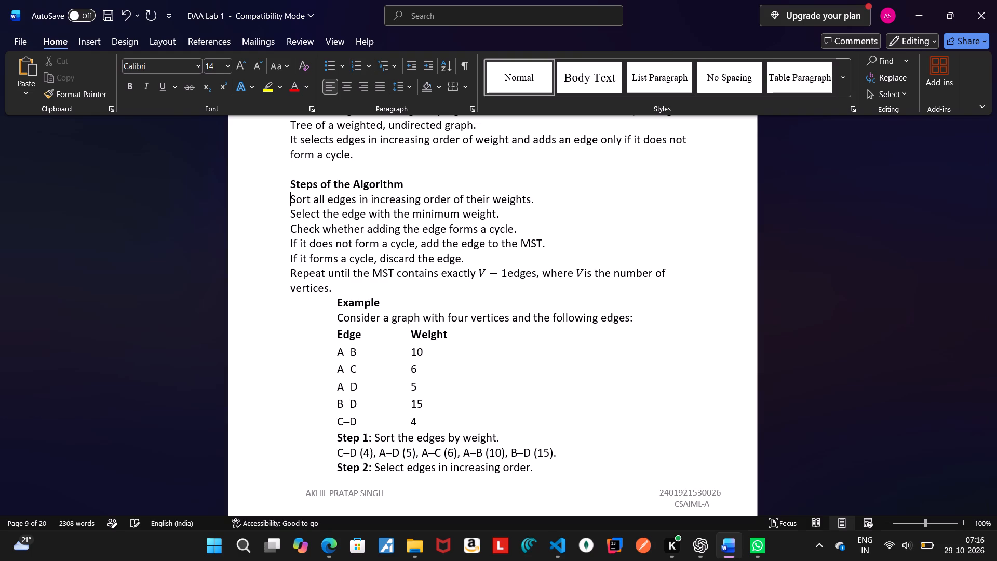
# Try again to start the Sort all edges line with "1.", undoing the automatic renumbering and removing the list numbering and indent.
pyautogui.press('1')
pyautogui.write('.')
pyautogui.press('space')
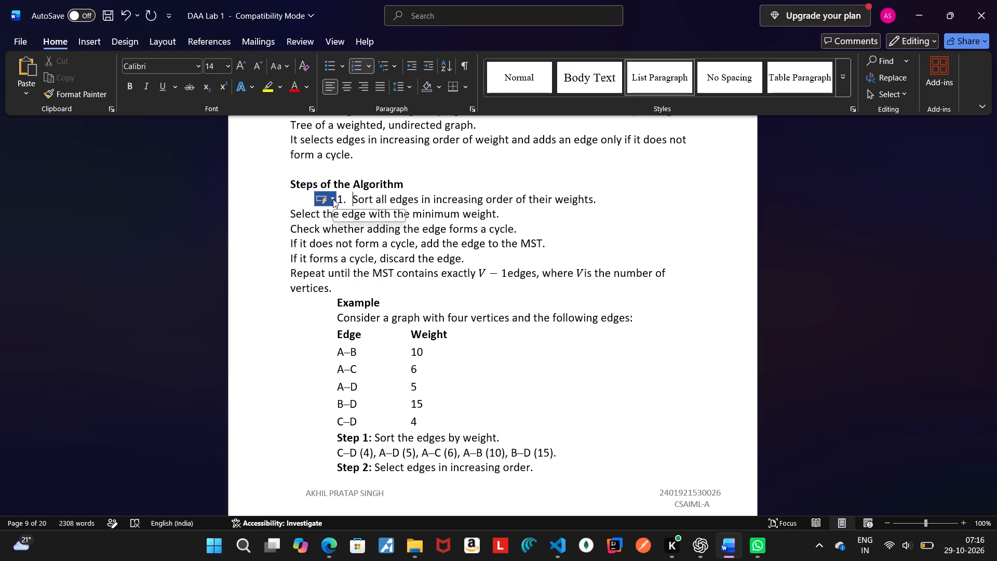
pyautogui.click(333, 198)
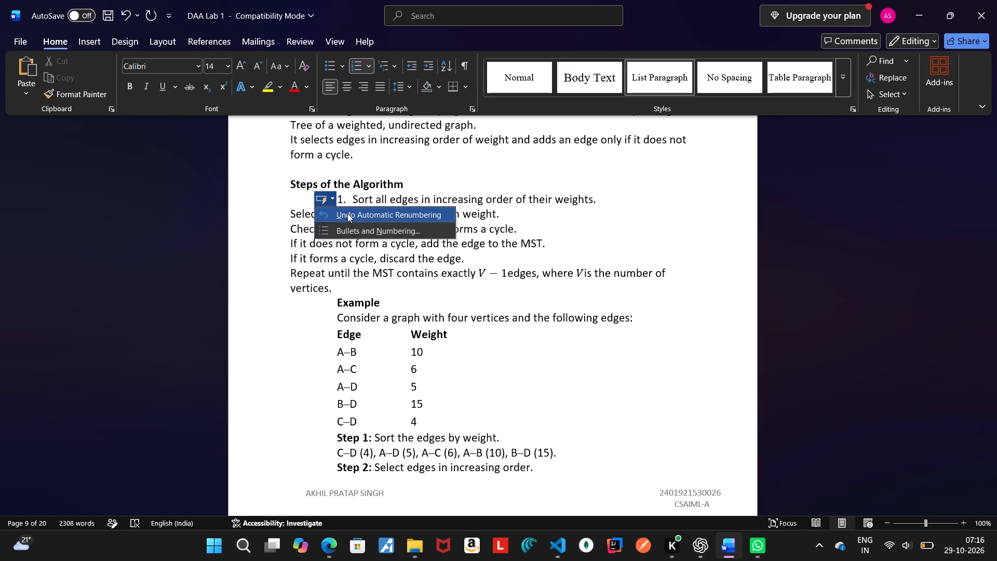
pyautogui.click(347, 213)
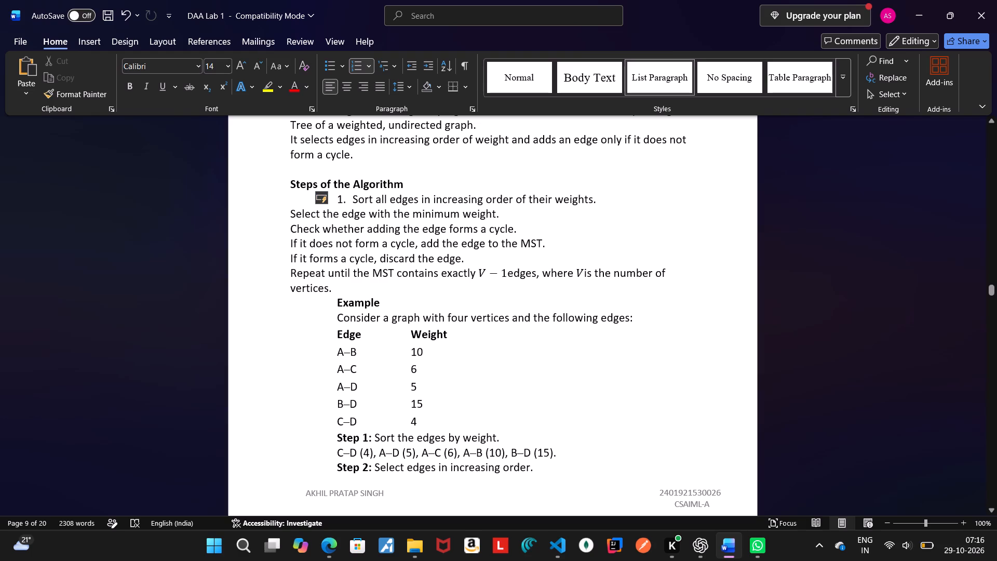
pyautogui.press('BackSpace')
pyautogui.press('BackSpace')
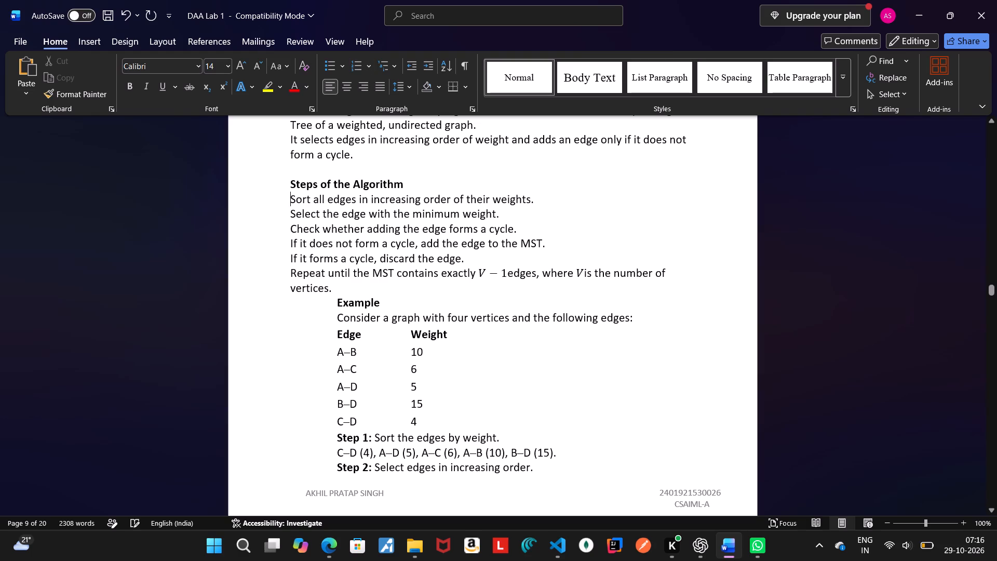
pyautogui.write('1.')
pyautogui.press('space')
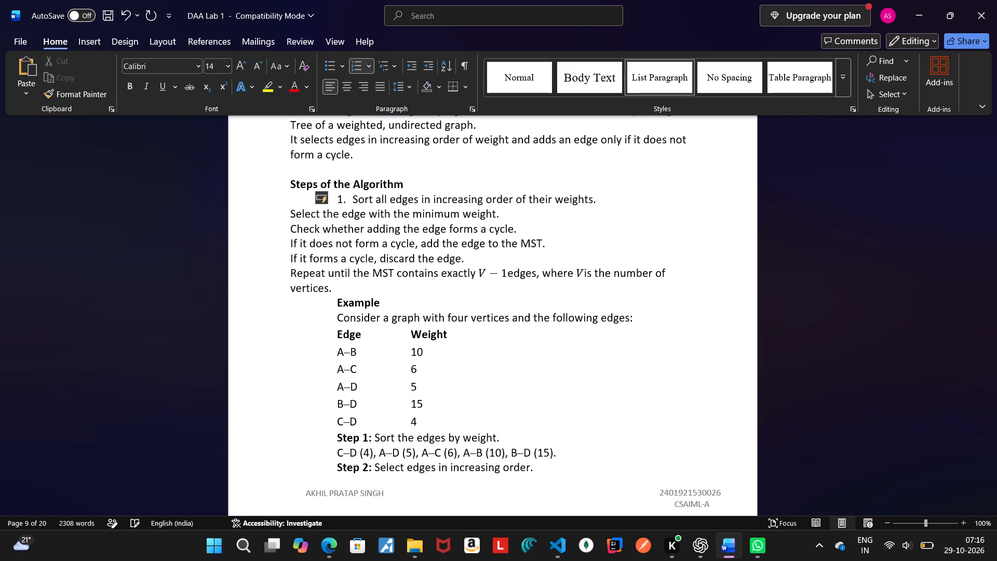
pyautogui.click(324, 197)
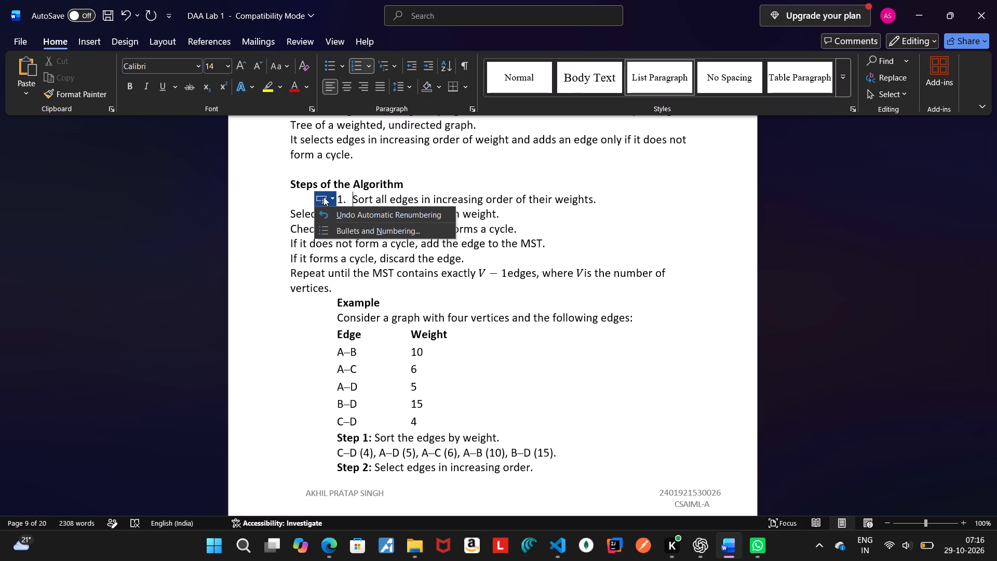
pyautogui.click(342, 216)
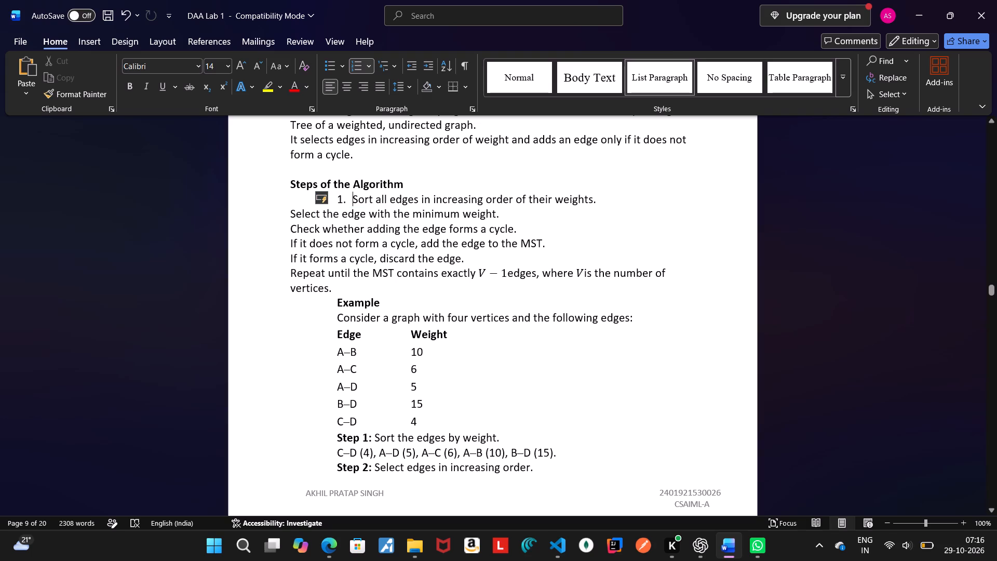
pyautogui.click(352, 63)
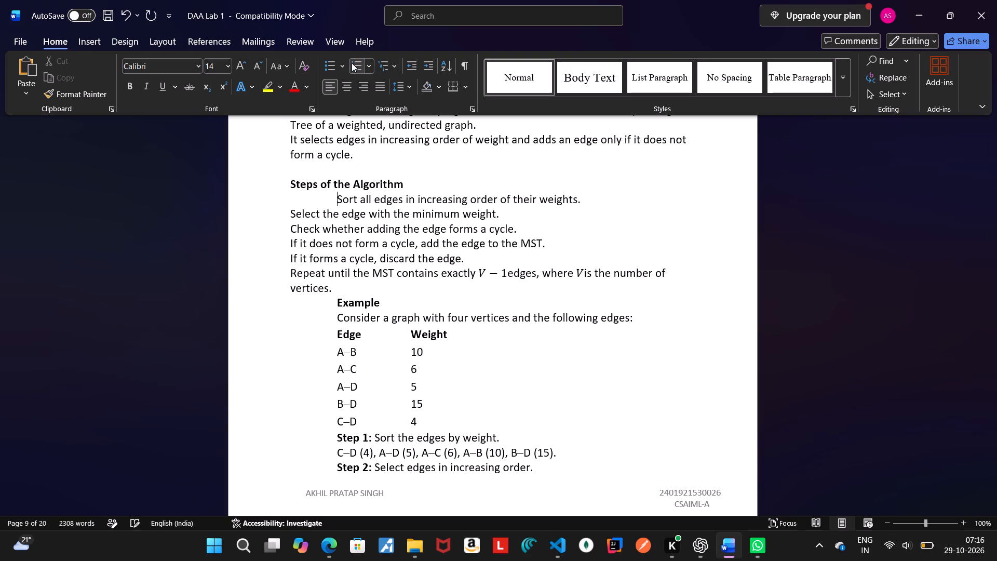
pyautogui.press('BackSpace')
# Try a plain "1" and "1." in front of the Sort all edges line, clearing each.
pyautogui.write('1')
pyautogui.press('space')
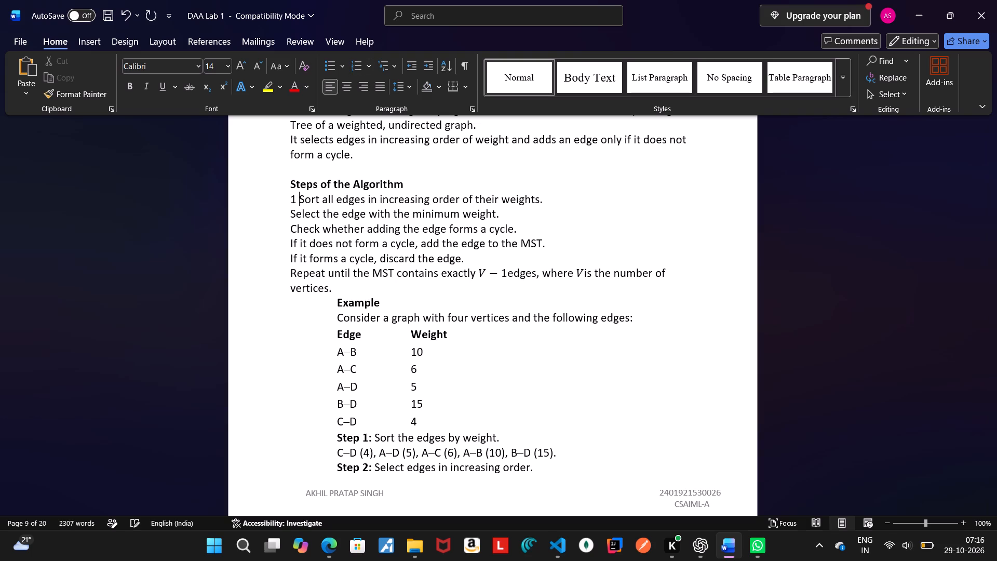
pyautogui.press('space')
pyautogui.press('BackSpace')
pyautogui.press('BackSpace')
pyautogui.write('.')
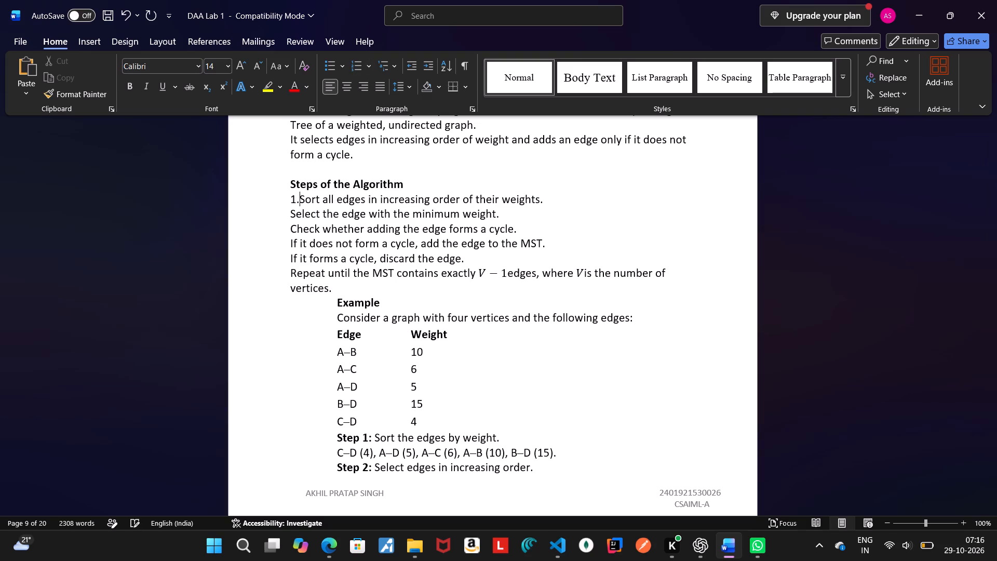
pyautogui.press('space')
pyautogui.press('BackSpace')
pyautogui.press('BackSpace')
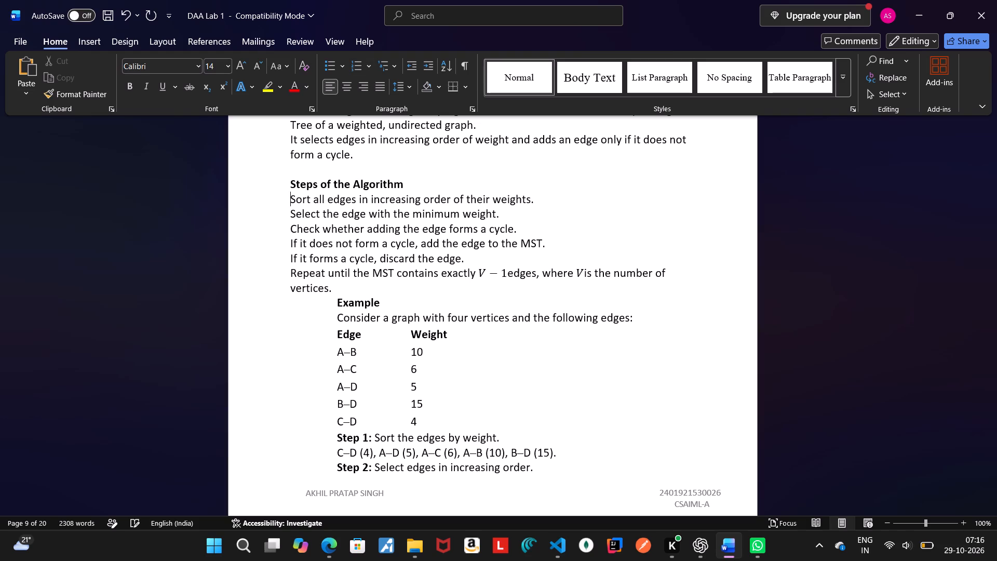
# Number the Sort all edges and Select the edge lines as 1) and 2), with matching indents.
pyautogui.write('1)')
pyautogui.press('space')
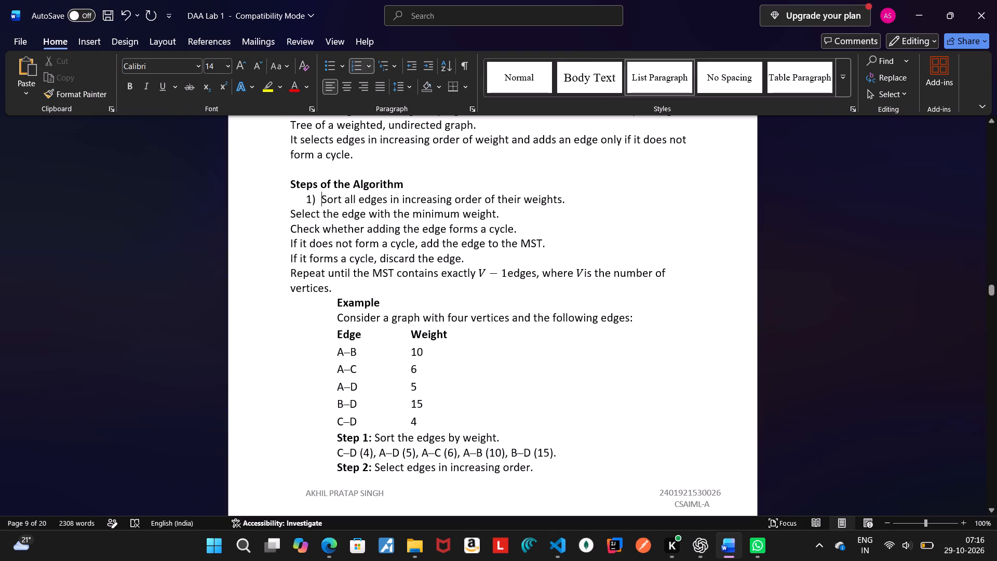
pyautogui.click(290, 211)
pyautogui.press('space')
pyautogui.press('space')
pyautogui.press('space')
pyautogui.press('space')
pyautogui.press('space')
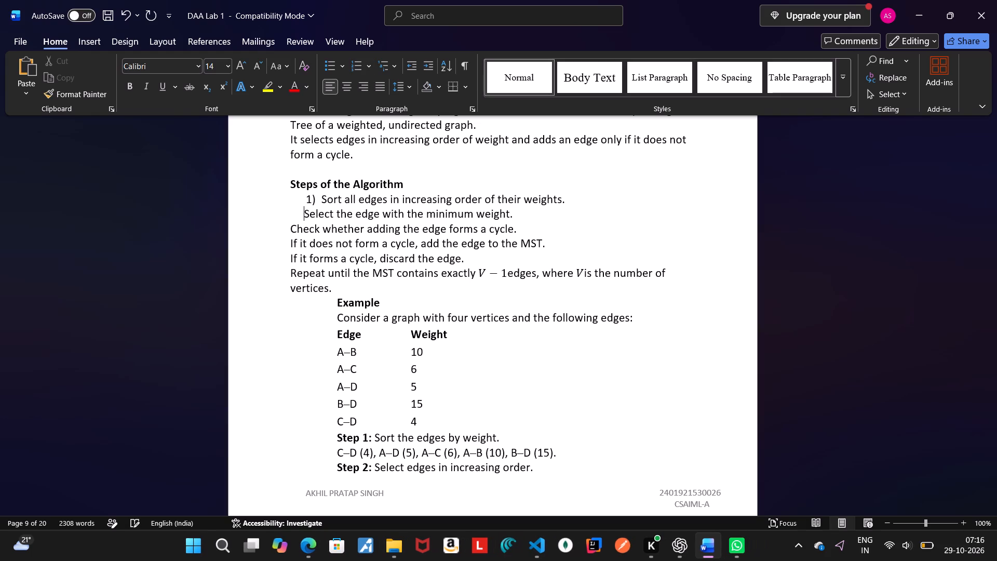
pyautogui.press('space')
pyautogui.write('2)')
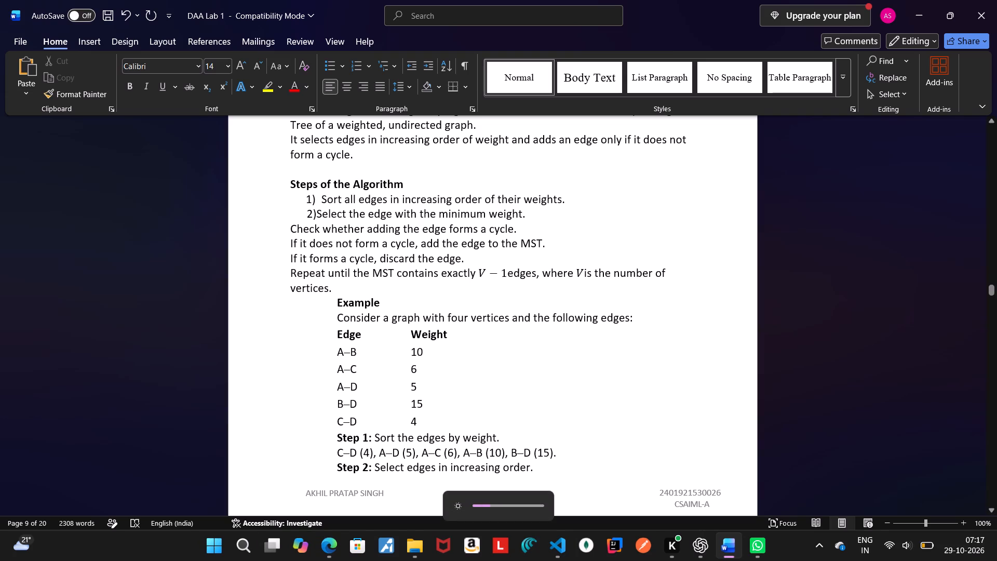
pyautogui.press('space')
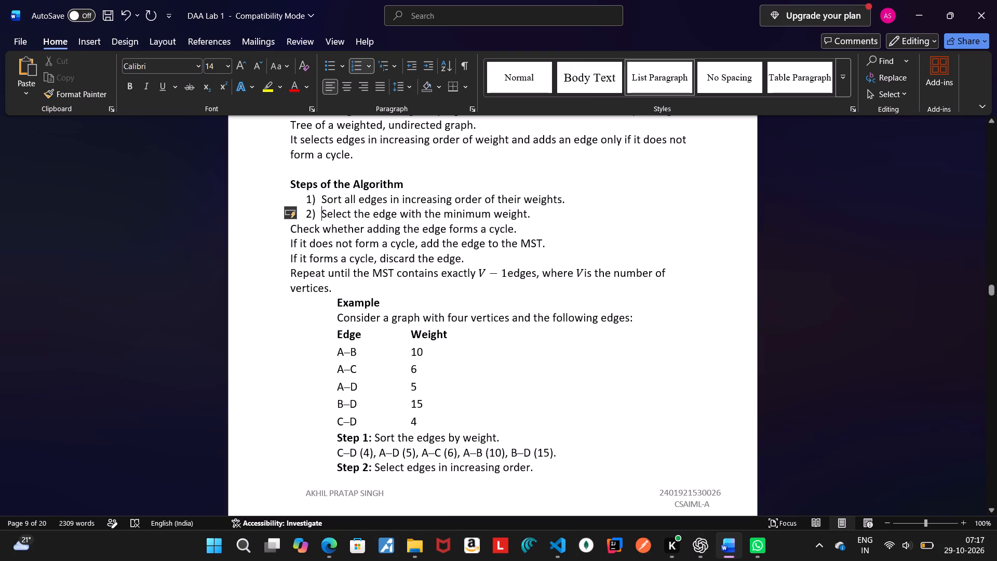
# Indent the Check whether adding the edge line and number it 3).
pyautogui.click(291, 228)
pyautogui.press('space')
pyautogui.press('space')
pyautogui.press('space')
pyautogui.press('space')
pyautogui.press('space')
pyautogui.press('space')
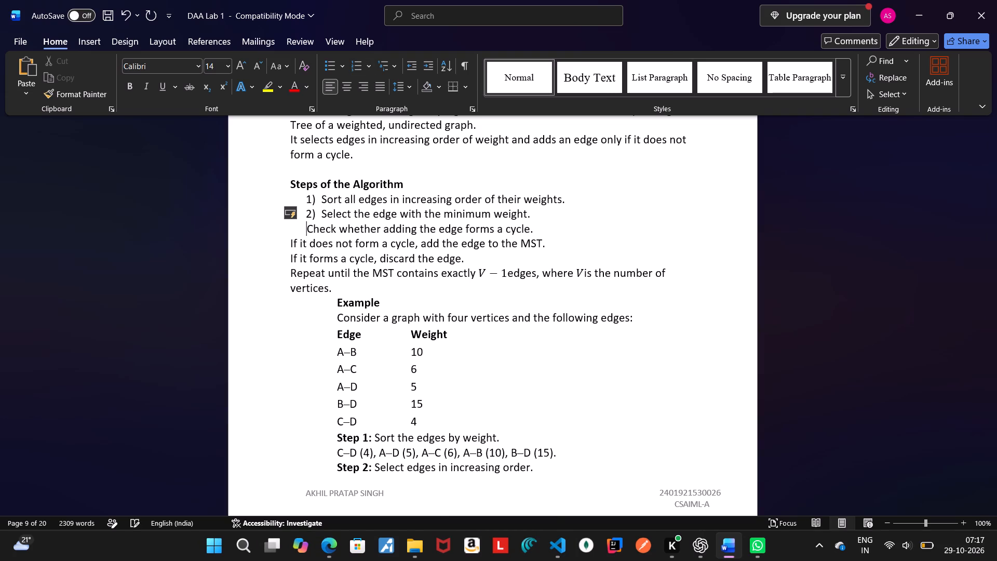
pyautogui.write('3)')
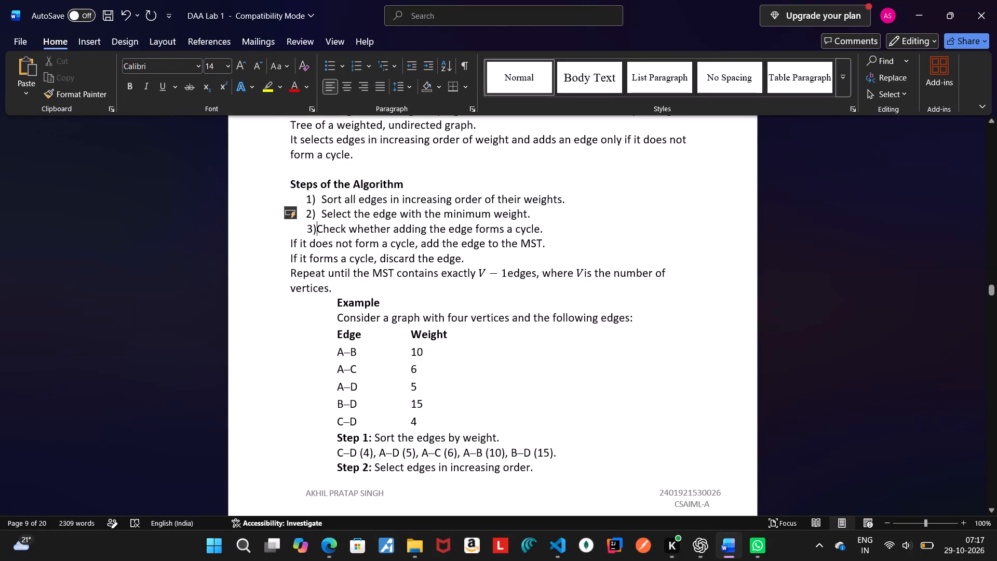
# Indent the If it does not form a cycle line and number it 4).
pyautogui.click(290, 245)
pyautogui.press('space')
pyautogui.press('space')
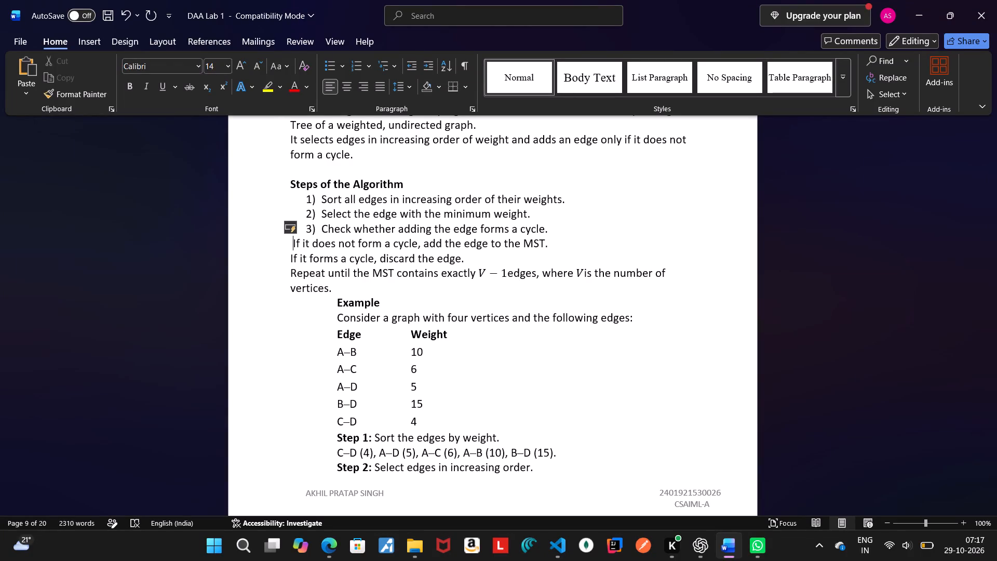
pyautogui.press('space')
pyautogui.press('space')
pyautogui.press('space')
pyautogui.press('space')
pyautogui.press('space')
pyautogui.write('4)')
# Indent the If it forms a cycle line and number it 5), followed by a space.
pyautogui.click(291, 258)
pyautogui.press('space')
pyautogui.press('space')
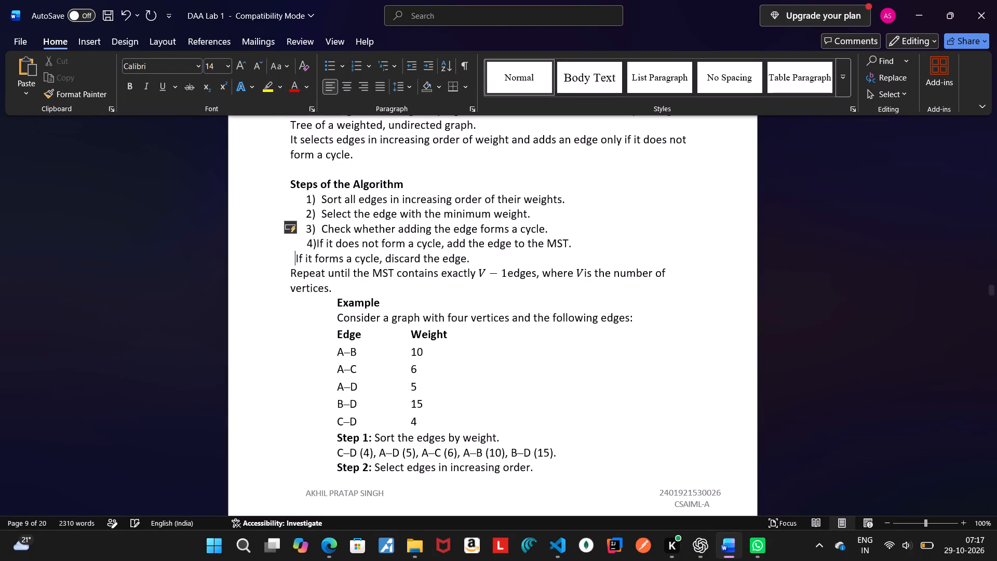
pyautogui.press('space')
pyautogui.press('space')
pyautogui.press('space')
pyautogui.press('space')
pyautogui.press('space')
pyautogui.write('5)')
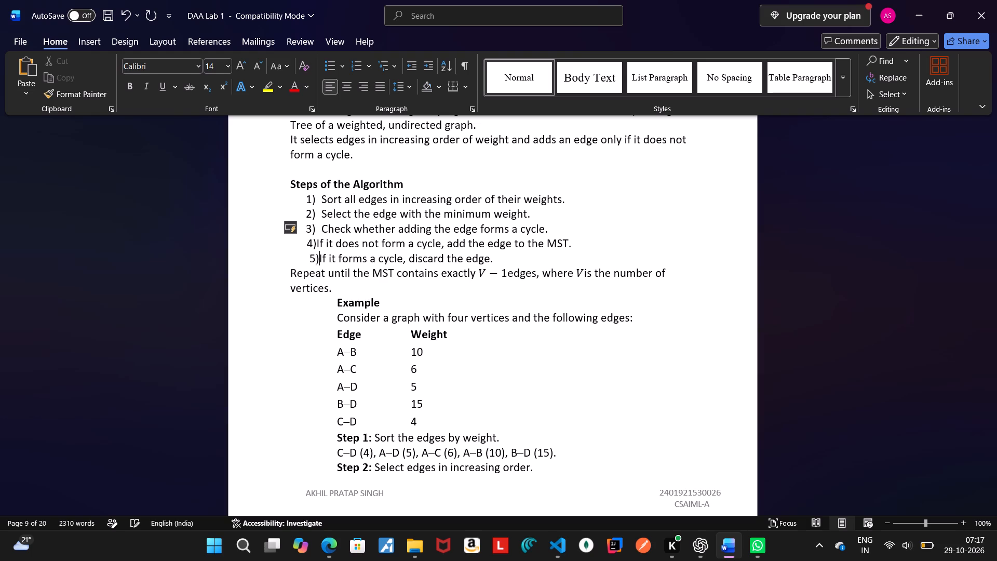
pyautogui.press('space')
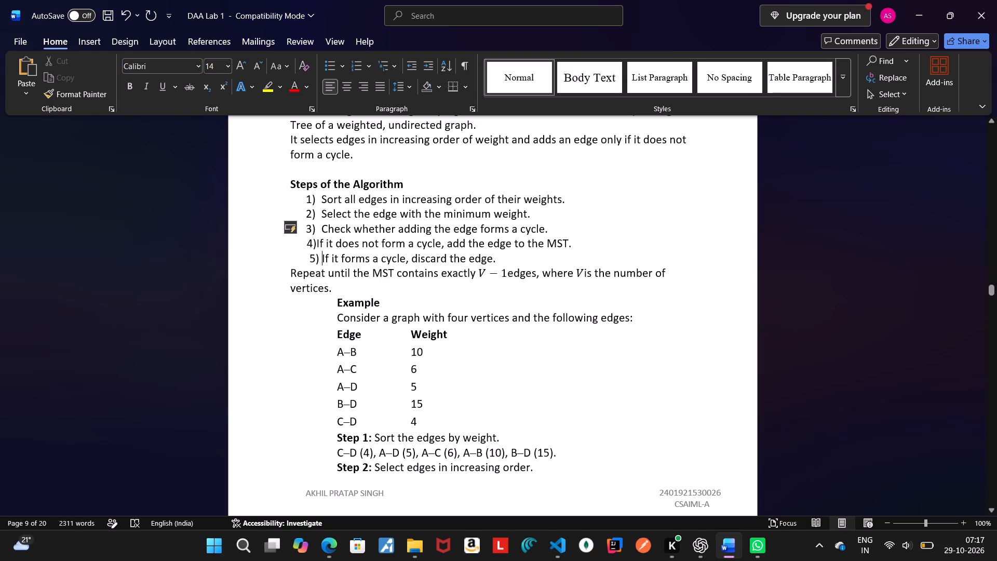
# Adjust the spacing before 5) and after both 4) and 5) so these lines align with the numbered steps above.
pyautogui.click(311, 262)
pyautogui.press('=')
pyautogui.press('=')
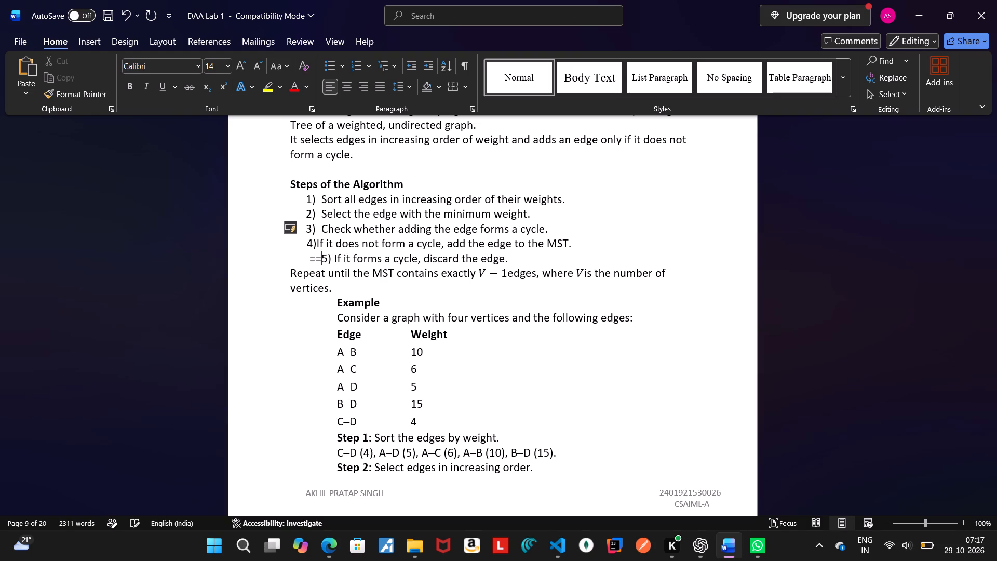
pyautogui.press('BackSpace')
pyautogui.press('BackSpace')
pyautogui.press('BackSpace')
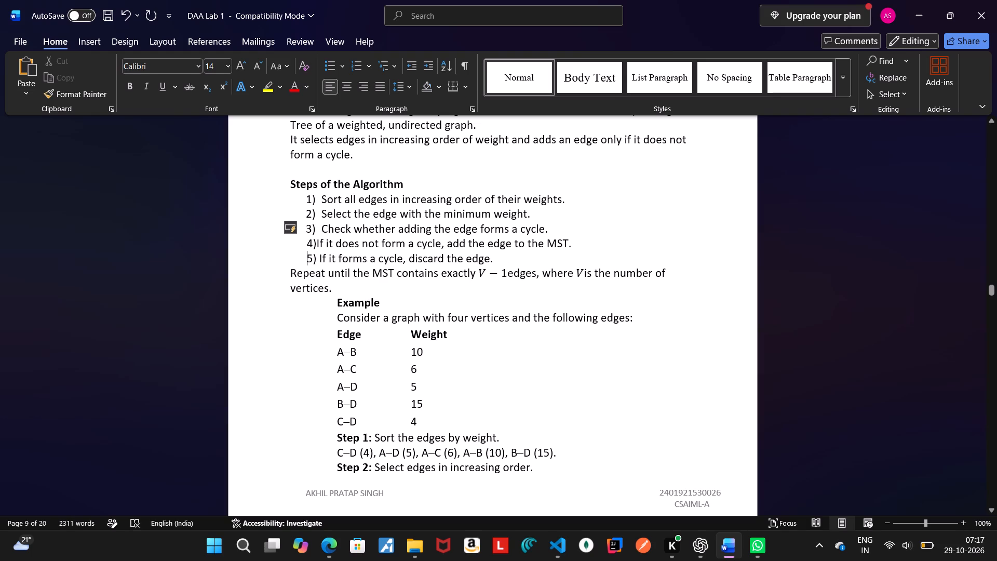
pyautogui.click(314, 243)
pyautogui.press('Right')
pyautogui.press('space')
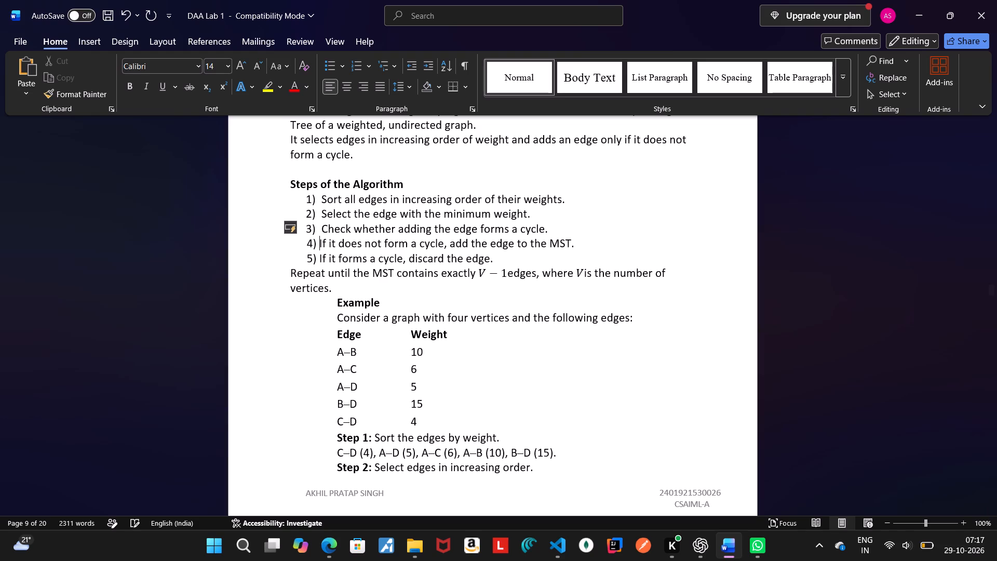
pyautogui.press('space')
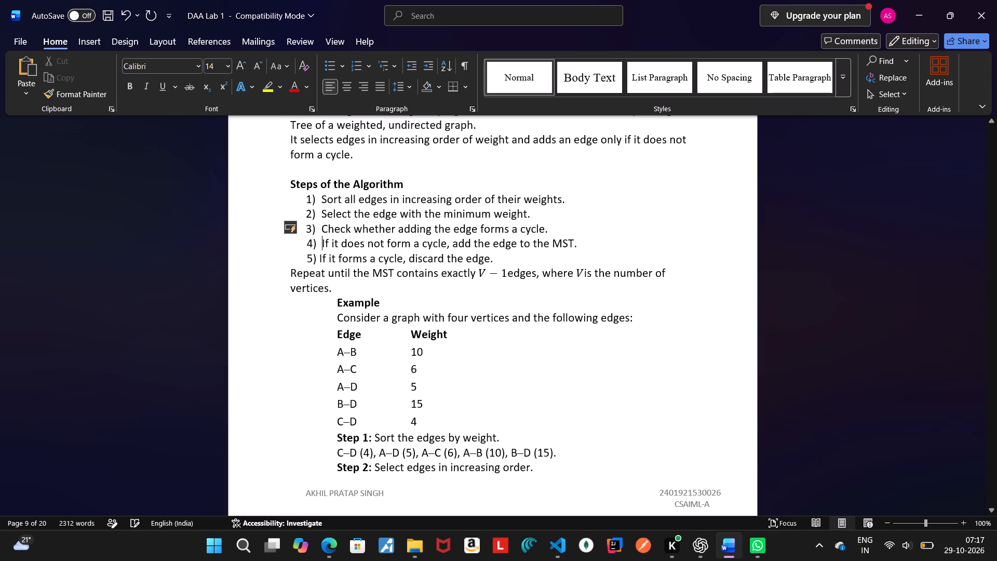
pyautogui.click(319, 263)
pyautogui.press('space')
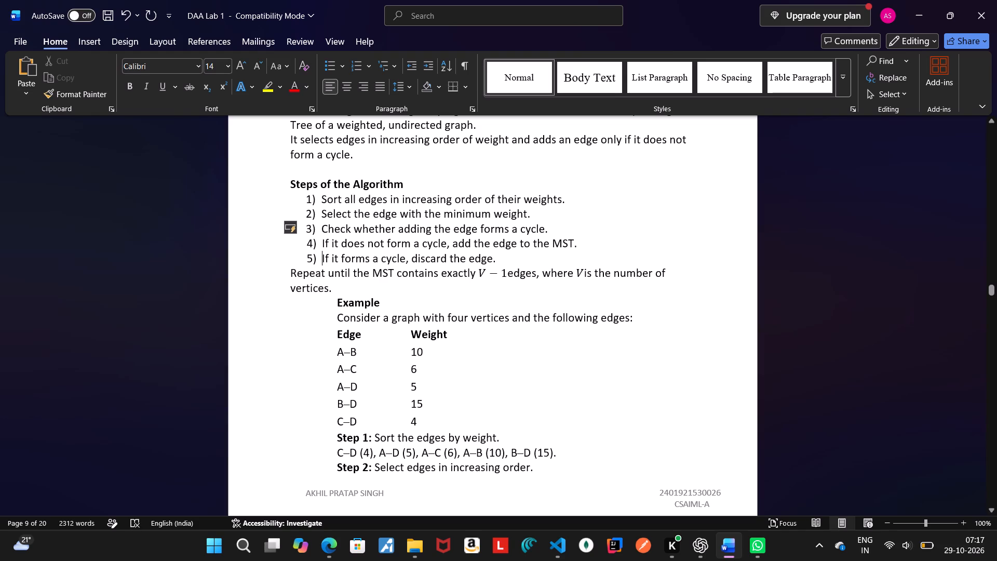
# Insert a blank line between algorithm step 5) and the Repeat until the MST line.
pyautogui.click(502, 257)
pyautogui.press('Return')
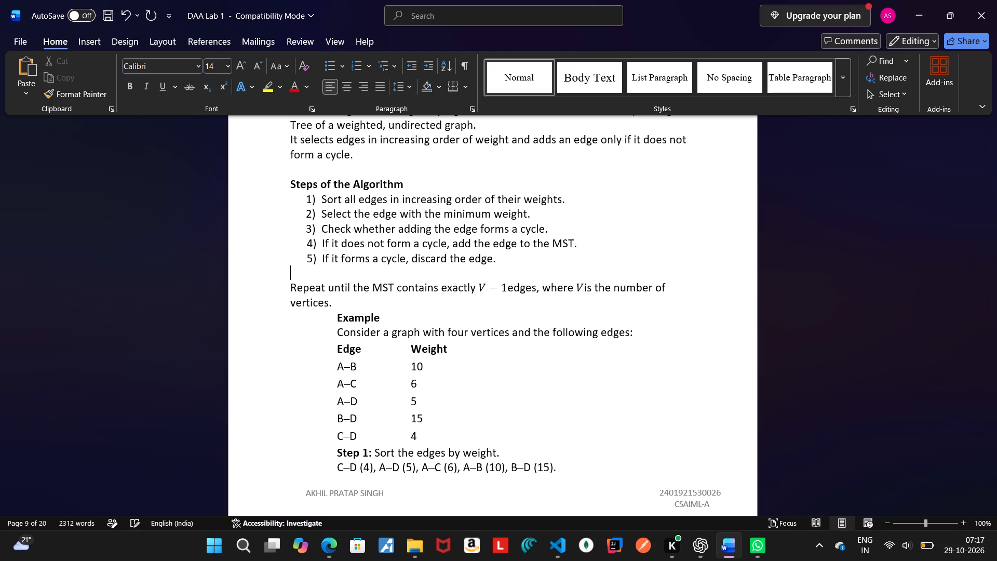
# Remove the indent from the Example heading so it sits at the left margin.
pyautogui.click(340, 316)
pyautogui.press('BackSpace')
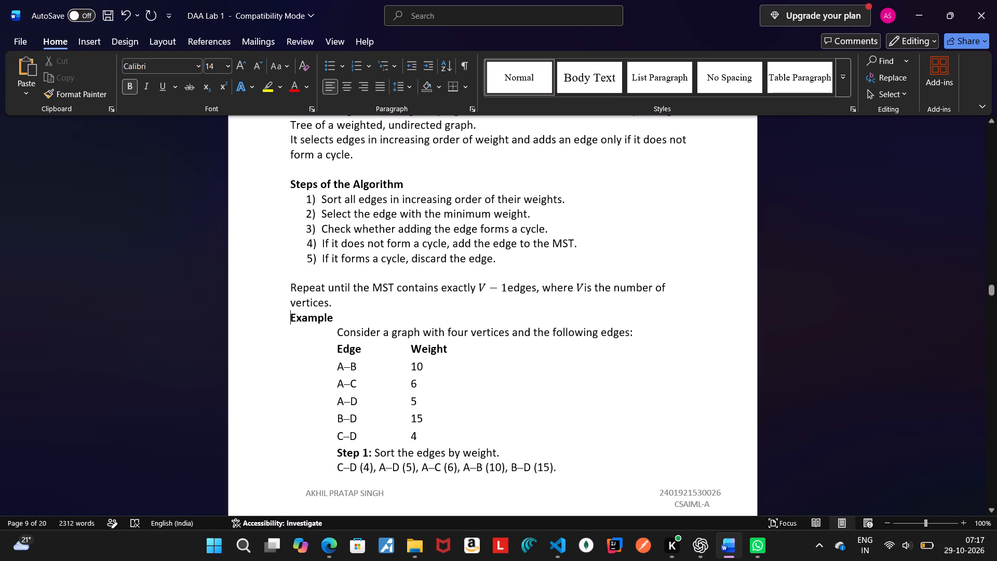
# Remove the indents from the Consider a graph line, the Step 1 line and the sorted edge list below it.
pyautogui.click(340, 329)
pyautogui.press('Left')
pyautogui.press('BackSpace')
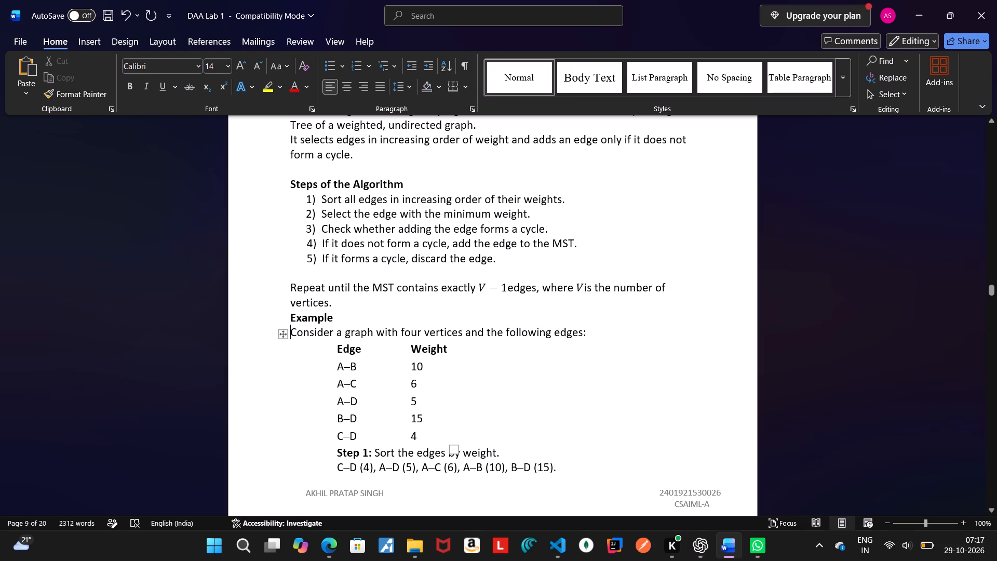
pyautogui.click(338, 456)
pyautogui.press('BackSpace')
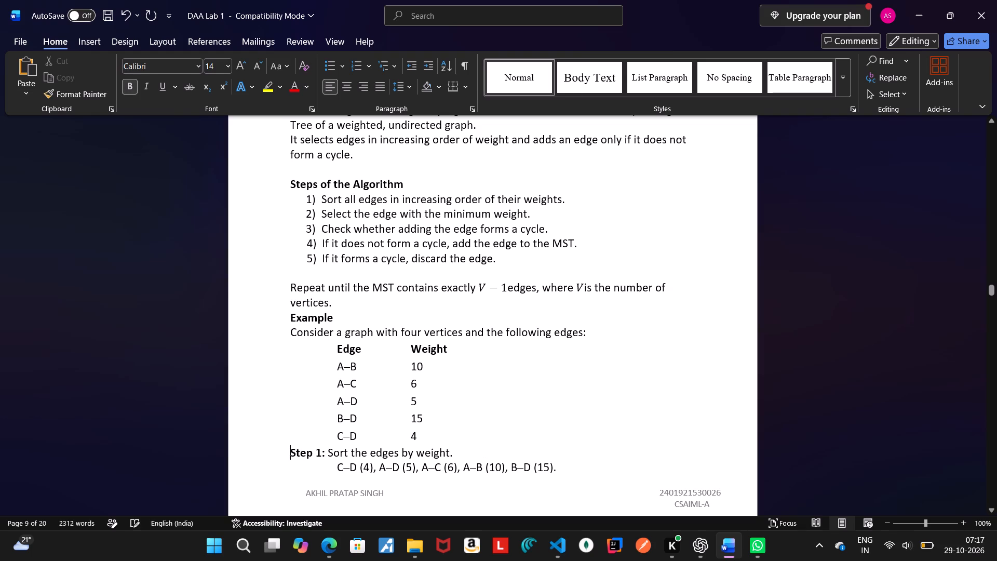
pyautogui.click(338, 464)
pyautogui.press('BackSpace')
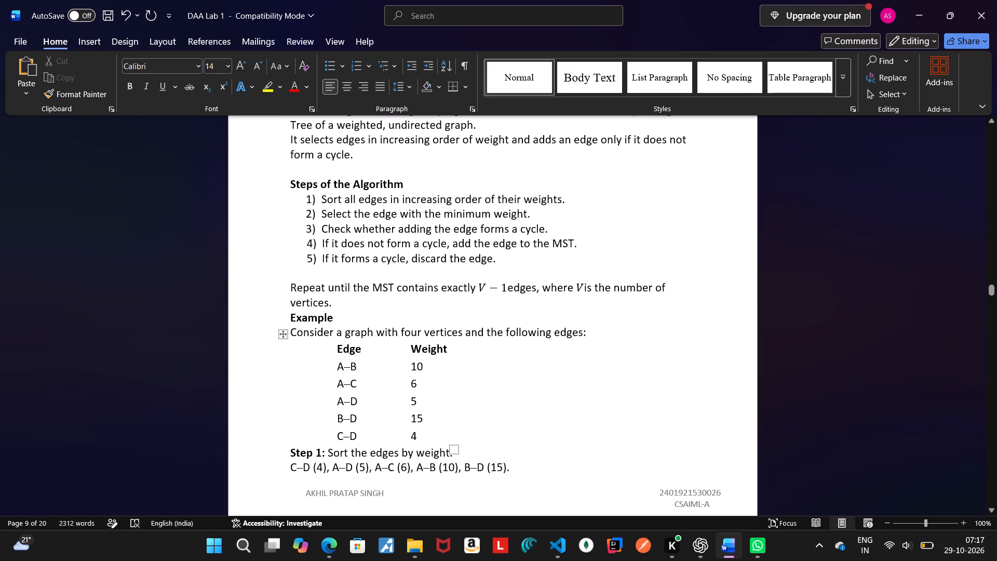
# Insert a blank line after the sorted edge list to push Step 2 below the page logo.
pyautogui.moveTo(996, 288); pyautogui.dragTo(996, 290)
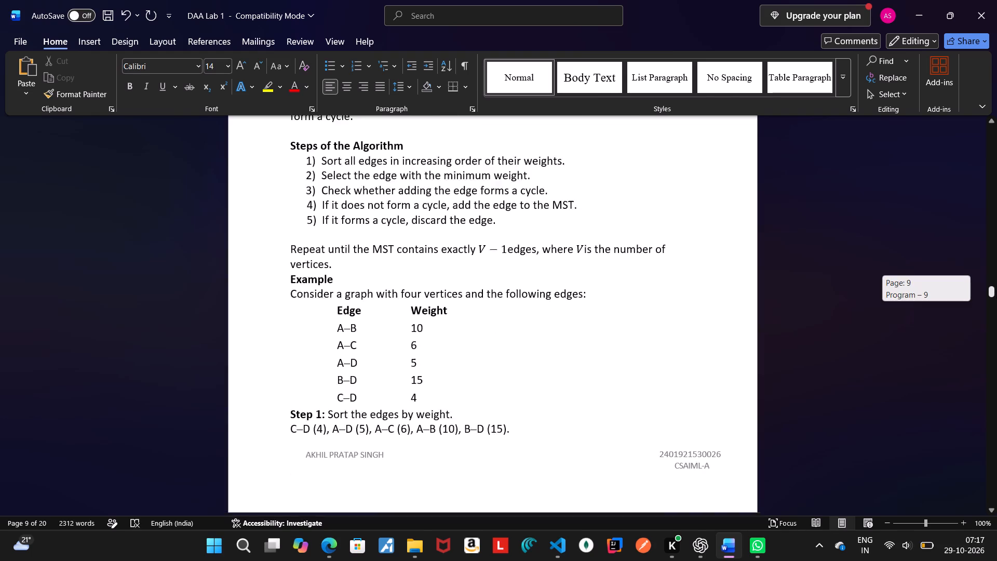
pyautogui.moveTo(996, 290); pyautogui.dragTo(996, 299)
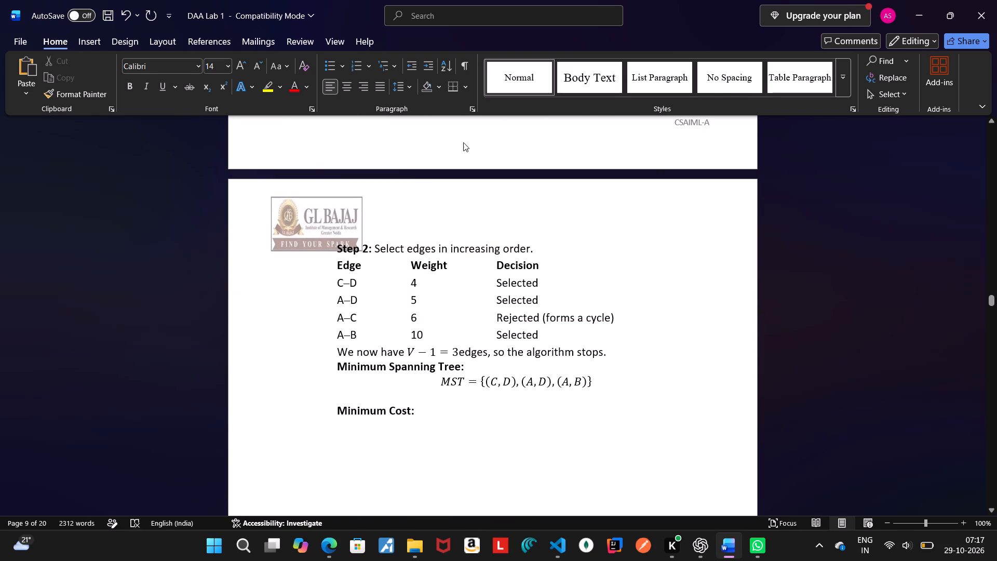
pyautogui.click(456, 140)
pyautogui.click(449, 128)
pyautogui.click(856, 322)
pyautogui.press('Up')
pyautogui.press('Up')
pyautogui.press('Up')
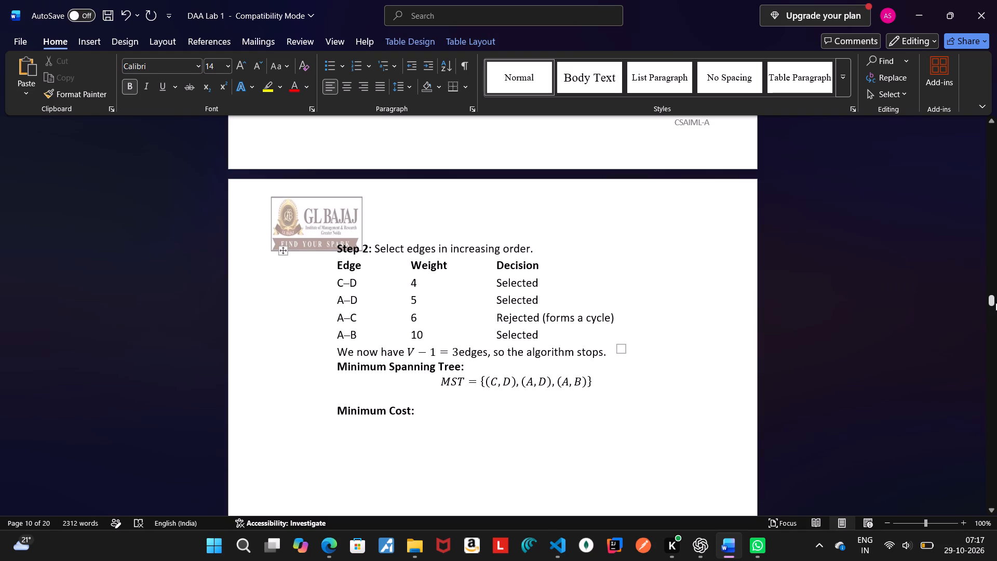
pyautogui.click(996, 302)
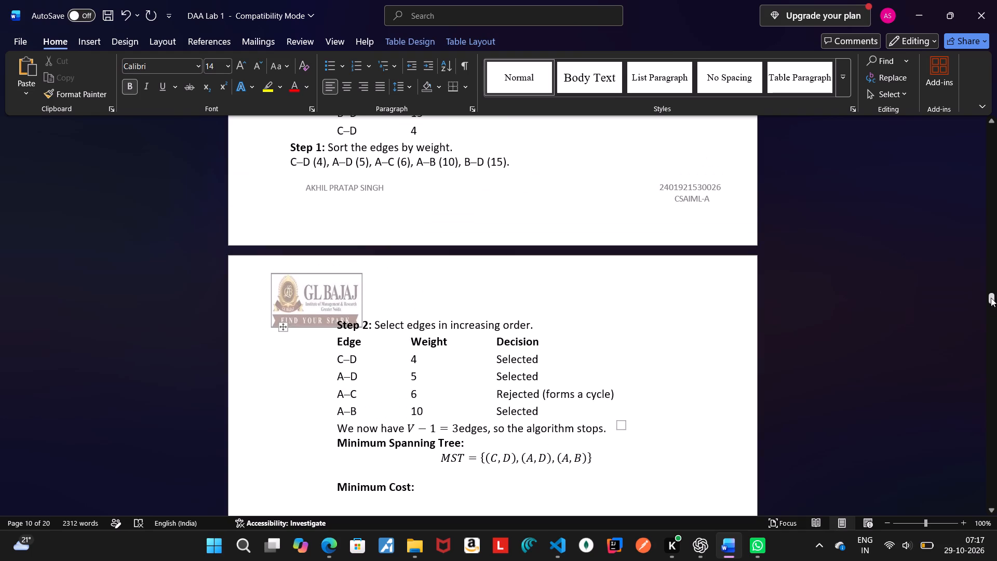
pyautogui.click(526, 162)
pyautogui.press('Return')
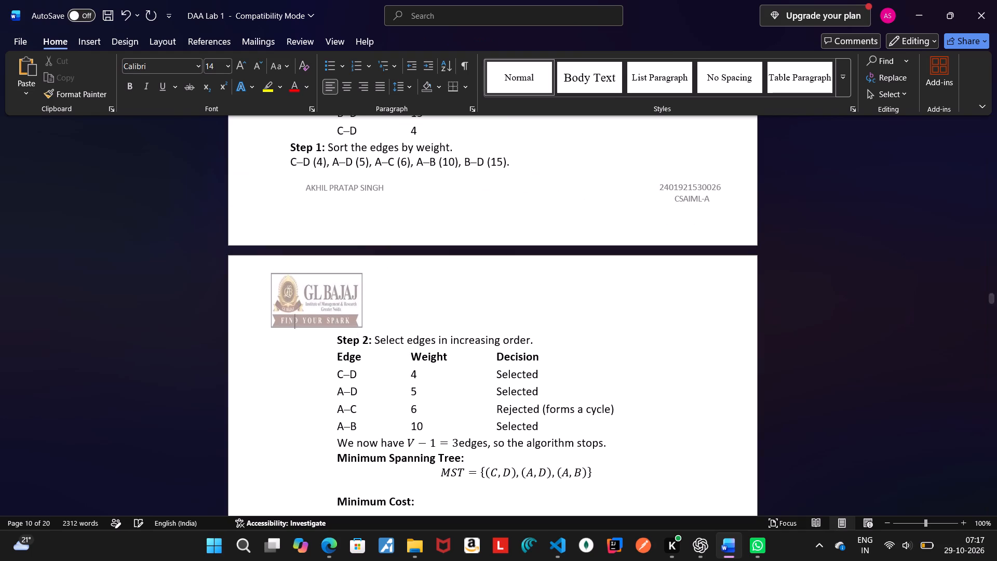
# Remove the blank line above Step 2 and the indent from the Edge header of the table below it.
pyautogui.click(339, 345)
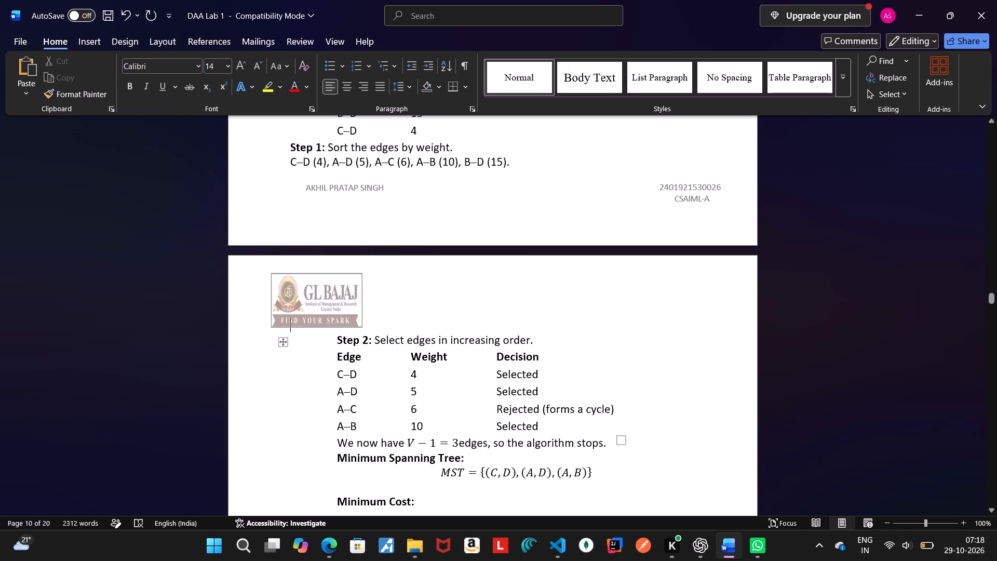
pyautogui.click(337, 343)
pyautogui.press('BackSpace')
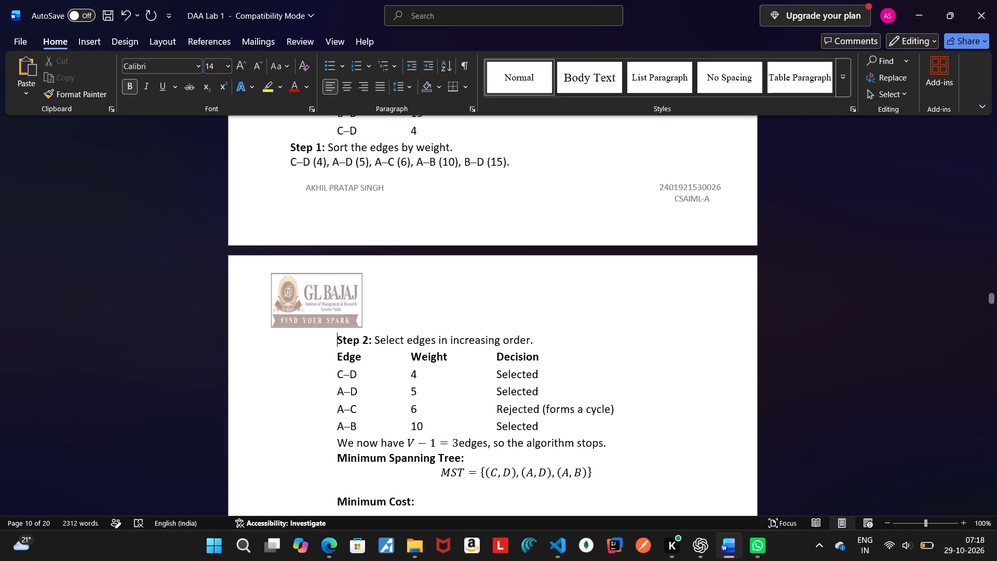
pyautogui.click(337, 343)
pyautogui.press('BackSpace')
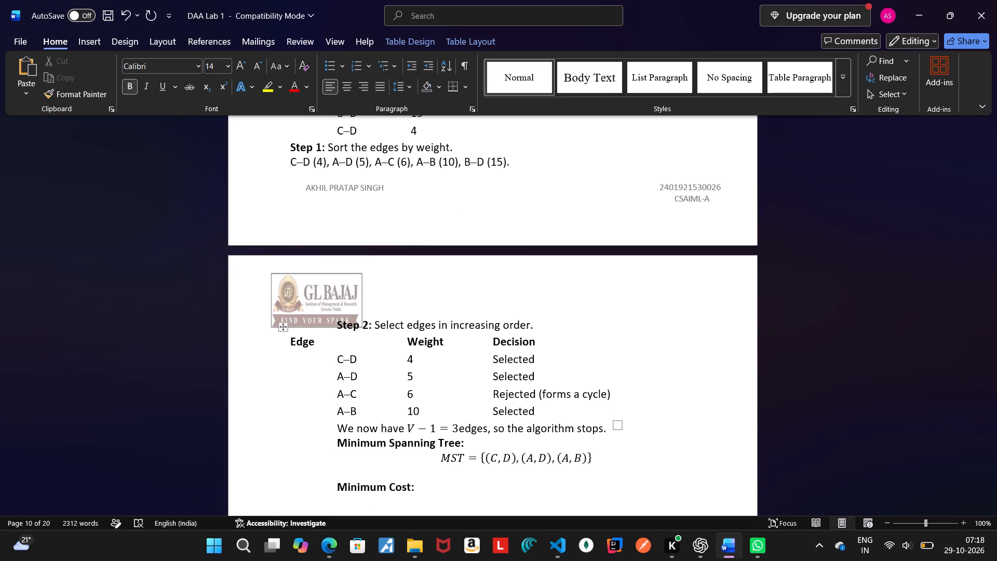
# Add a space before the Weight header in the Step 2 table.
pyautogui.click(371, 343)
pyautogui.press('space')
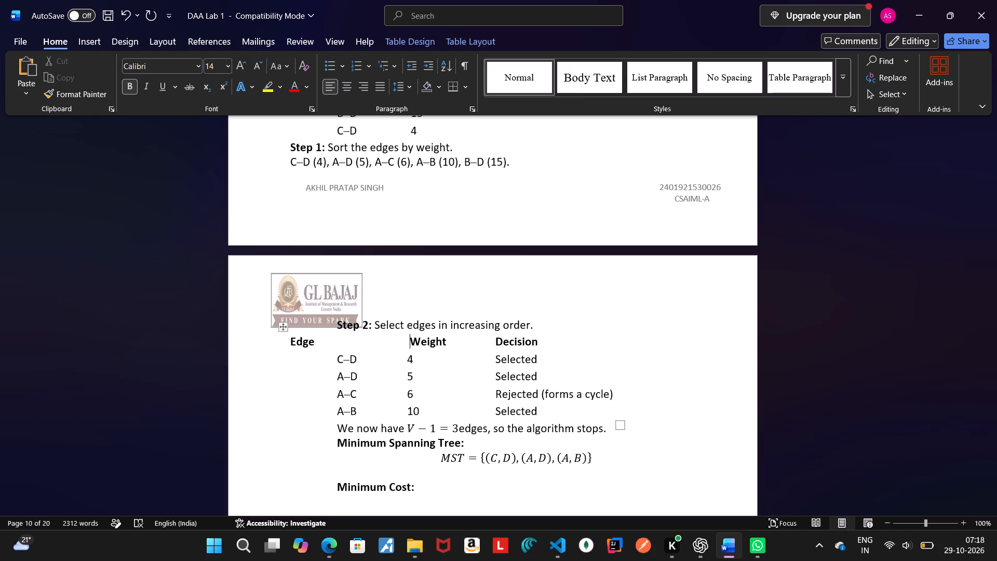
# Insert a blank line after the sorted edge list so Step 2 starts below the page logo.
pyautogui.click(507, 160)
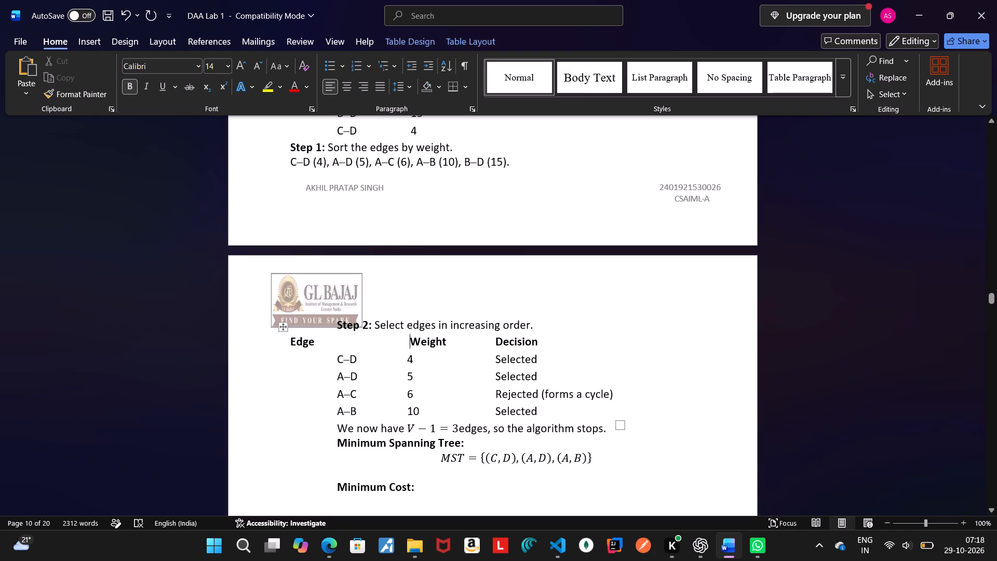
pyautogui.press('Right')
pyautogui.press('Return')
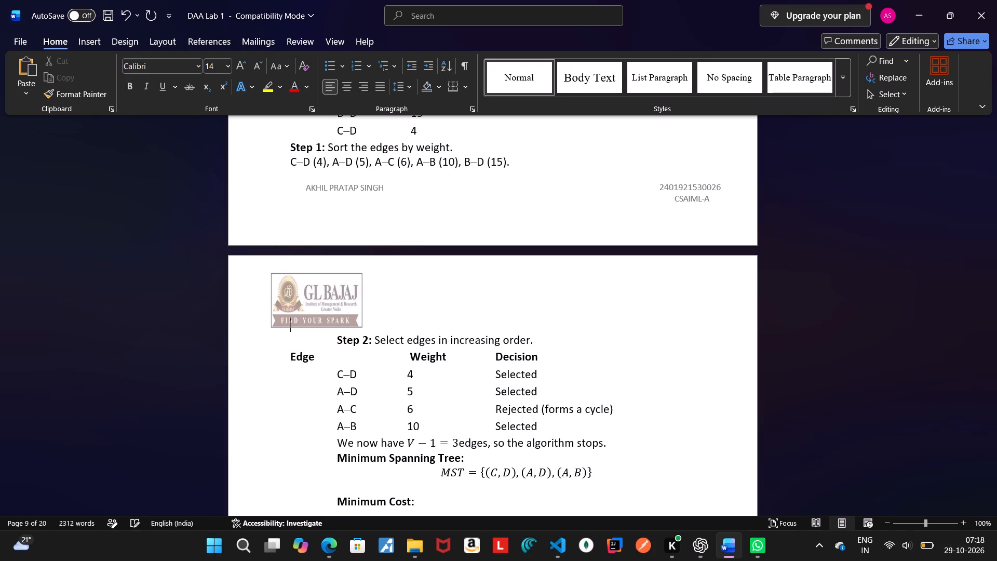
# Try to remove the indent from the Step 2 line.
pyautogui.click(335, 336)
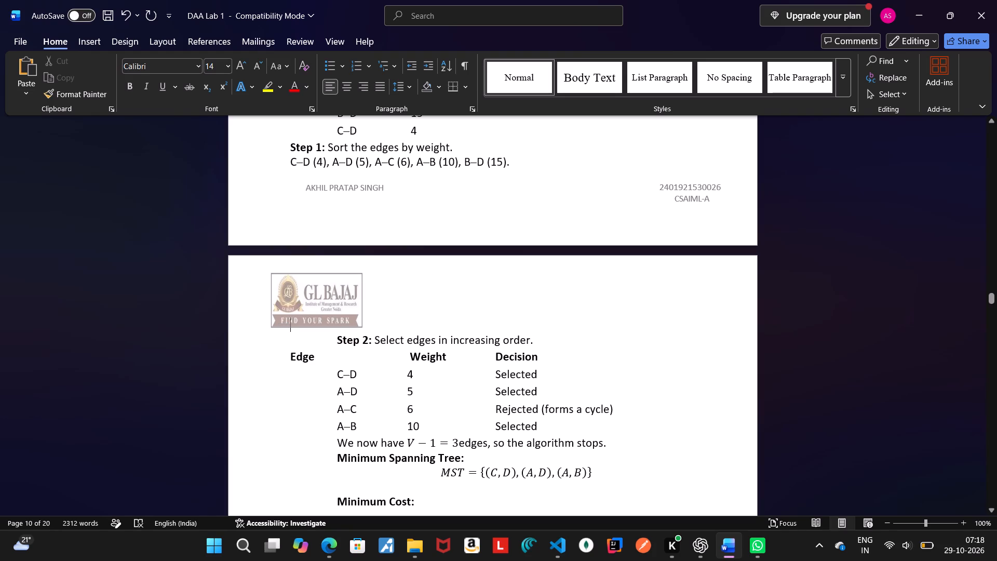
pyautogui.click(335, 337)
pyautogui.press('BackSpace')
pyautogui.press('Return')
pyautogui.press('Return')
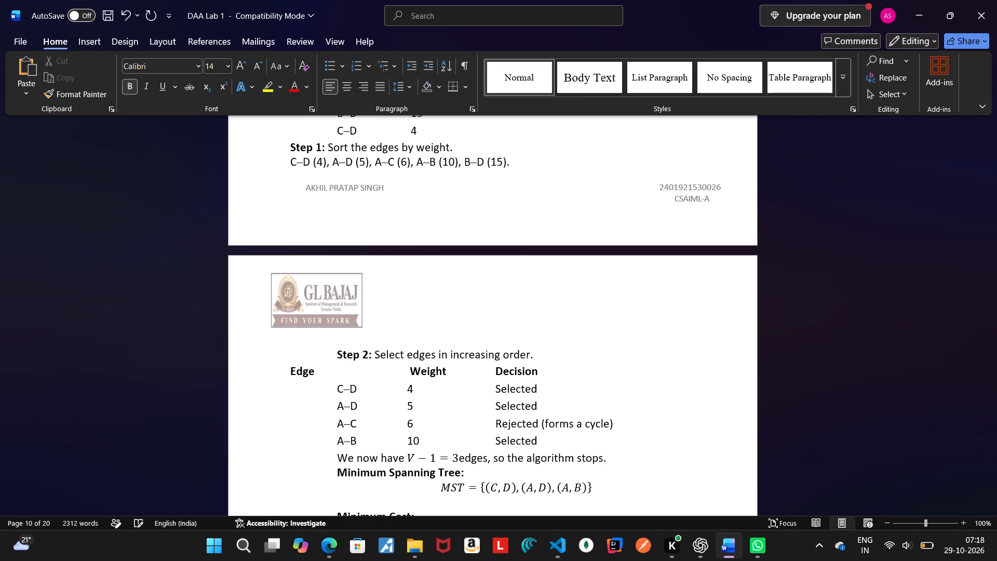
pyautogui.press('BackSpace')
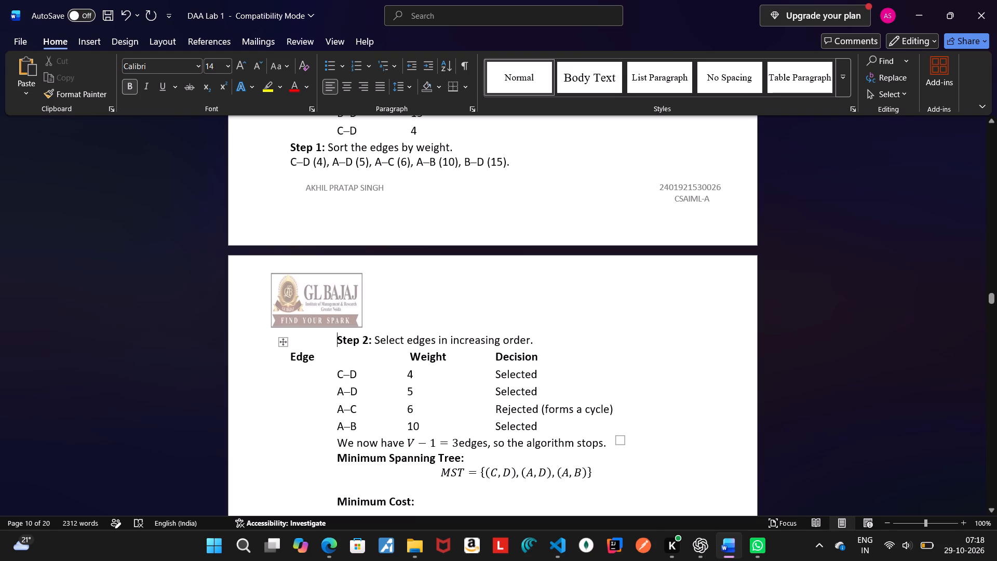
# Remove the indents from the C–D, A–D, A–C and A–B entries in the Step 2 table, aligning them under Edge.
pyautogui.click(304, 375)
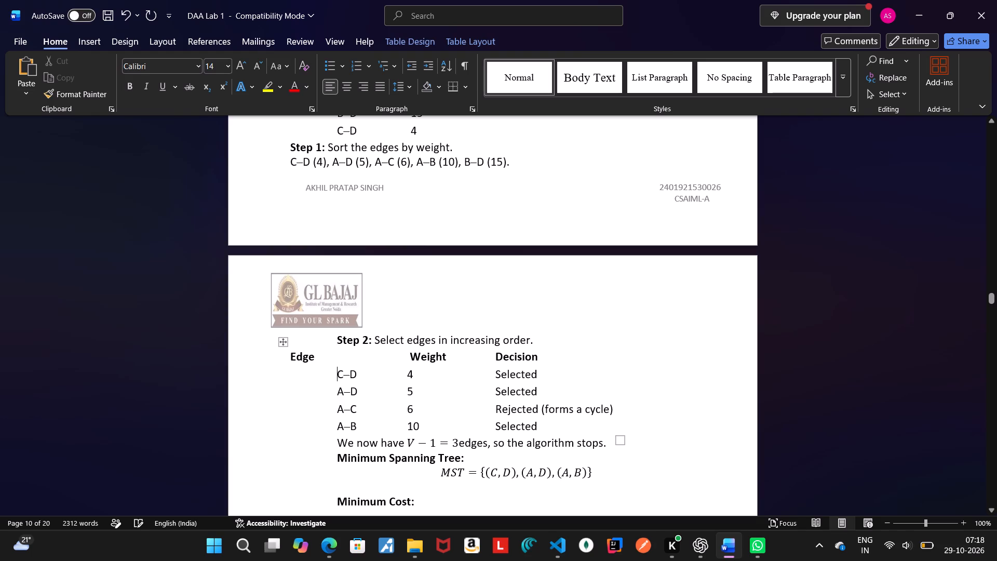
pyautogui.press('BackSpace')
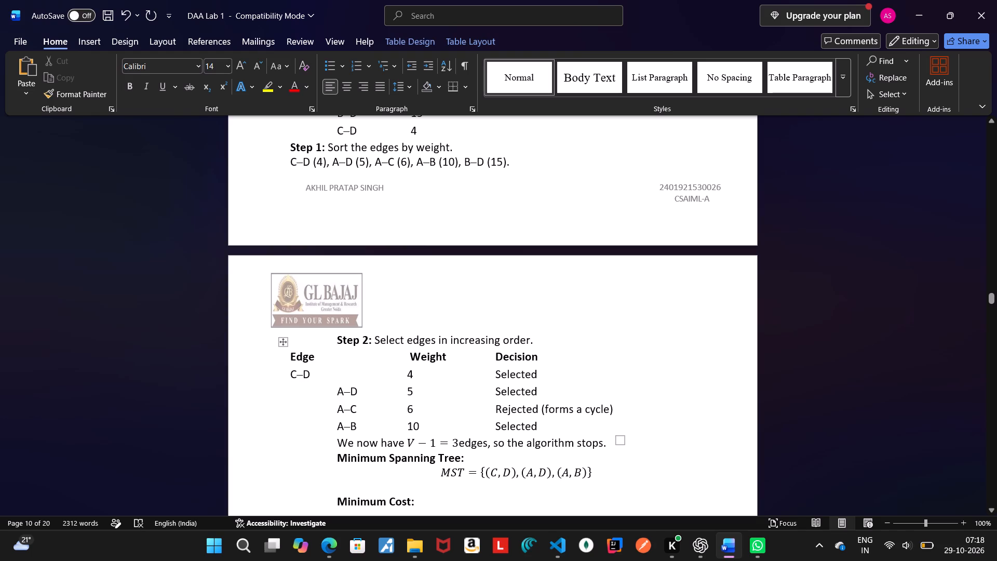
pyautogui.click(334, 393)
pyautogui.press('BackSpace')
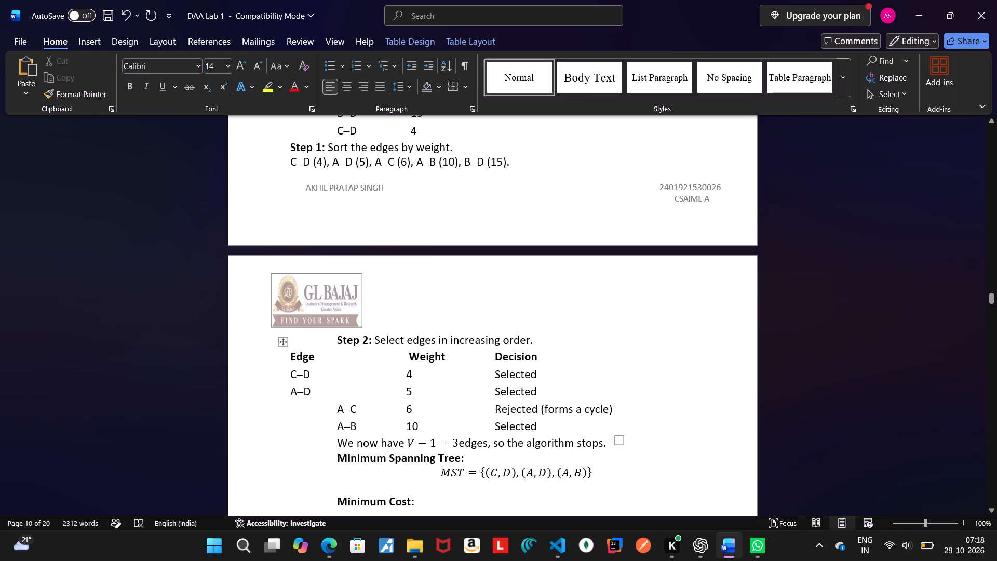
pyautogui.click(336, 413)
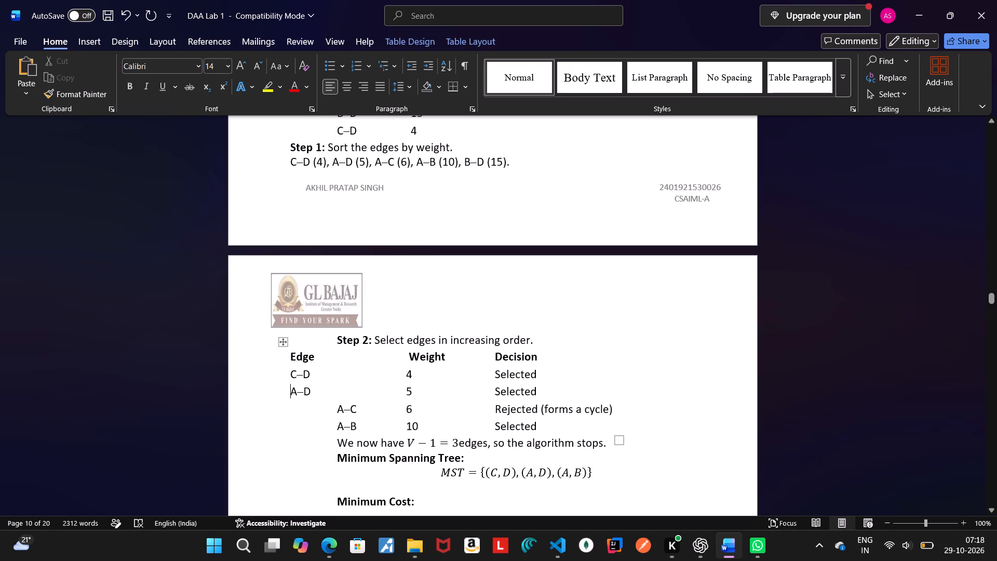
pyautogui.press('BackSpace')
pyautogui.click(337, 419)
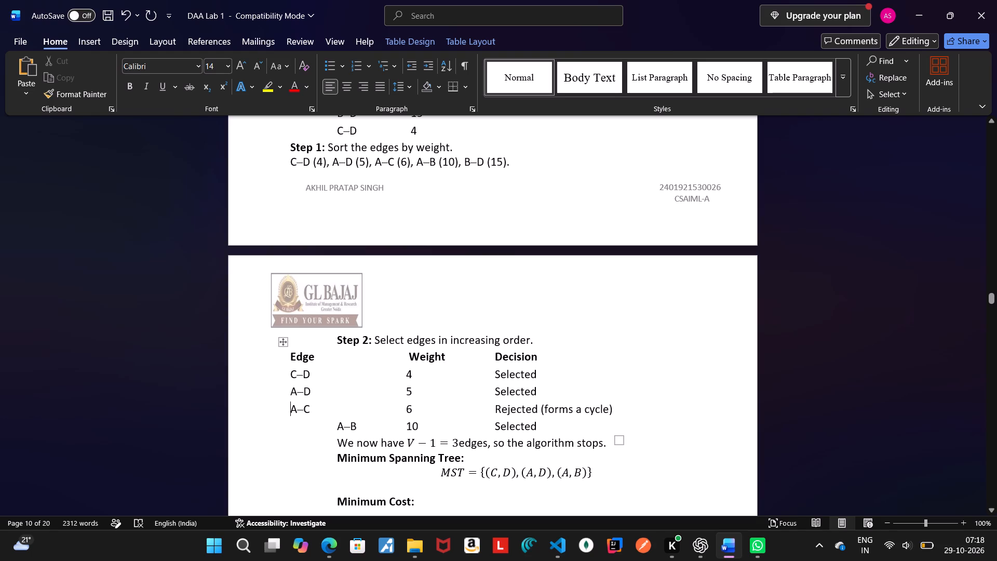
pyautogui.click(336, 429)
pyautogui.press('BackSpace')
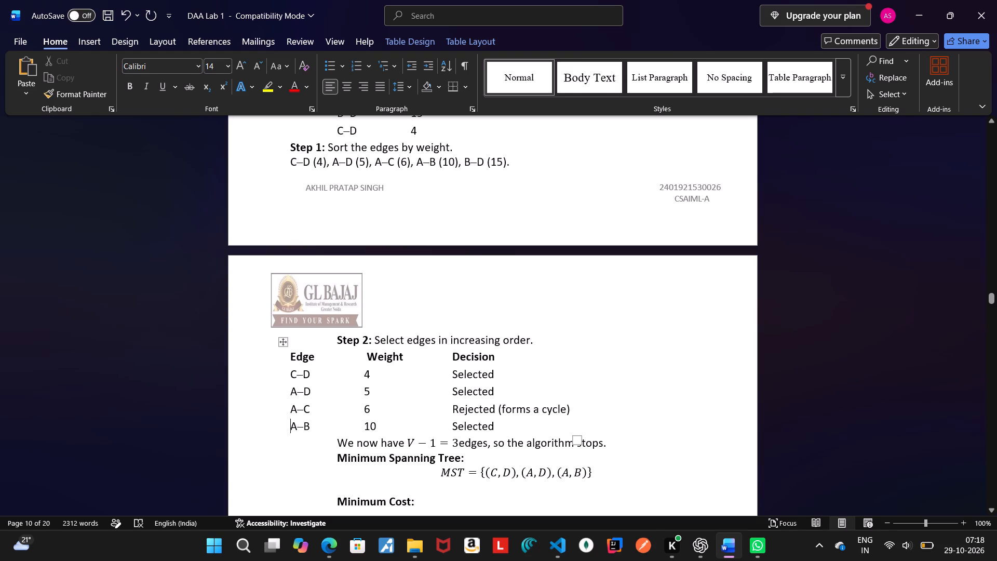
# Remove the indents from the We now have line and the Minimum Spanning Tree heading.
pyautogui.click(337, 444)
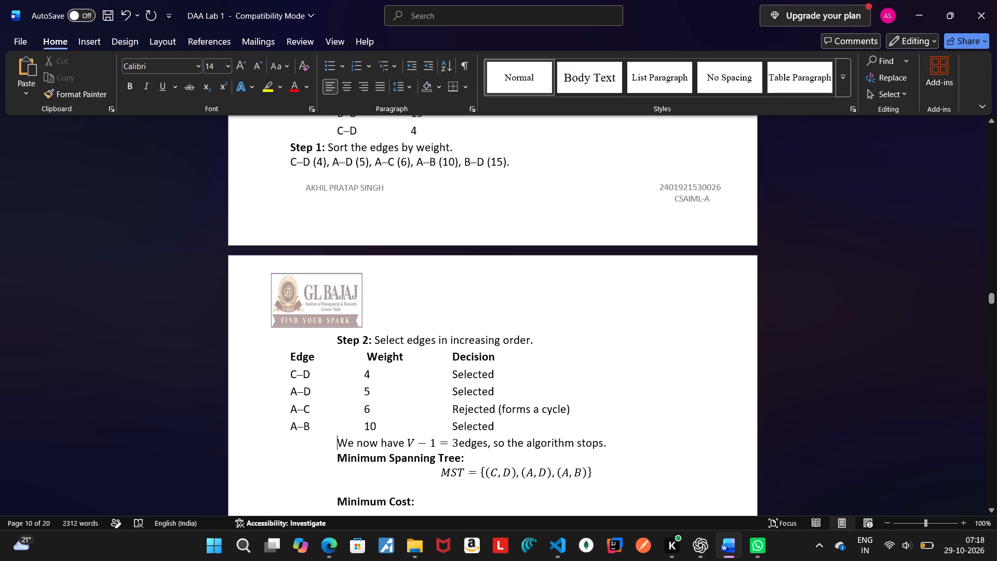
pyautogui.press('BackSpace')
pyautogui.click(334, 460)
pyautogui.press('BackSpace')
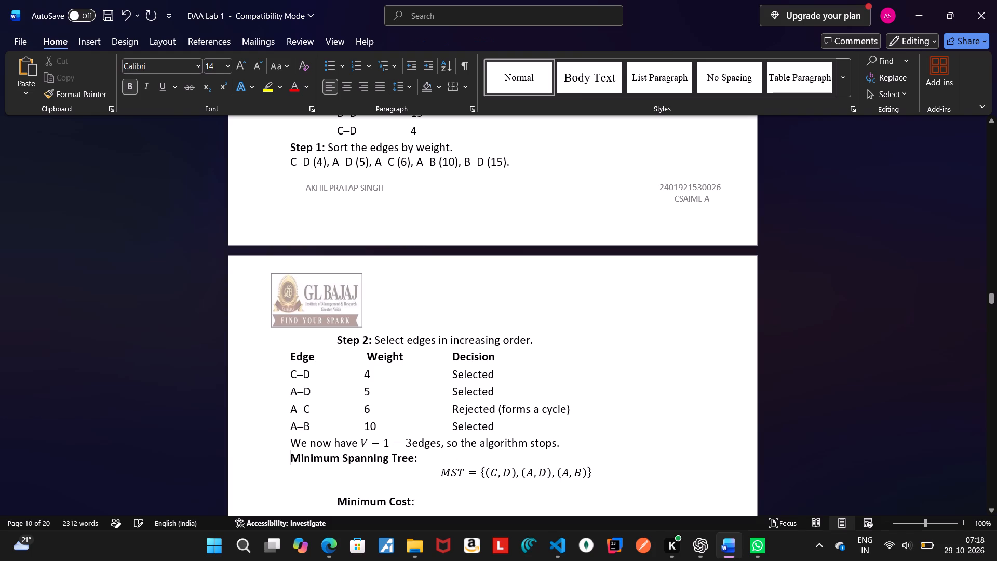
# Remove the MST equation's indent by joining it to the Minimum Spanning Tree heading, then restore the heading's colon and line break.
pyautogui.click(442, 474)
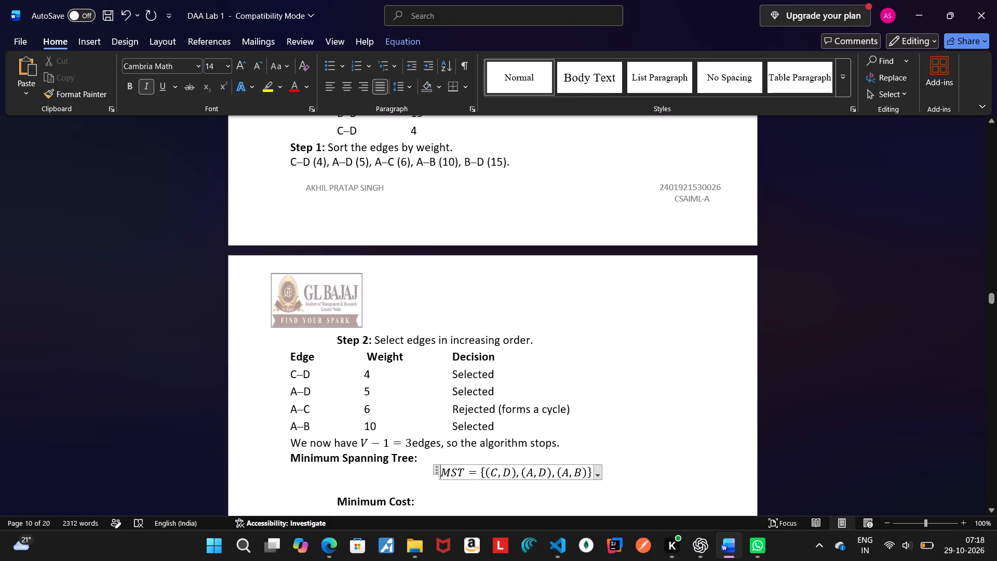
pyautogui.press('BackSpace')
pyautogui.press('BackSpace')
pyautogui.press('BackSpace')
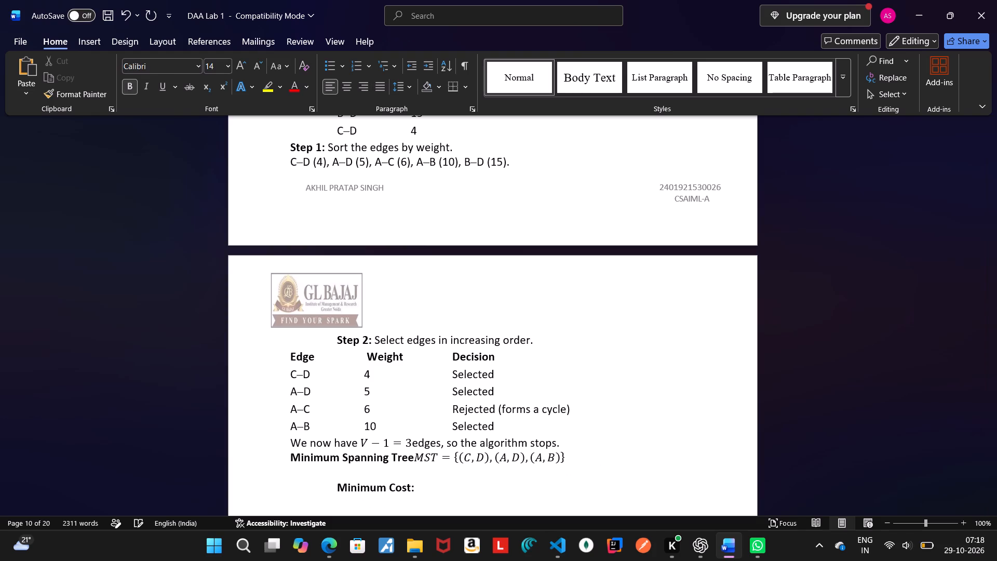
pyautogui.hotkey('shift', ':')
pyautogui.press('Return')
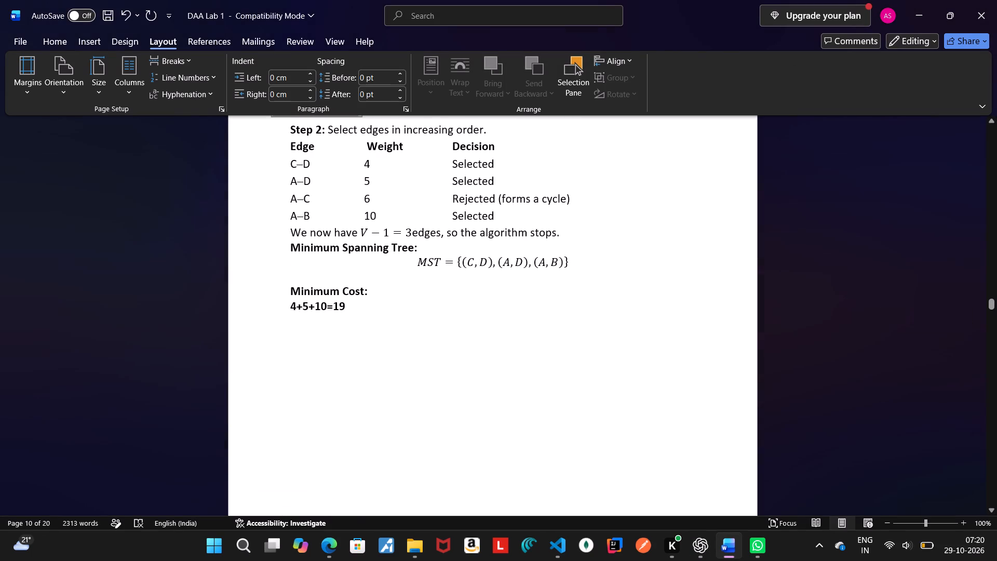
pyautogui.click(437, 300)
pyautogui.press('Return')
pyautogui.press('Return')
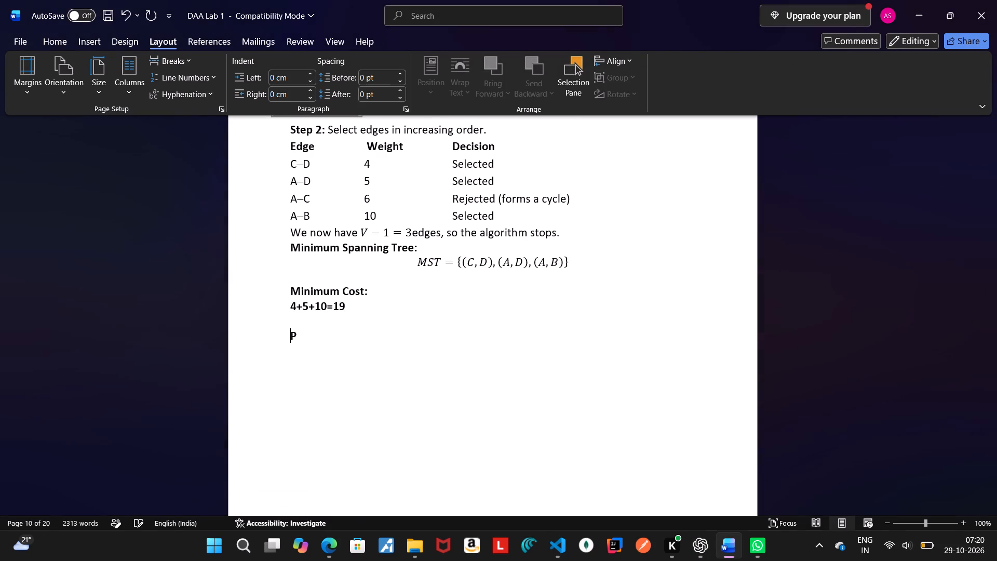
pyautogui.write('rogram')
pyautogui.hotkey('shift', ':')
pyautogui.moveTo(289, 339); pyautogui.dragTo(340, 330)
pyautogui.click(47, 39)
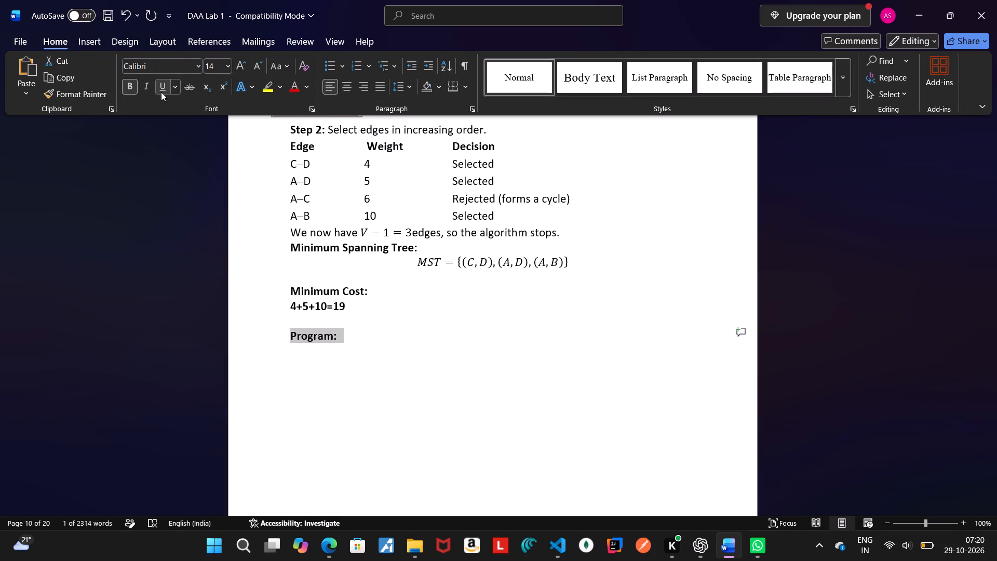
pyautogui.click(161, 92)
pyautogui.click(346, 332)
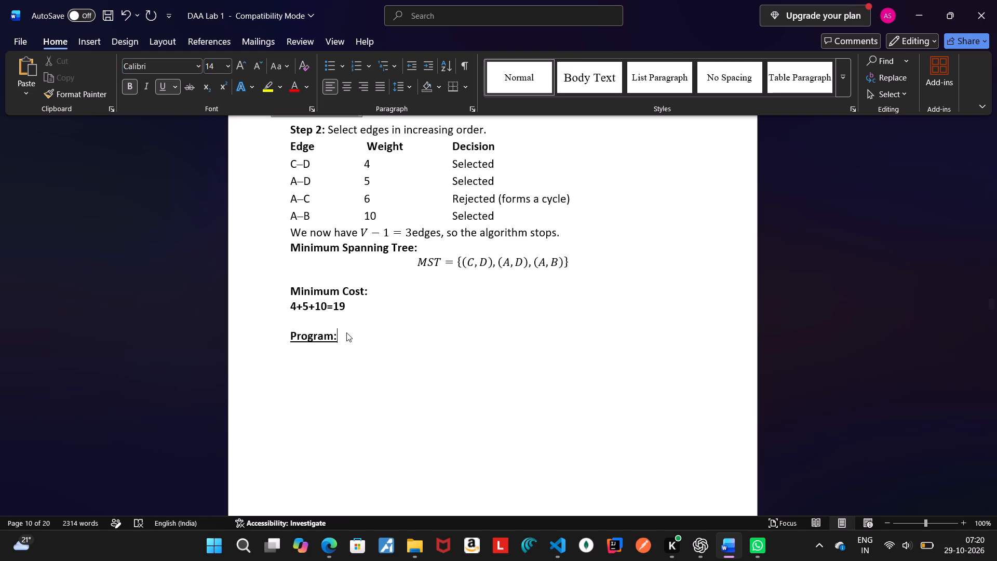
# Paste the copied Java code below the Program: heading, leaving one blank line between them.
pyautogui.press('Return')
pyautogui.press('Return')
pyautogui.hotkey('ctrl', 'v')
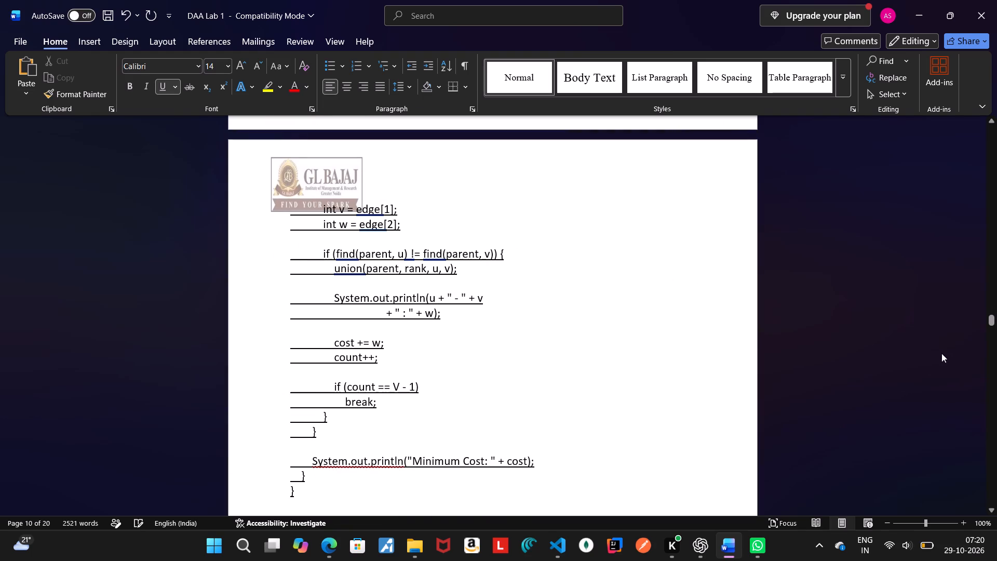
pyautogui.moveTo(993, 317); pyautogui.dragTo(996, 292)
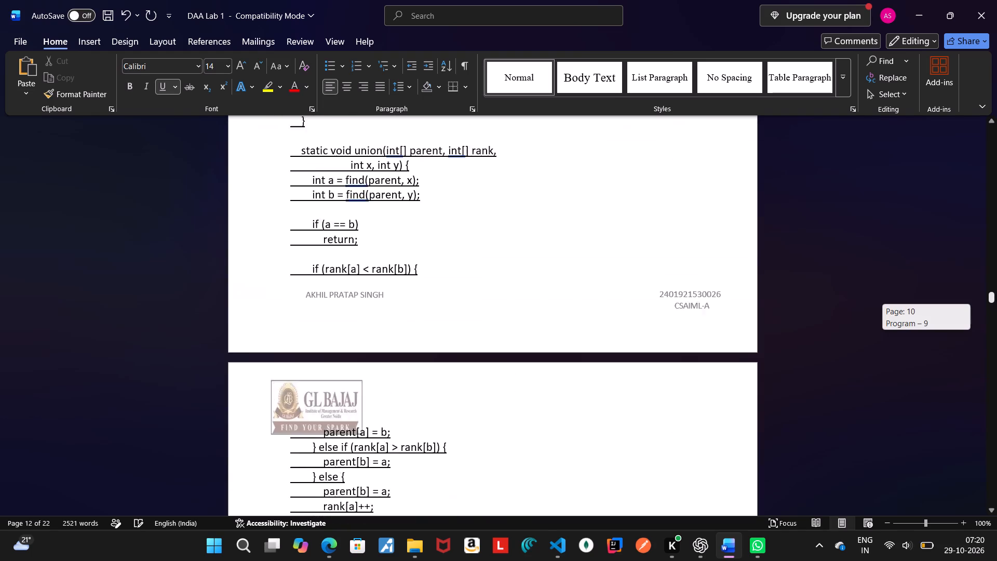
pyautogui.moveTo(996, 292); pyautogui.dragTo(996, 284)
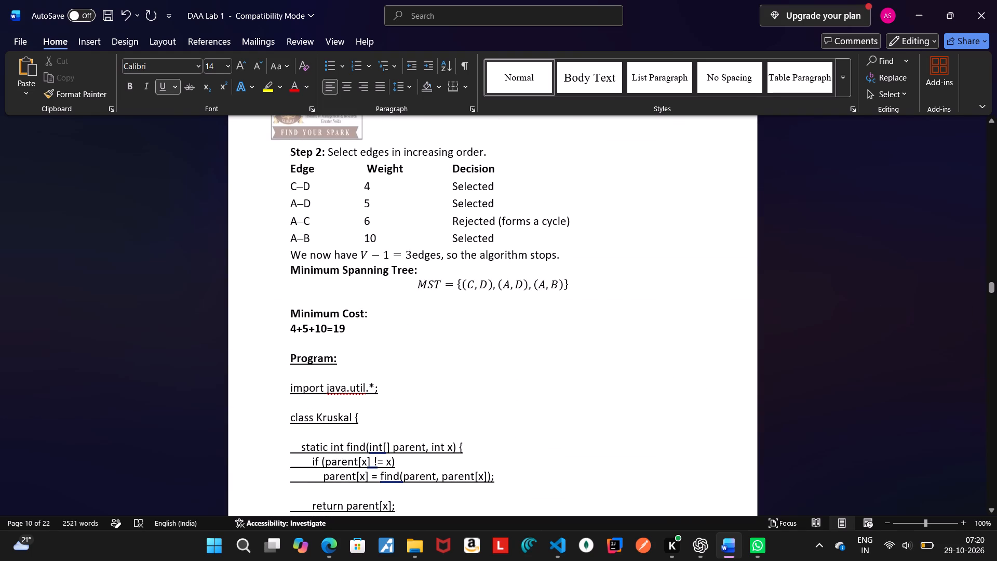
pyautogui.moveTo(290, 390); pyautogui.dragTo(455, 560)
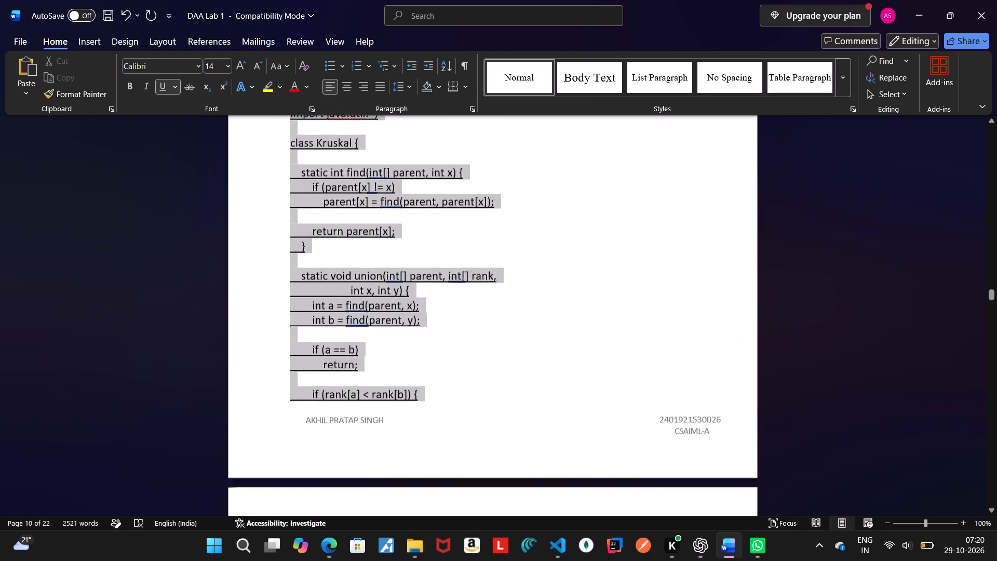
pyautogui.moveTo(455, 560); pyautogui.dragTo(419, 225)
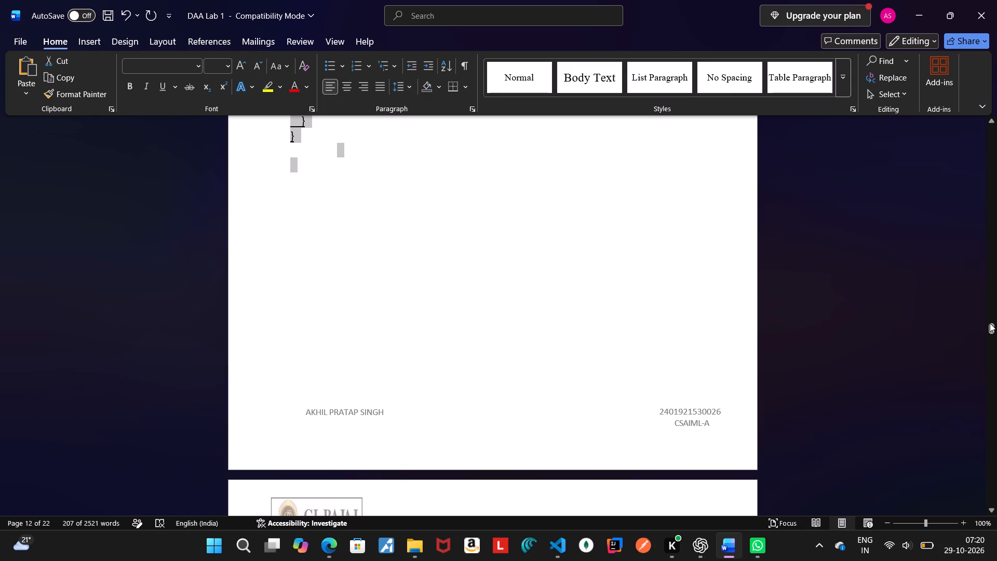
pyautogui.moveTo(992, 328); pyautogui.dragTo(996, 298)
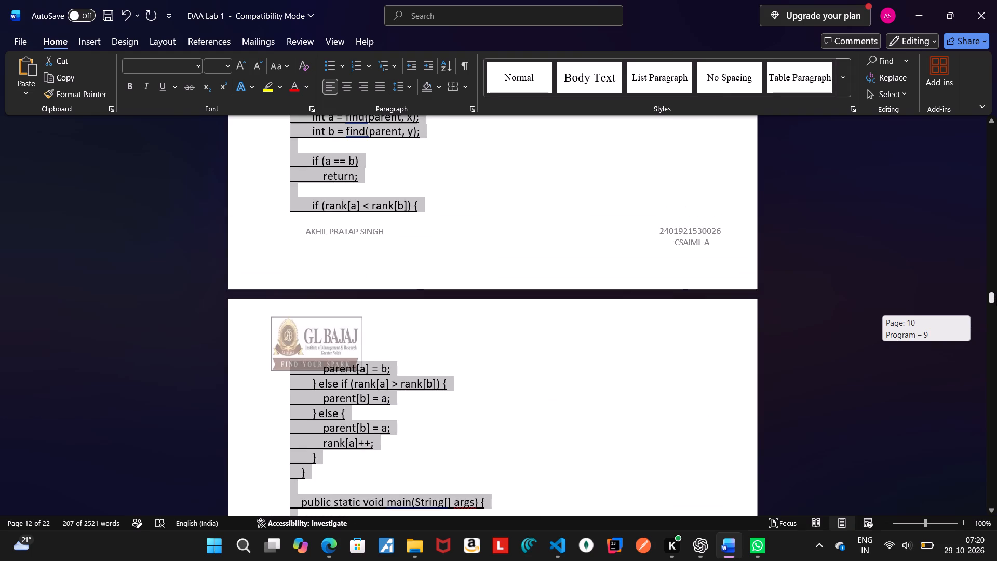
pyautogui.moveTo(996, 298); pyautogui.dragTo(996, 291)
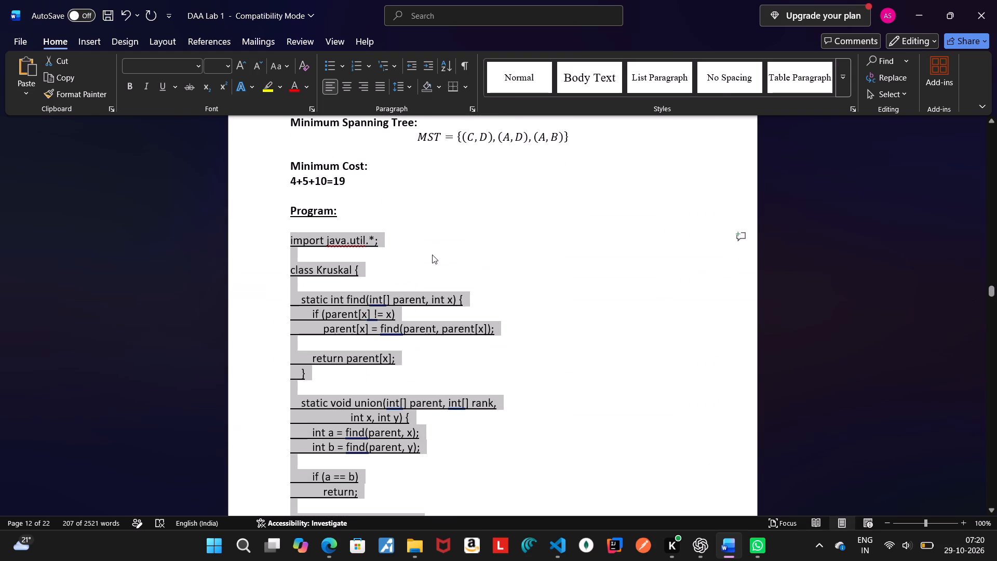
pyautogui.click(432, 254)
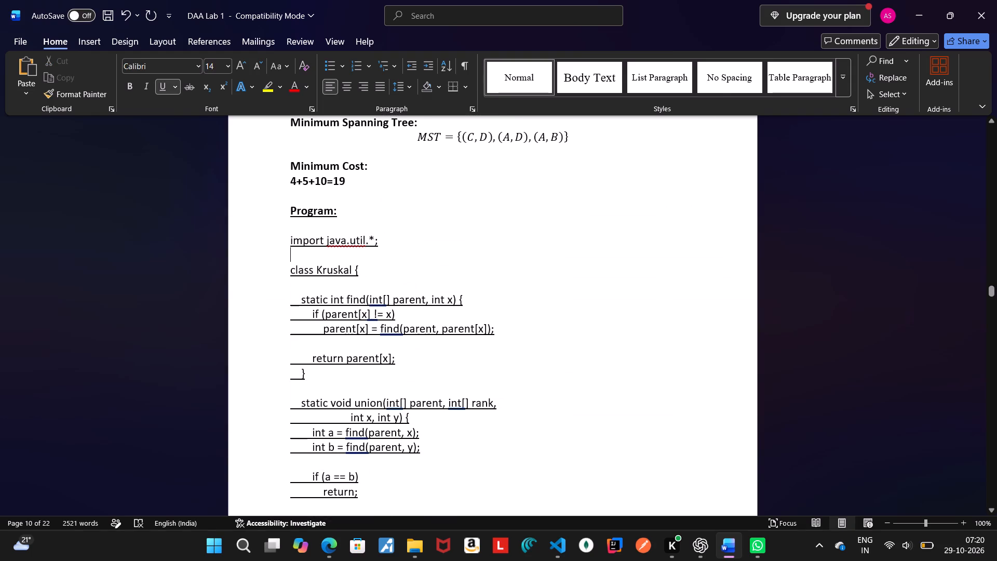
# Remove the underline from the Kruskal code between import java.util.*; and the if (rank[a] < rank[b]) { line.
pyautogui.moveTo(290, 235); pyautogui.dragTo(389, 488)
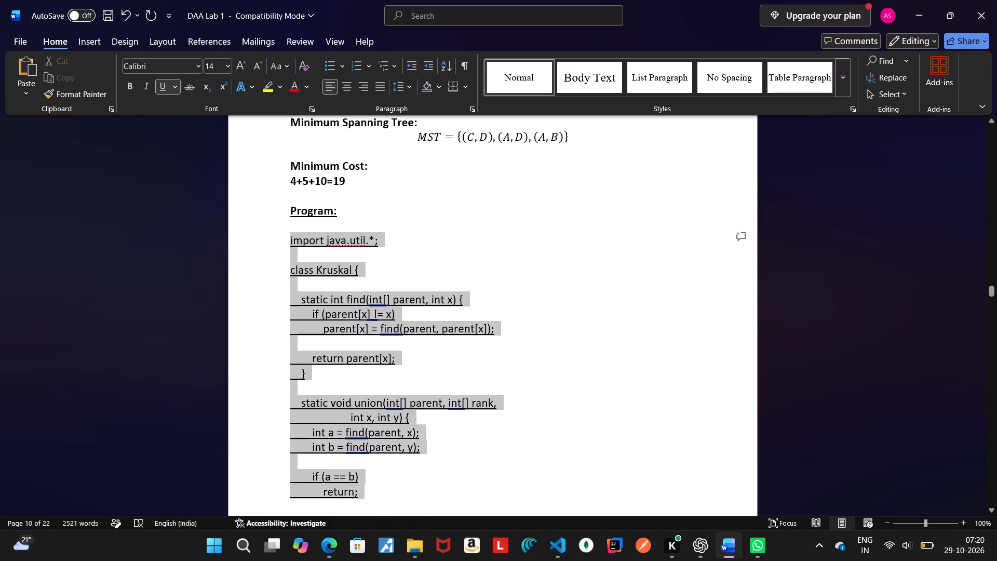
pyautogui.moveTo(389, 488); pyautogui.dragTo(439, 474)
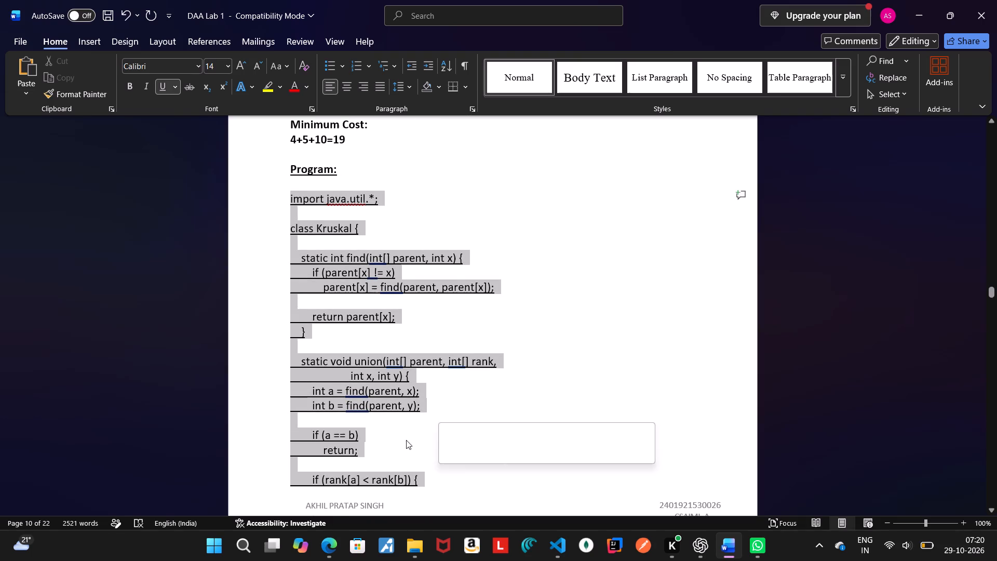
pyautogui.click(158, 89)
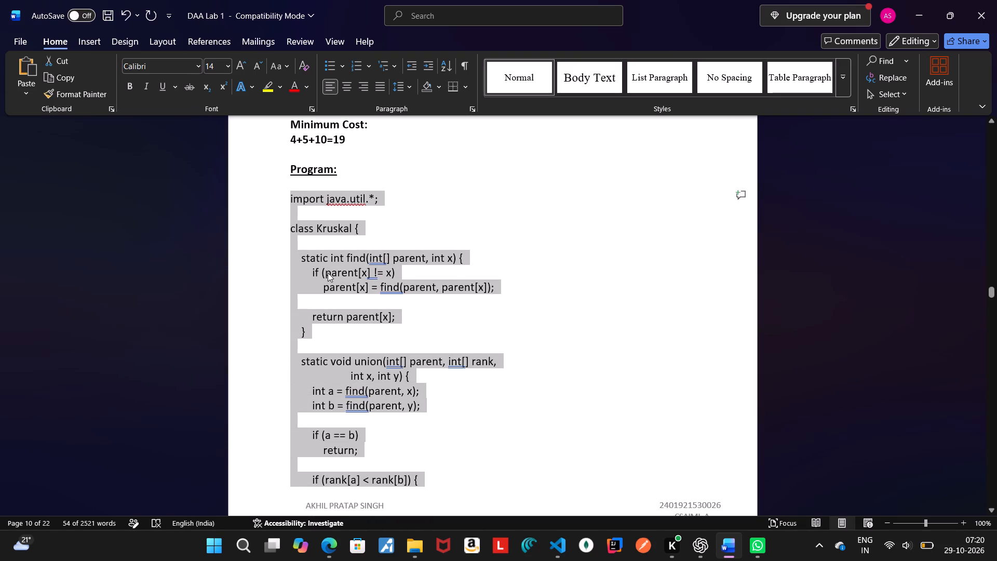
pyautogui.click(328, 340)
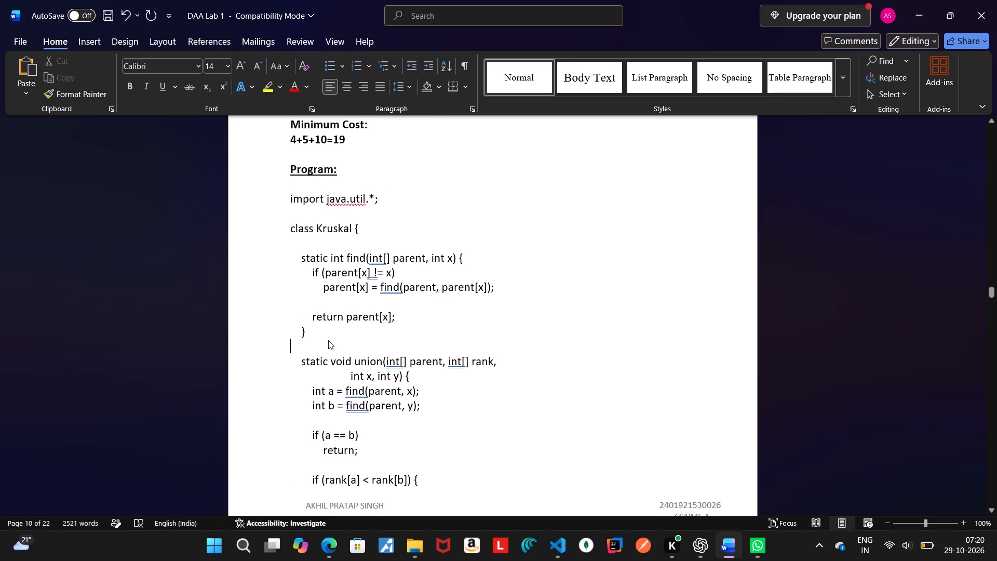
# Insert a line break within the indent before parent[a] = b; at the start of the code's second page.
pyautogui.click(982, 294)
pyautogui.moveTo(989, 294); pyautogui.dragTo(994, 308)
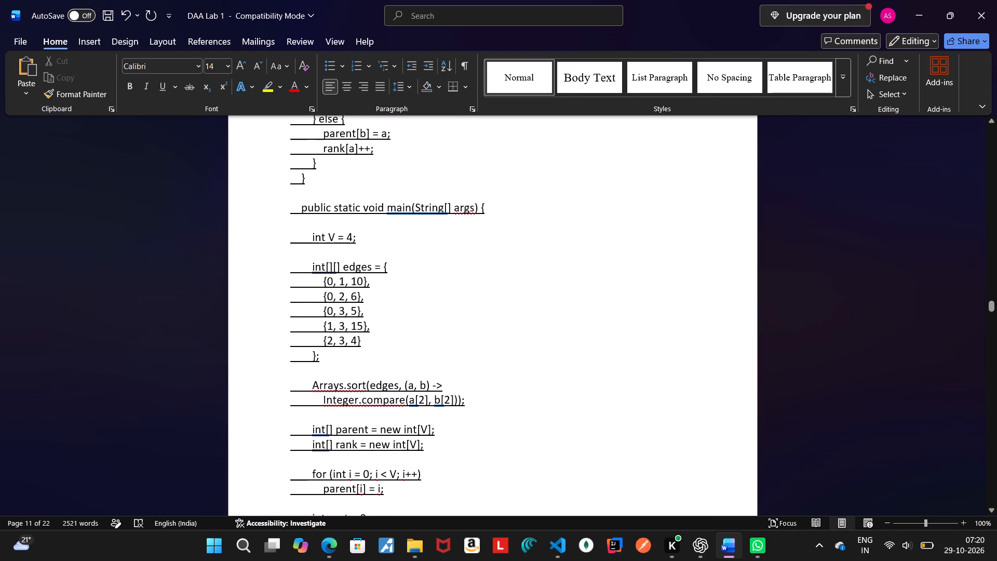
pyautogui.click(582, 247)
pyautogui.press('Up')
pyautogui.press('Up')
pyautogui.press('Up')
pyautogui.press('Up')
pyautogui.press('Up')
pyautogui.press('Up')
pyautogui.press('Up')
pyautogui.press('Up')
pyautogui.press('Up')
pyautogui.press('Up')
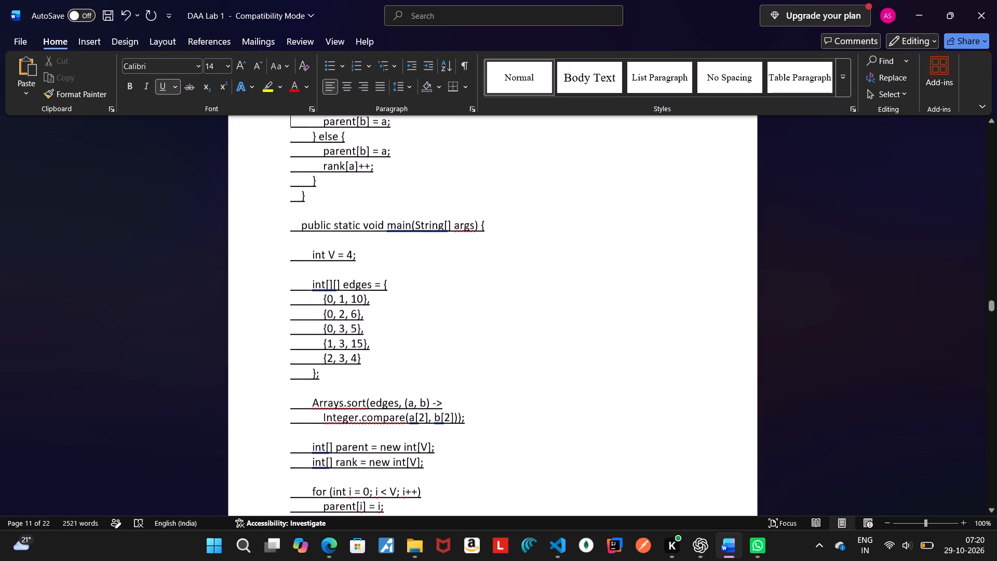
pyautogui.press('Up')
pyautogui.press('Up')
pyautogui.press('Up')
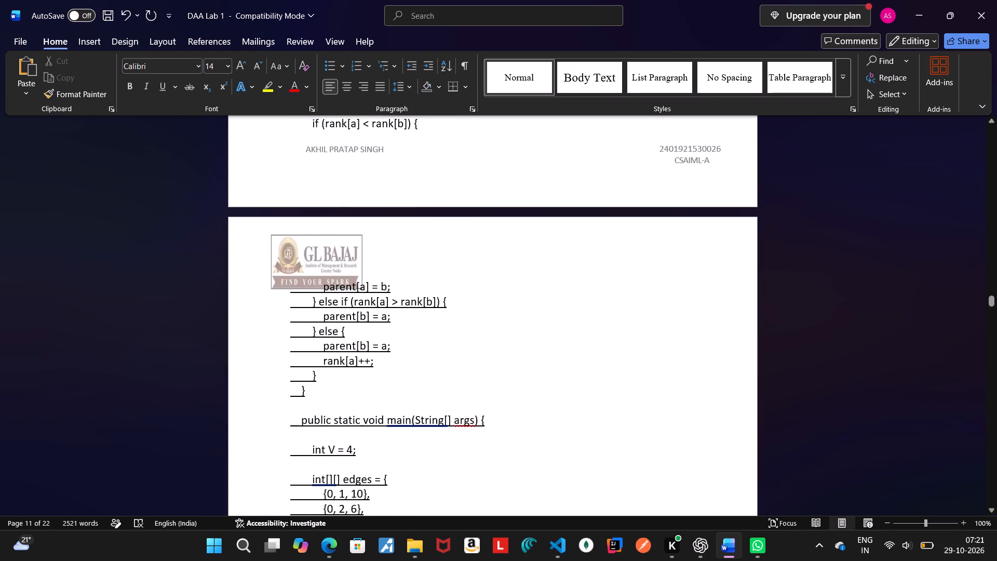
pyautogui.click(384, 280)
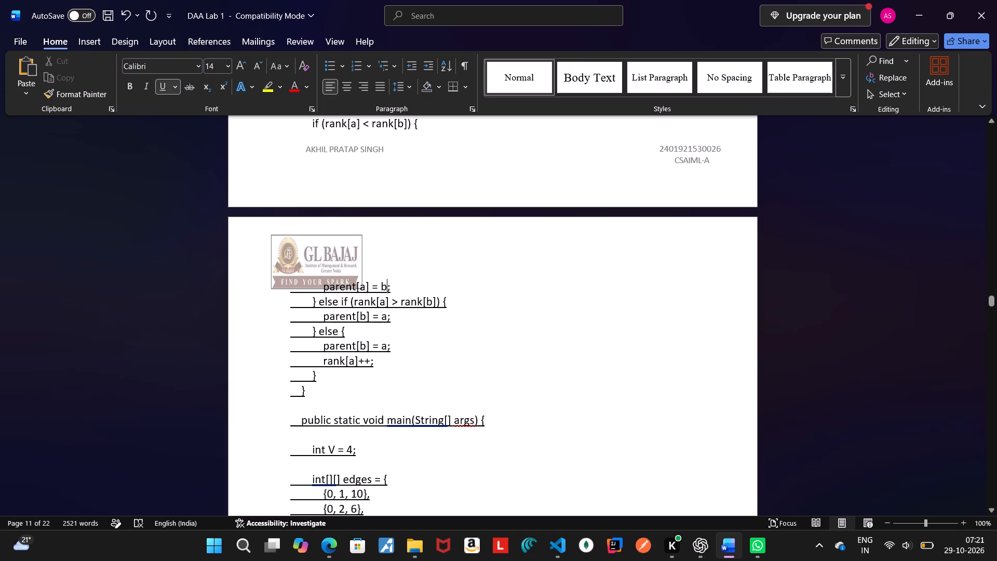
pyautogui.click(317, 286)
pyautogui.press('Return')
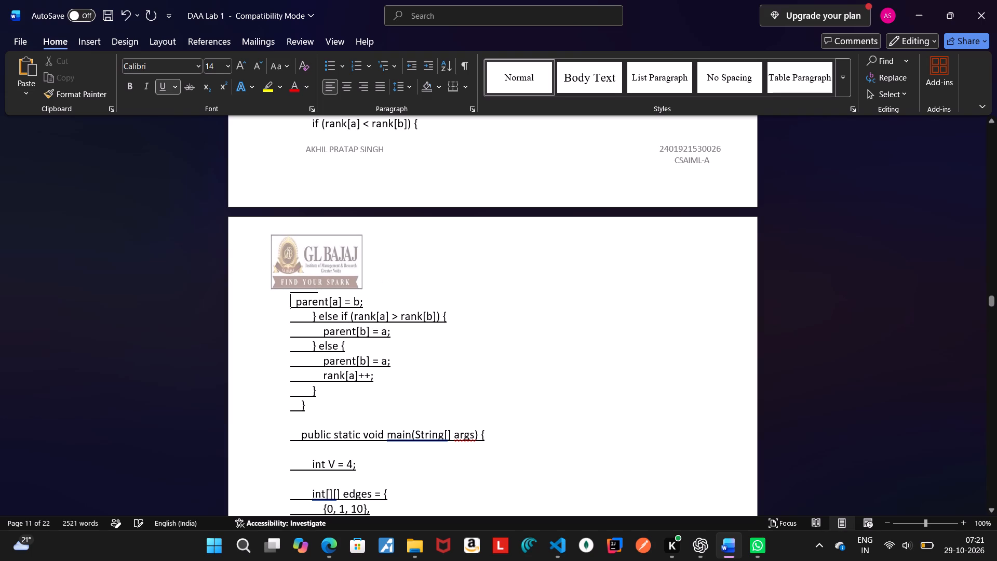
# Remove the underline from the second page of code, from parent[a] = b; through for (int[] edge : edges) {.
pyautogui.moveTo(287, 291); pyautogui.dragTo(409, 532)
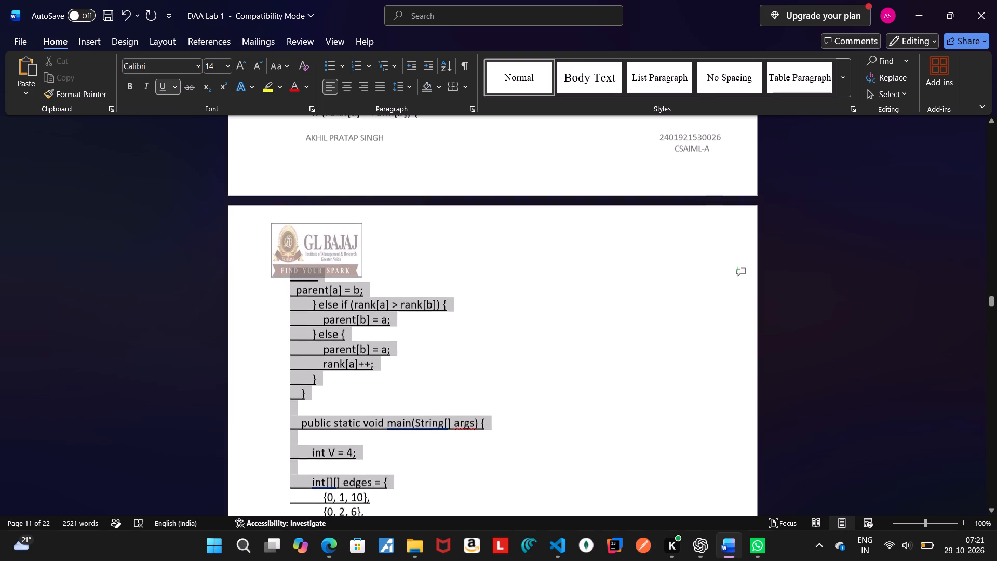
pyautogui.moveTo(409, 532); pyautogui.dragTo(431, 340)
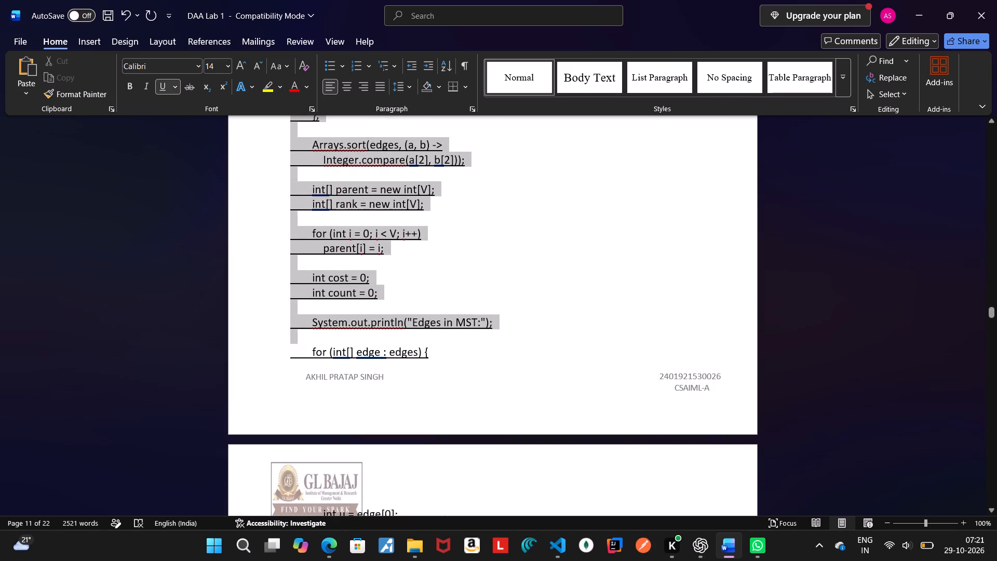
pyautogui.moveTo(431, 340); pyautogui.dragTo(434, 351)
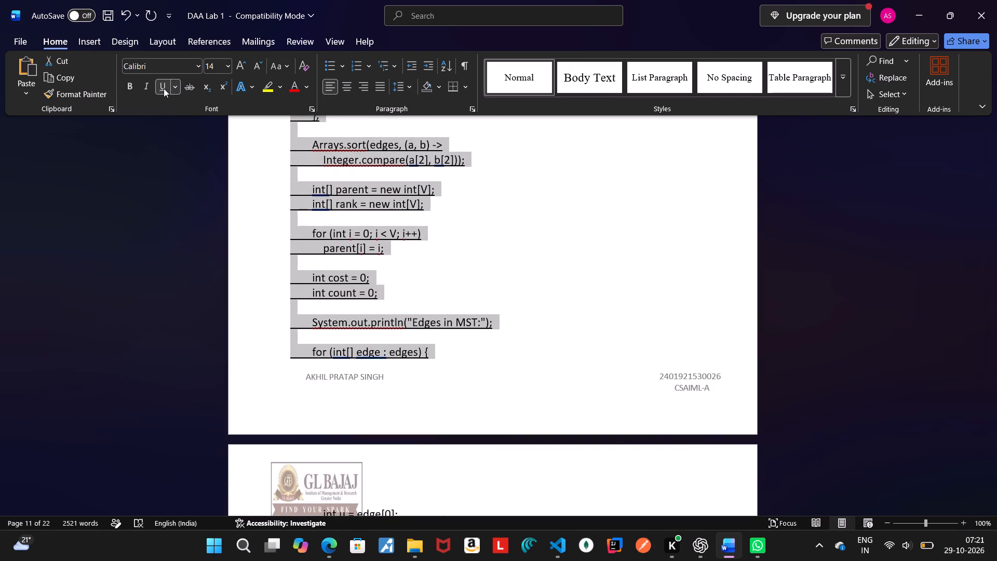
pyautogui.click(164, 88)
pyautogui.click(560, 358)
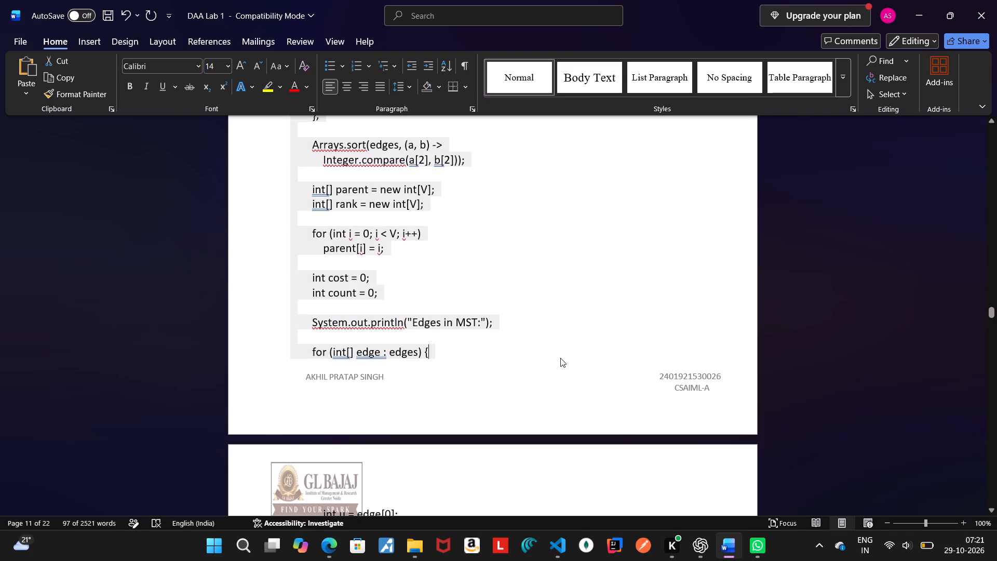
# Remove the underline from the last page of code, from int u = edge[0]; through the final closing brace.
pyautogui.click(505, 474)
pyautogui.press('Up')
pyautogui.press('Down')
pyautogui.press('Down')
pyautogui.press('Down')
pyautogui.press('Down')
pyautogui.press('Down')
pyautogui.press('Down')
pyautogui.press('Down')
pyautogui.press('Down')
pyautogui.press('Down')
pyautogui.press('Down')
pyautogui.press('Down')
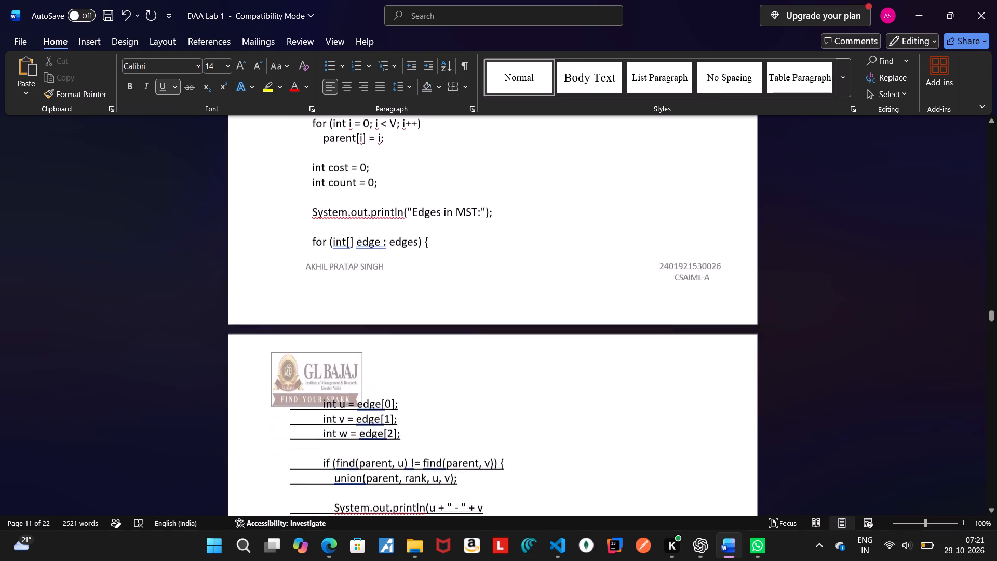
pyautogui.moveTo(322, 362); pyautogui.dragTo(495, 541)
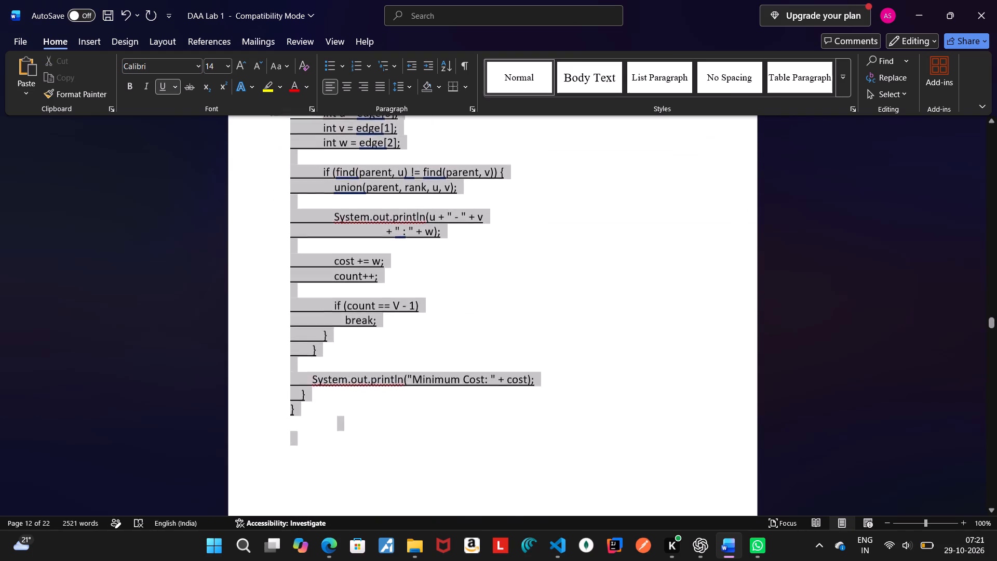
pyautogui.moveTo(495, 541); pyautogui.dragTo(443, 368)
pyautogui.click(157, 78)
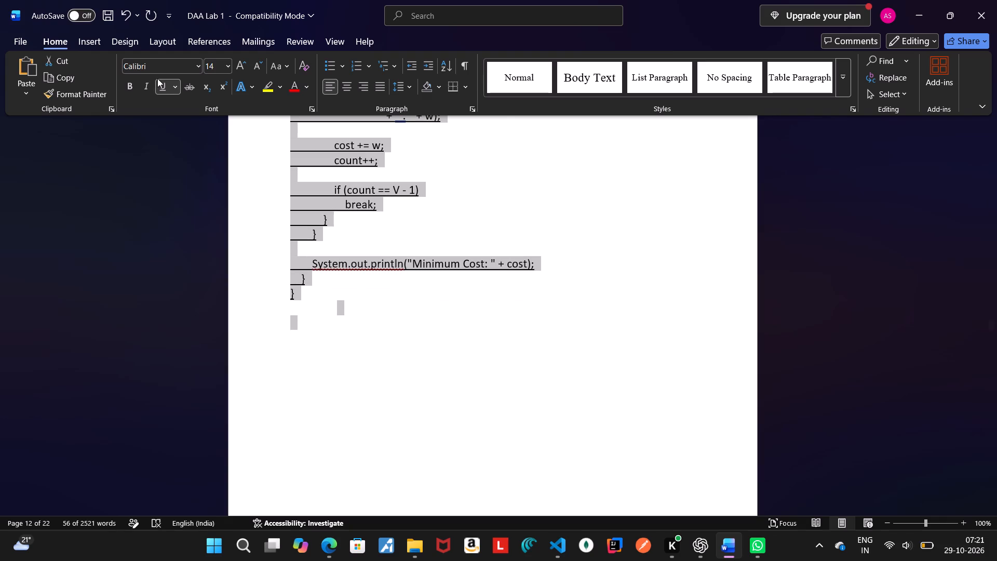
pyautogui.click(165, 83)
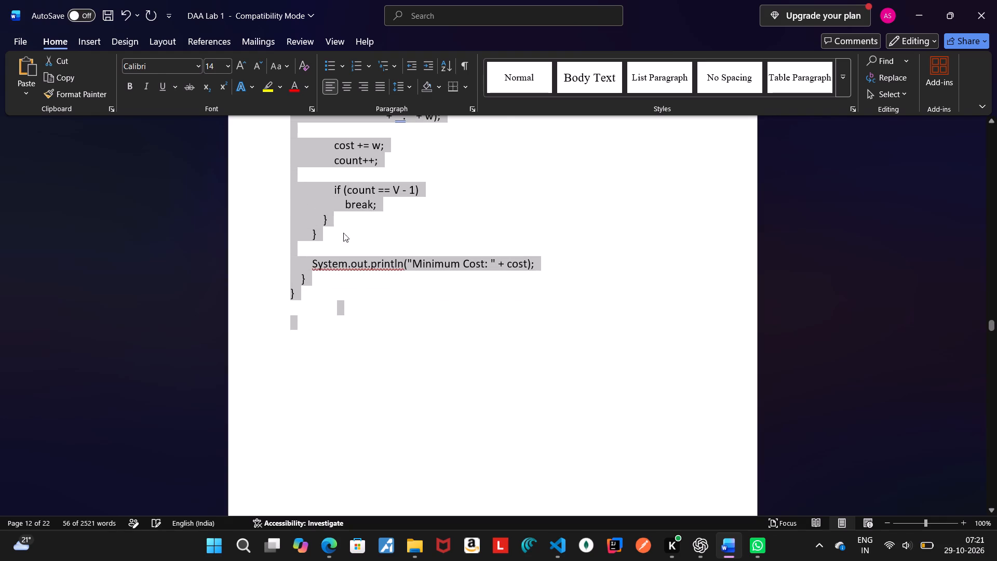
# Remove the leftover underline from the indent before int u = edge[0];.
pyautogui.click(351, 239)
pyautogui.press('Up')
pyautogui.press('Up')
pyautogui.press('Up')
pyautogui.press('Up')
pyautogui.press('Up')
pyautogui.press('Up')
pyautogui.press('Up')
pyautogui.press('Up')
pyautogui.press('Up')
pyautogui.press('Up')
pyautogui.press('Up')
pyautogui.press('Up')
pyautogui.press('Up')
pyautogui.press('Up')
pyautogui.press('Up')
pyautogui.press('Up')
pyautogui.press('Up')
pyautogui.press('Up')
pyautogui.press('Up')
pyautogui.press('Up')
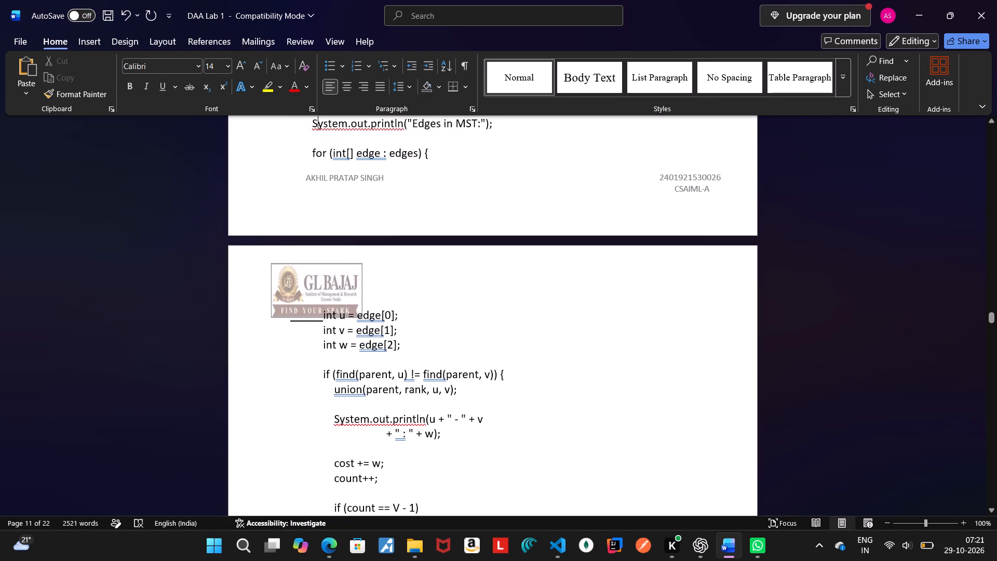
pyautogui.moveTo(289, 322); pyautogui.dragTo(294, 314)
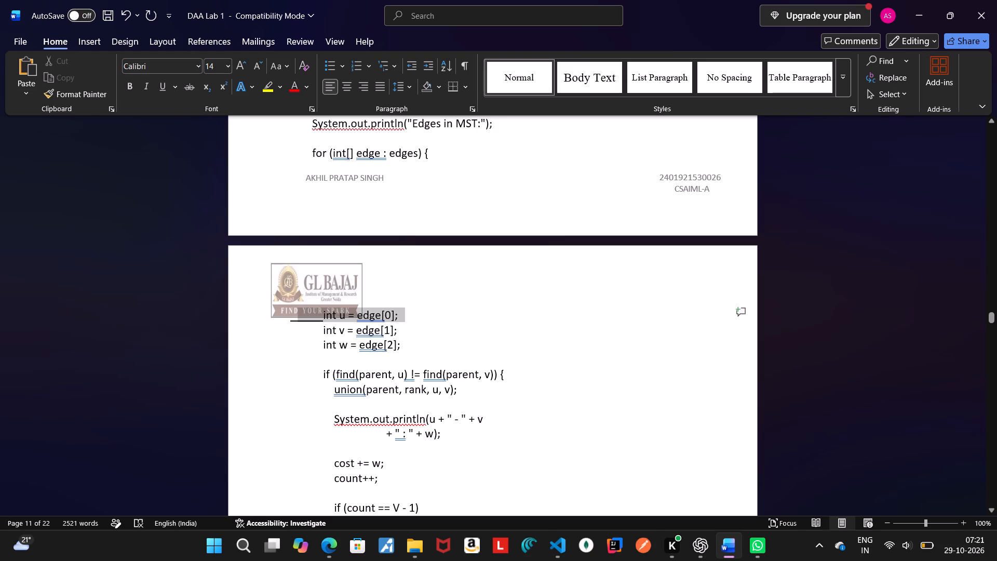
pyautogui.moveTo(294, 314); pyautogui.dragTo(289, 314)
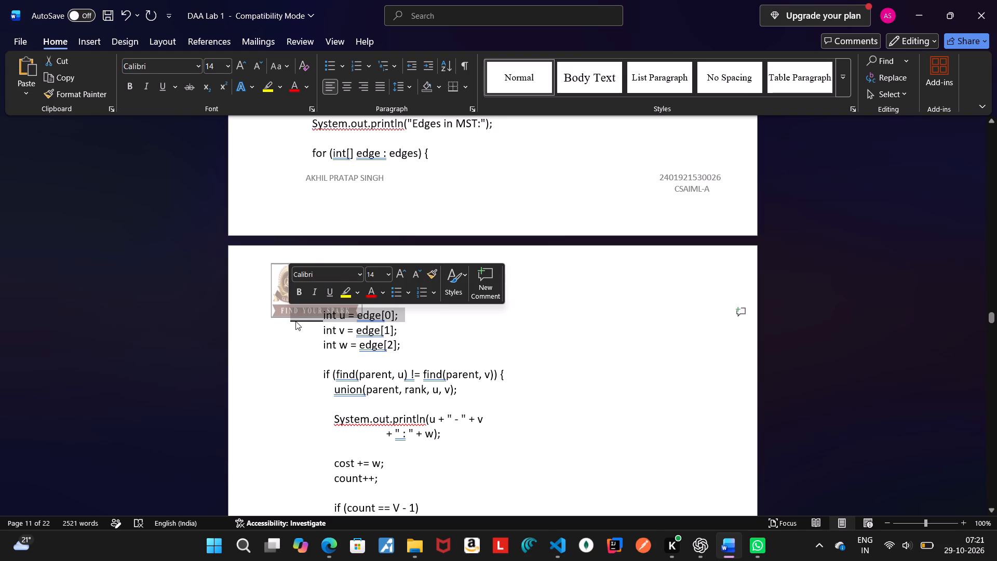
pyautogui.click(292, 332)
pyautogui.moveTo(289, 318); pyautogui.dragTo(322, 308)
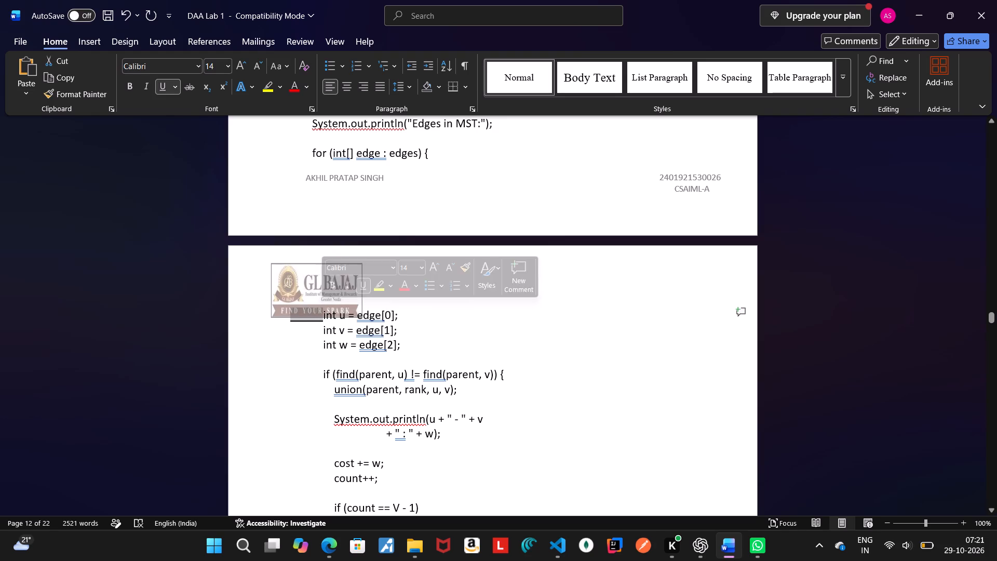
pyautogui.click(160, 84)
pyautogui.click(536, 331)
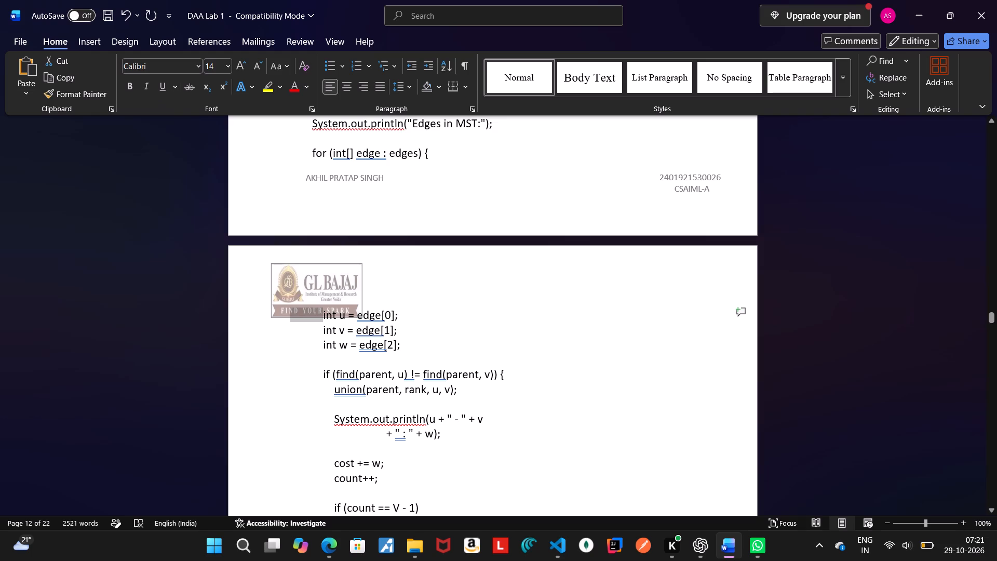
# Delete the blank lines in the Kruskal code from after import java.util.*; down to if (a == b).
pyautogui.moveTo(991, 322); pyautogui.dragTo(996, 296)
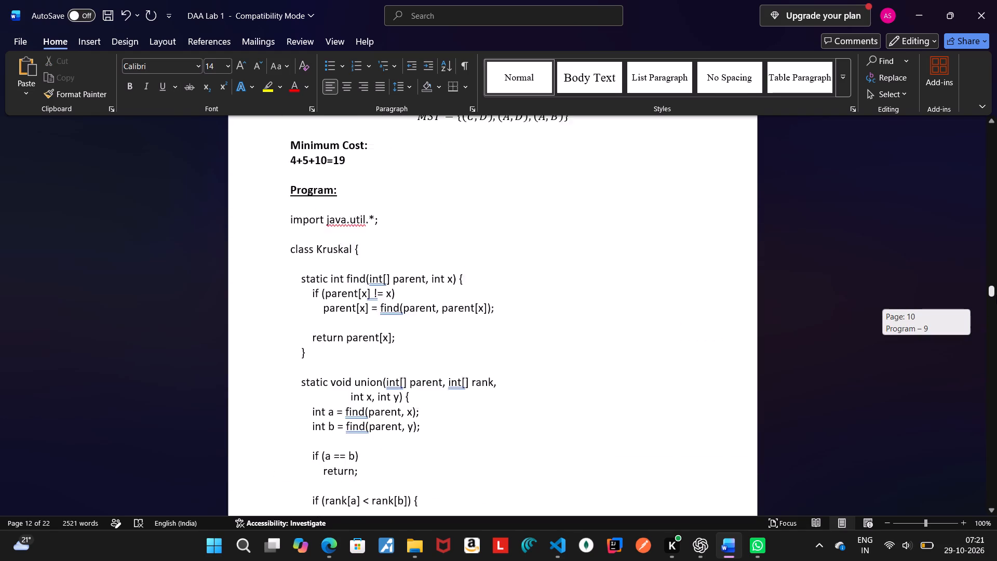
pyautogui.moveTo(996, 296); pyautogui.dragTo(996, 295)
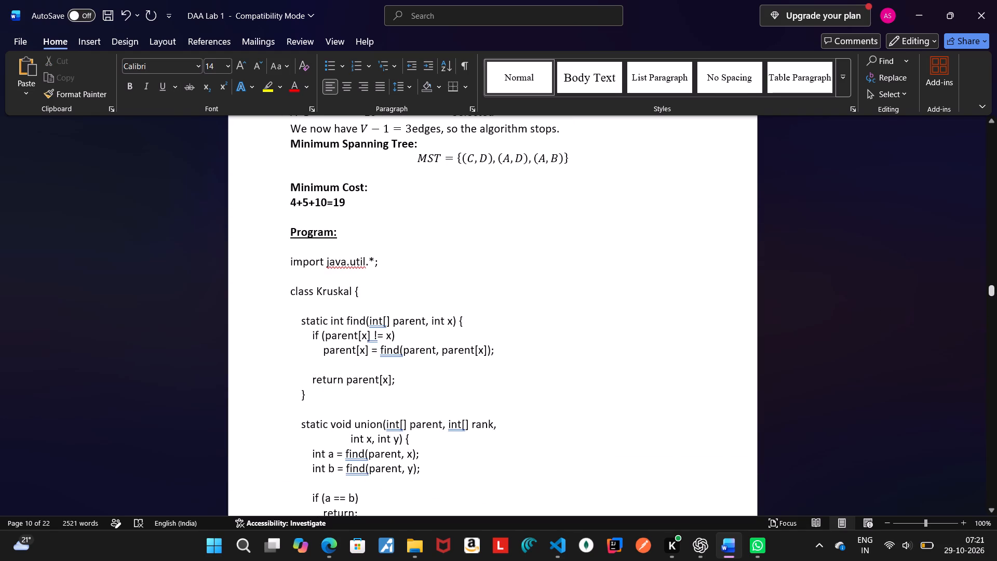
pyautogui.click(345, 272)
pyautogui.press('BackSpace')
pyautogui.click(311, 292)
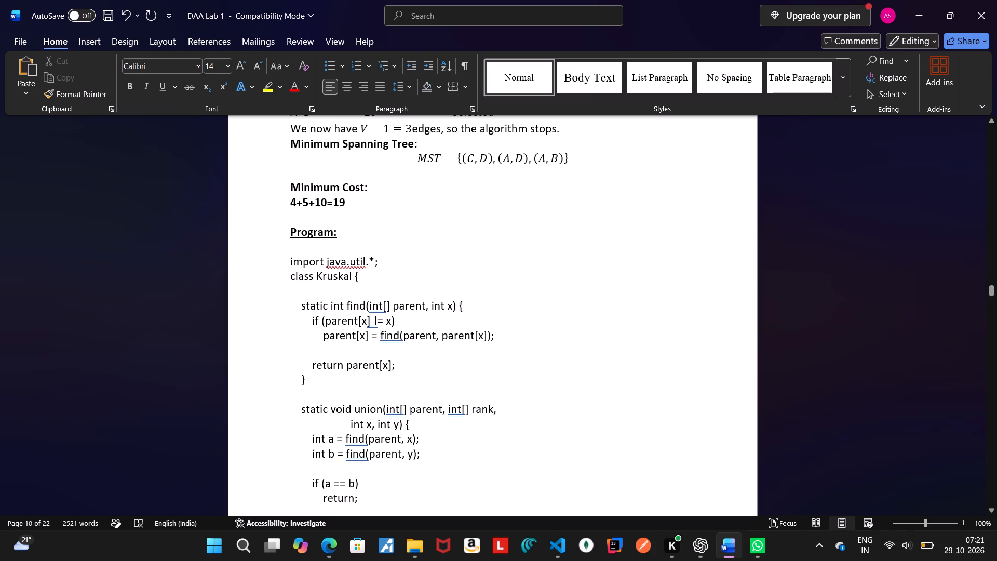
pyautogui.press('BackSpace')
pyautogui.click(320, 339)
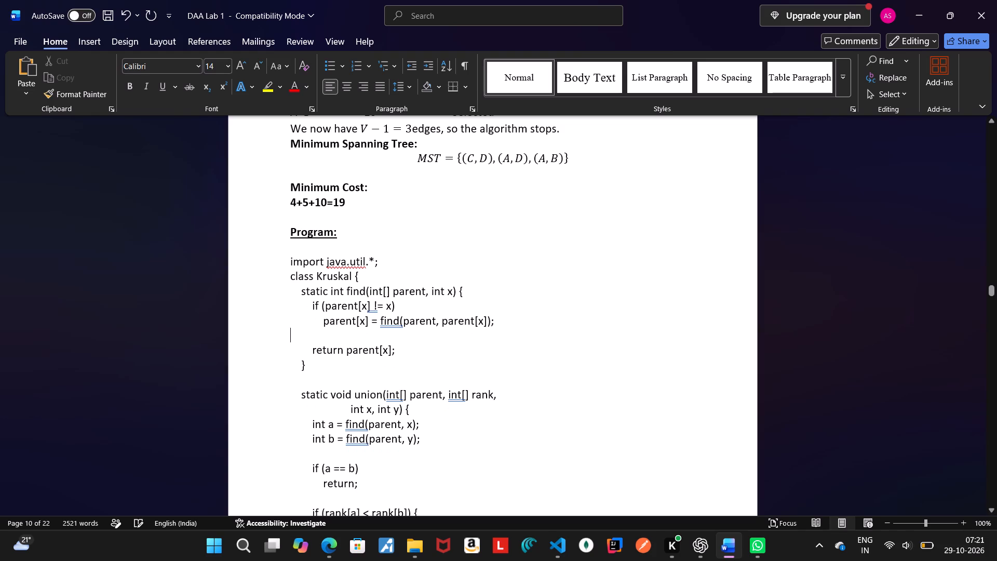
pyautogui.press('BackSpace')
pyautogui.click(317, 365)
pyautogui.press('BackSpace')
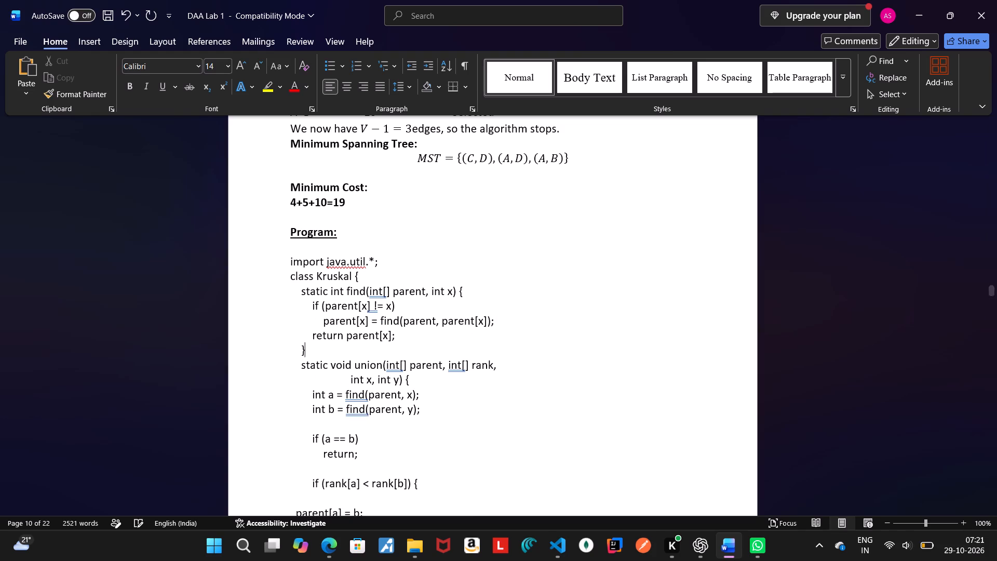
pyautogui.click(340, 419)
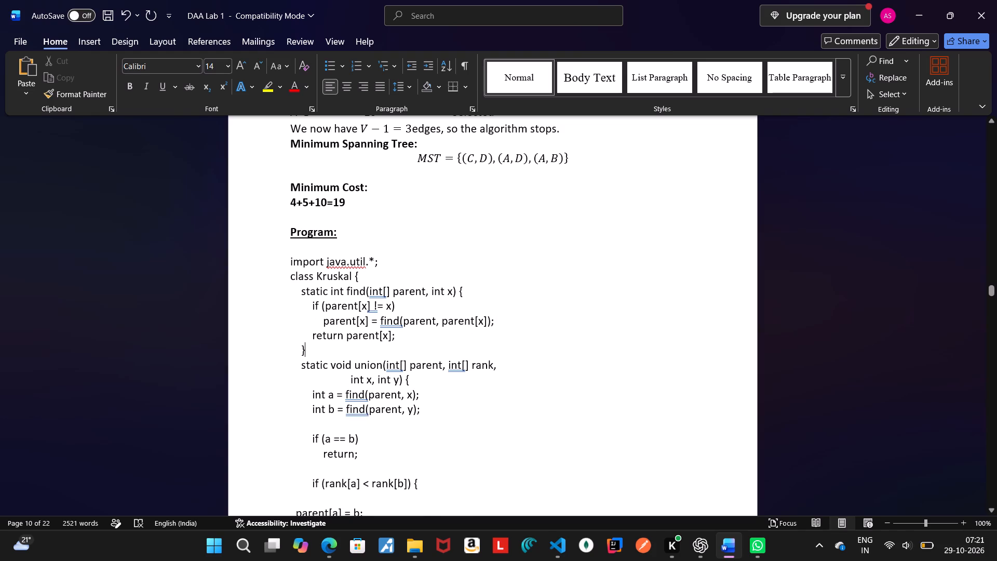
pyautogui.press('BackSpace')
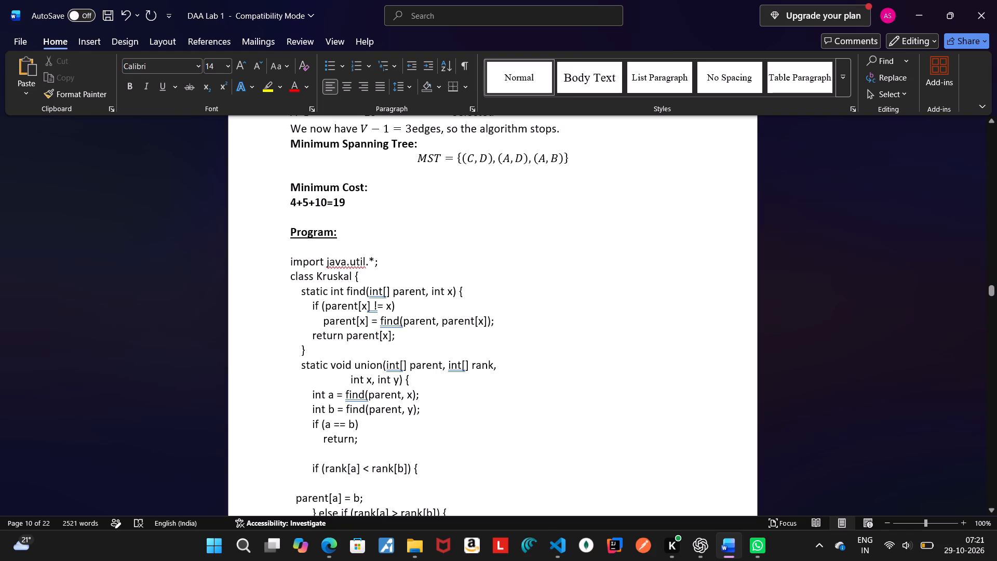
# Join int x, int y) { onto the static void union signature line, directly after int[] rank and a comma.
pyautogui.click(349, 379)
pyautogui.press('BackSpace')
pyautogui.press('BackSpace')
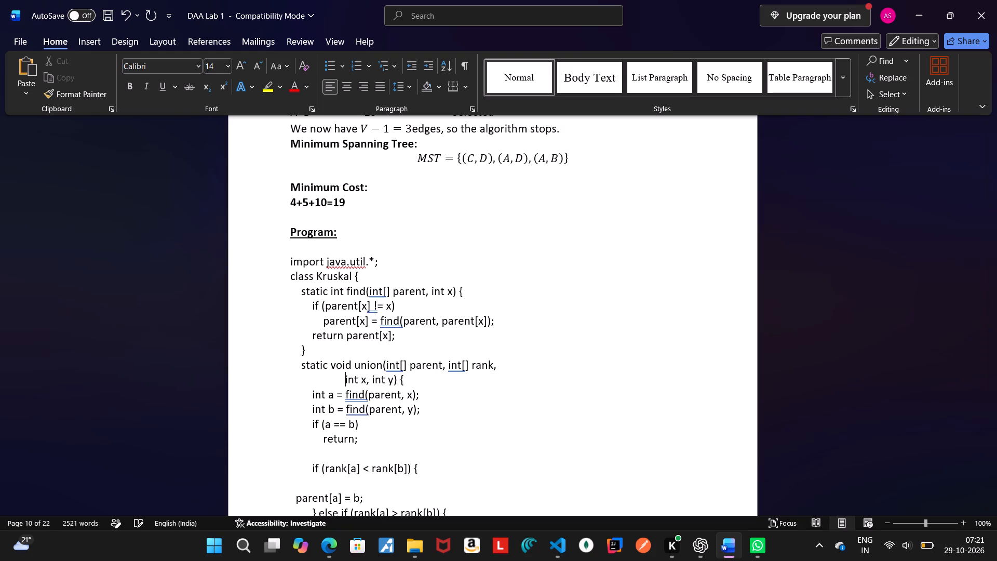
pyautogui.press('BackSpace')
pyautogui.press('BackSpace')
pyautogui.press('BackSpace')
pyautogui.press('BackSpace')
pyautogui.press('BackSpace')
pyautogui.press('BackSpace')
pyautogui.press('BackSpace')
pyautogui.press('BackSpace')
pyautogui.press('BackSpace')
pyautogui.press('BackSpace')
pyautogui.press('BackSpace')
pyautogui.press('BackSpace')
pyautogui.press('BackSpace')
pyautogui.press('BackSpace')
pyautogui.press('BackSpace')
pyautogui.press('BackSpace')
pyautogui.press('BackSpace')
pyautogui.press('BackSpace')
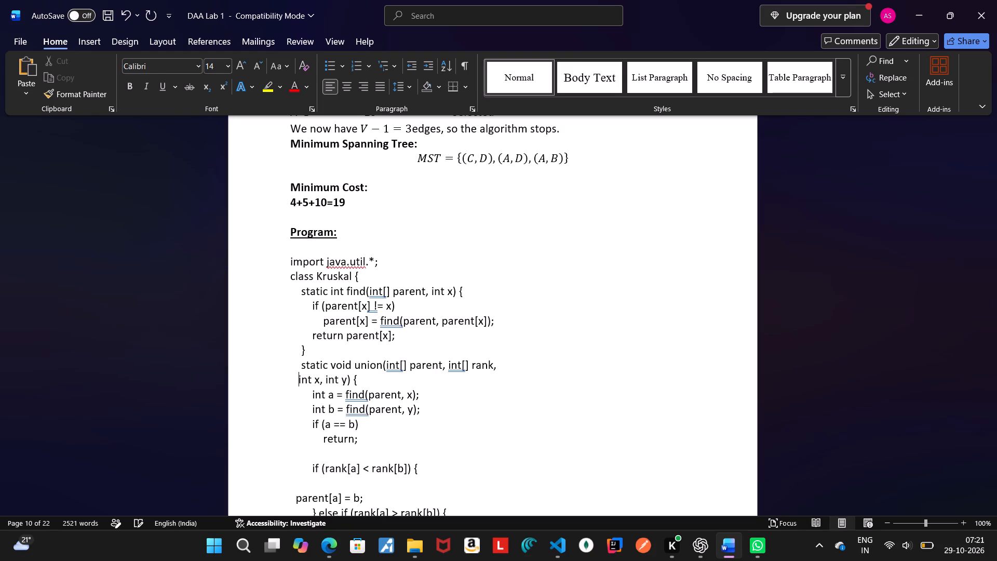
pyautogui.press('BackSpace')
pyautogui.press('BackSpace')
pyautogui.press('BackSpace')
pyautogui.press('BackSpace')
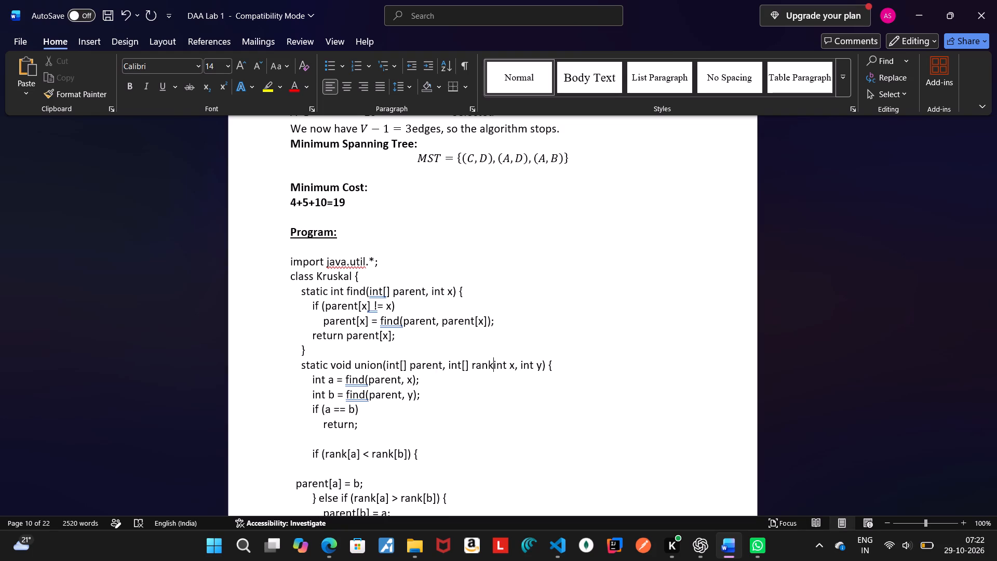
pyautogui.press(';')
pyautogui.press('BackSpace')
pyautogui.press(',')
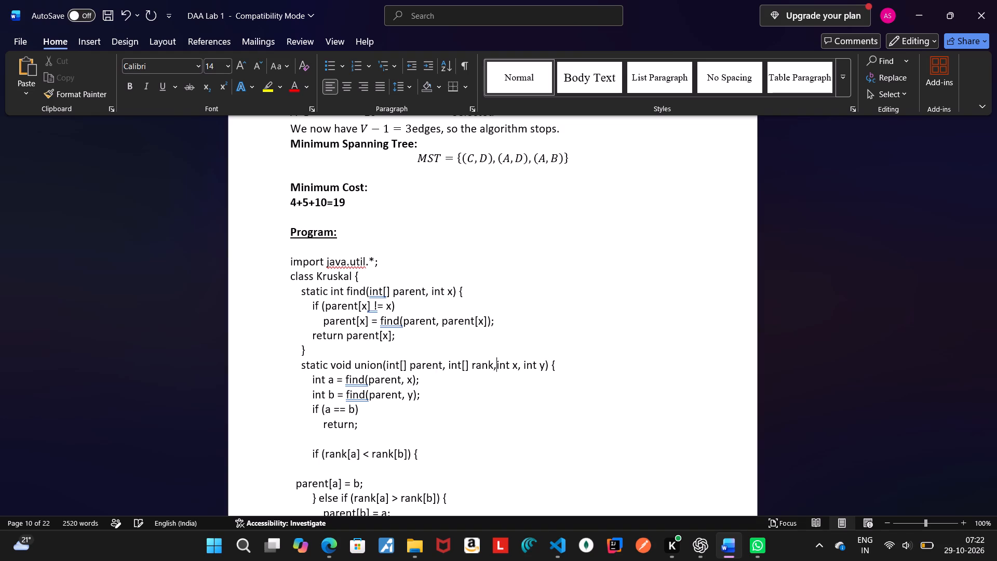
# Delete the blank line between return; and if (rank[a] < rank[b]) { in the union method.
pyautogui.click(352, 442)
pyautogui.press('BackSpace')
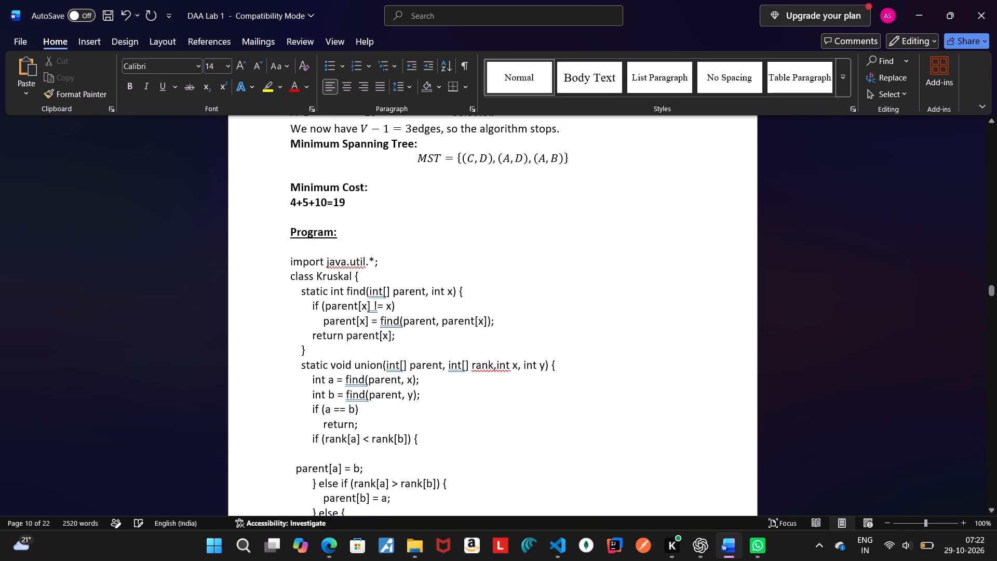
# Join return; onto the if (a == b) line in the union method, removing its indent.
pyautogui.click(320, 428)
pyautogui.press('Right')
pyautogui.press('BackSpace')
pyautogui.press('BackSpace')
pyautogui.press('BackSpace')
pyautogui.press('BackSpace')
pyautogui.press('BackSpace')
pyautogui.press('BackSpace')
pyautogui.press('BackSpace')
pyautogui.press('BackSpace')
pyautogui.press('BackSpace')
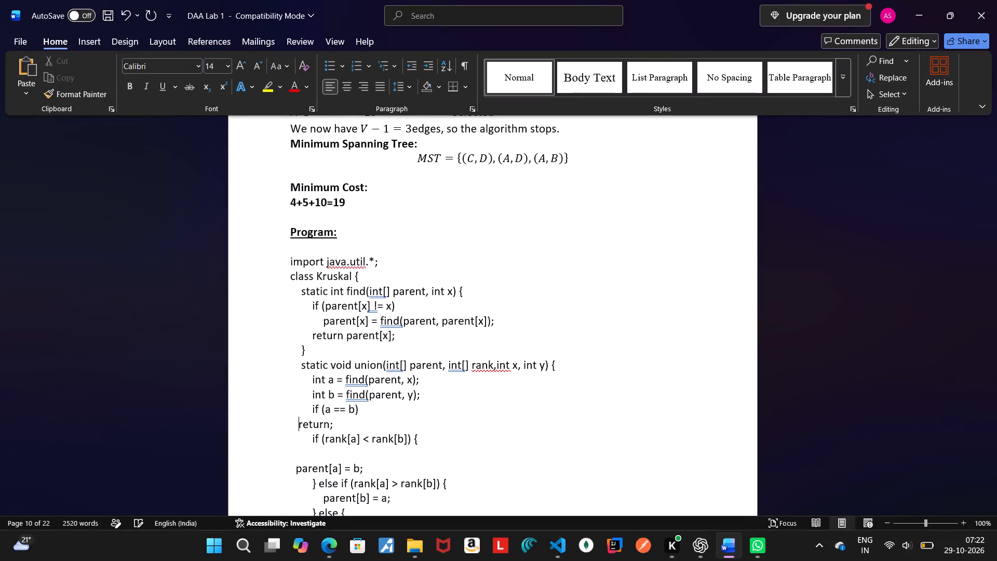
pyautogui.press('BackSpace')
pyautogui.press('BackSpace')
pyautogui.press('BackSpace')
pyautogui.press('BackSpace')
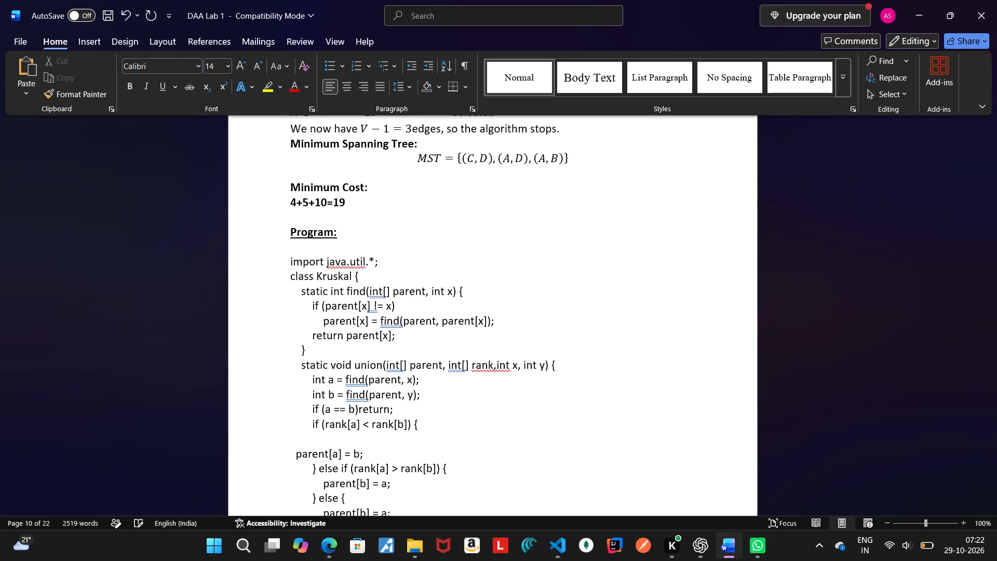
# Delete the space-filled empty line between if (rank[a] < rank[b]) { and parent[a] = b;.
pyautogui.click(345, 435)
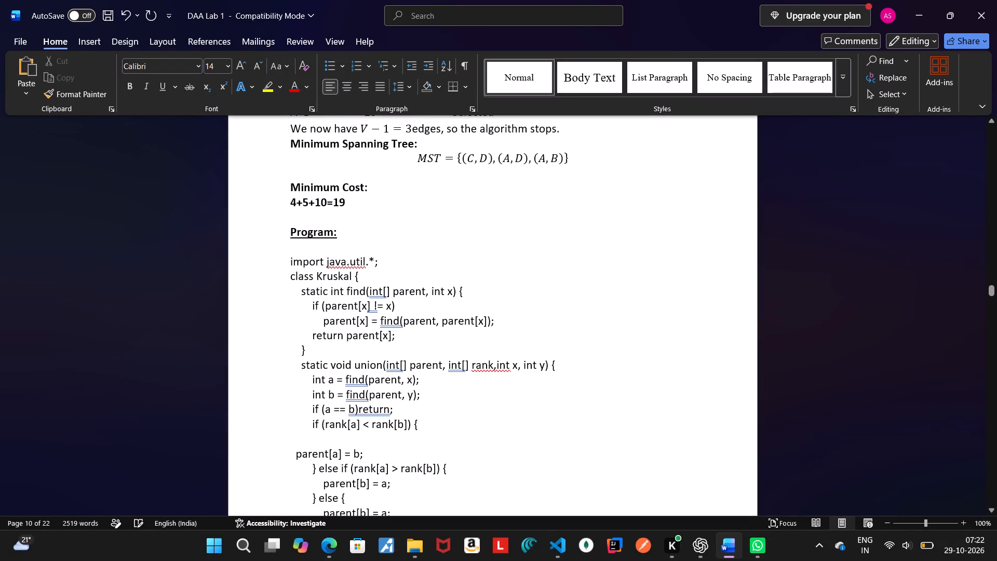
pyautogui.press('BackSpace')
pyautogui.press('BackSpace')
pyautogui.press('BackSpace')
pyautogui.press('BackSpace')
pyautogui.press('BackSpace')
pyautogui.press('BackSpace')
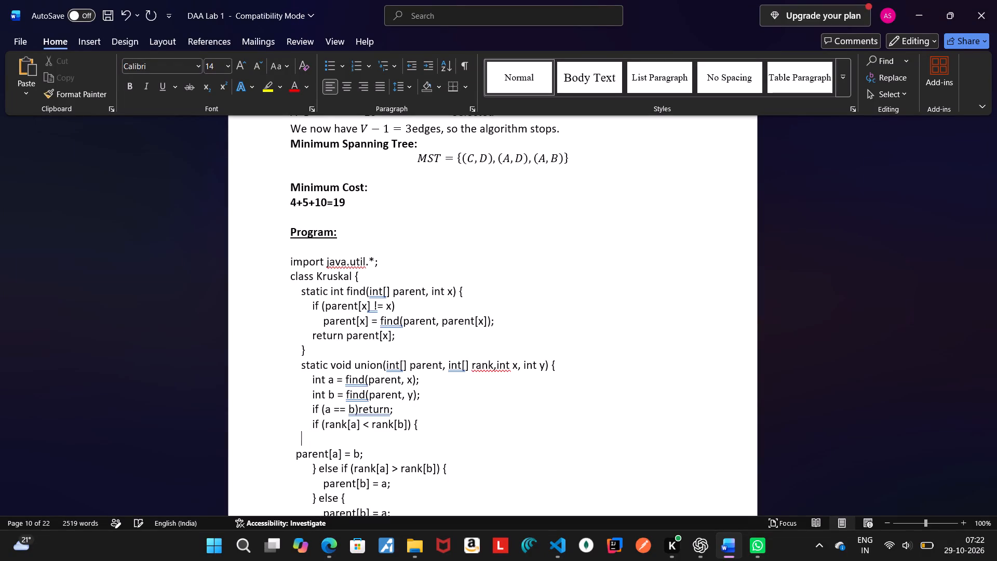
pyautogui.press('BackSpace')
pyautogui.press('BackSpace')
pyautogui.press('BackSpace')
pyautogui.press('BackSpace')
pyautogui.press('BackSpace')
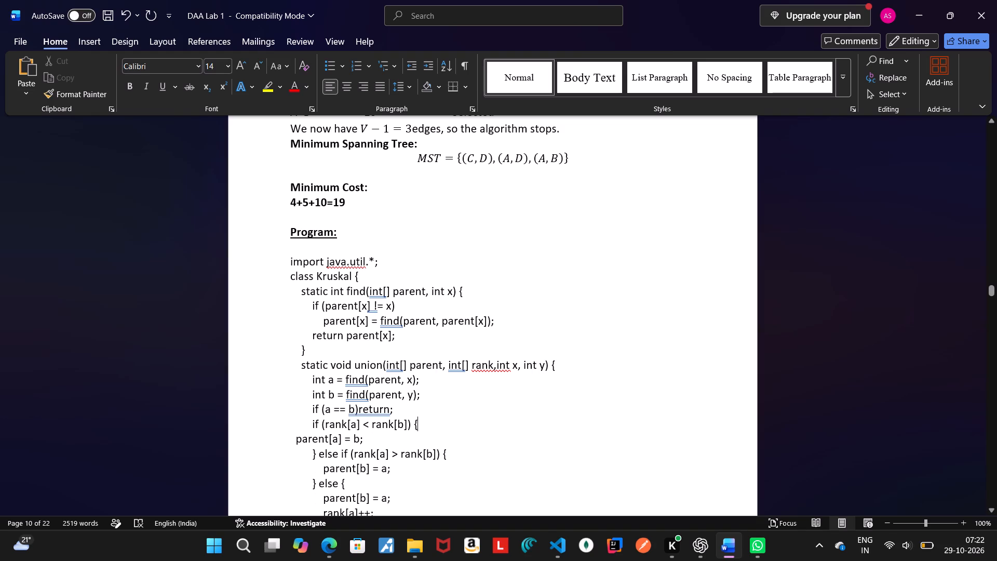
# Indent parent[a] = b; with spaces so it sits inside the if (rank[a] < rank[b]) block.
pyautogui.click(296, 438)
pyautogui.press('space')
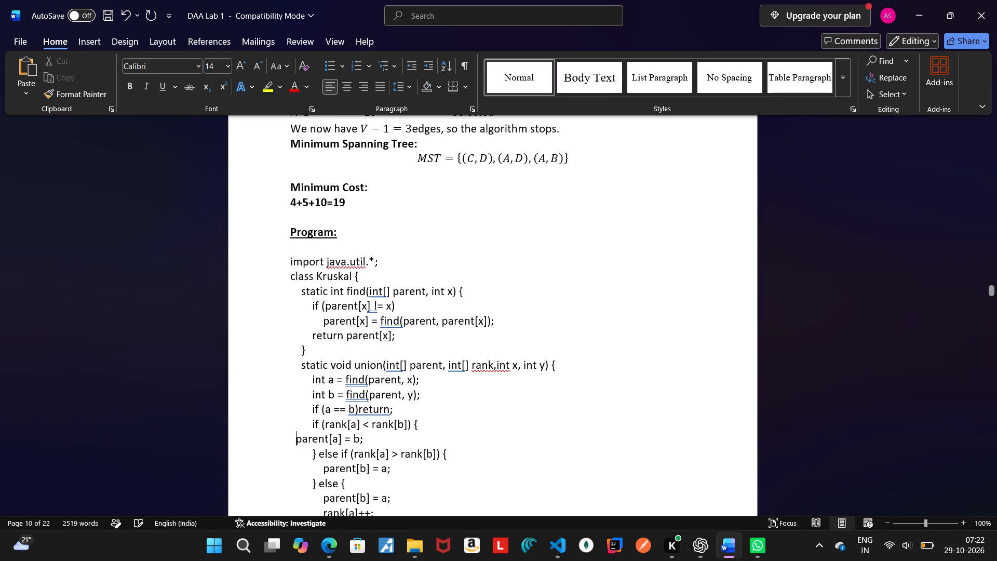
pyautogui.press('space')
pyautogui.press('space')
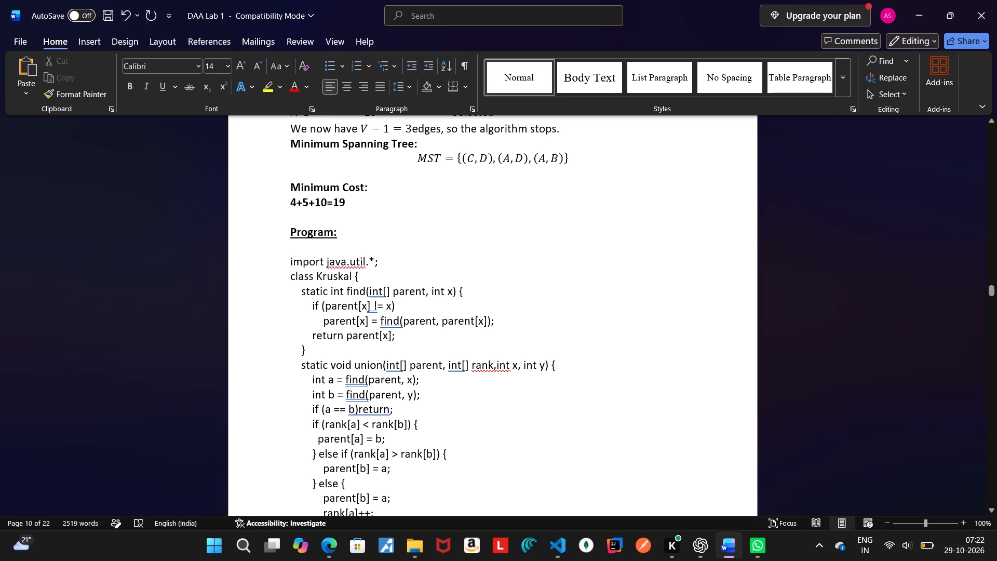
# Delete the blank lines in the main method from its opening line down to int[] parent = new int[V];.
pyautogui.moveTo(991, 292); pyautogui.dragTo(991, 297)
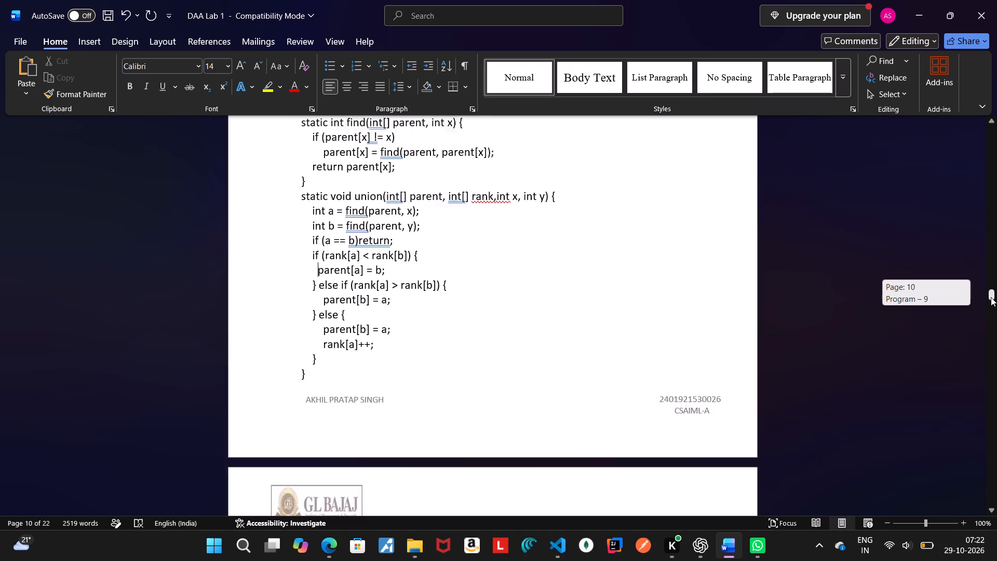
pyautogui.moveTo(991, 297); pyautogui.dragTo(995, 305)
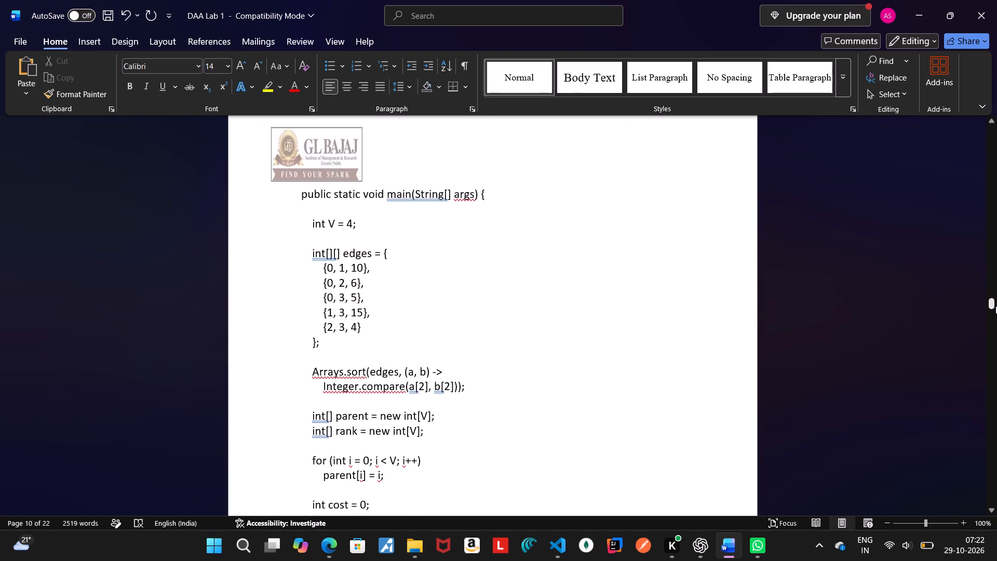
pyautogui.click(334, 555)
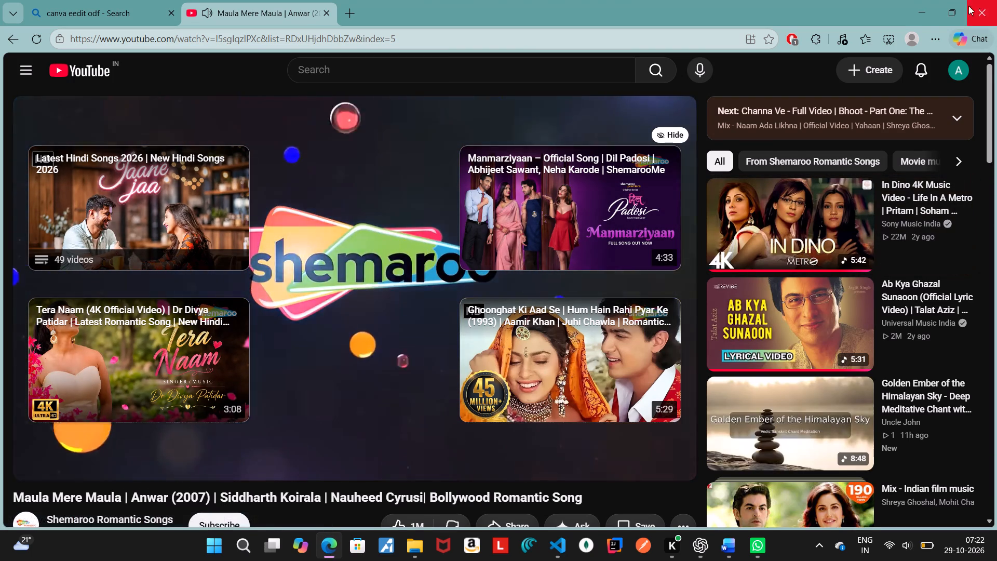
pyautogui.click(925, 19)
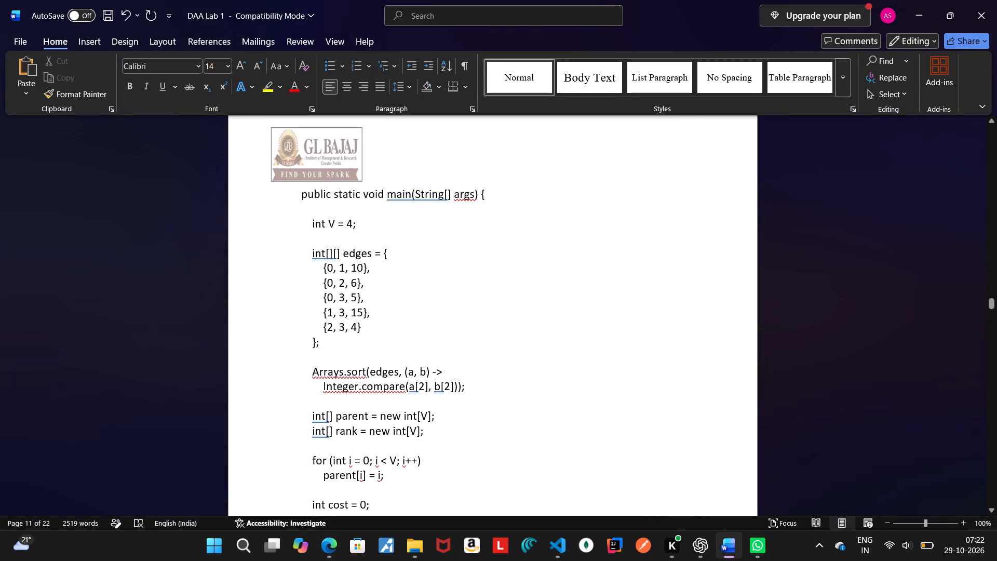
pyautogui.click(348, 209)
pyautogui.press('BackSpace')
pyautogui.click(335, 221)
pyautogui.press('BackSpace')
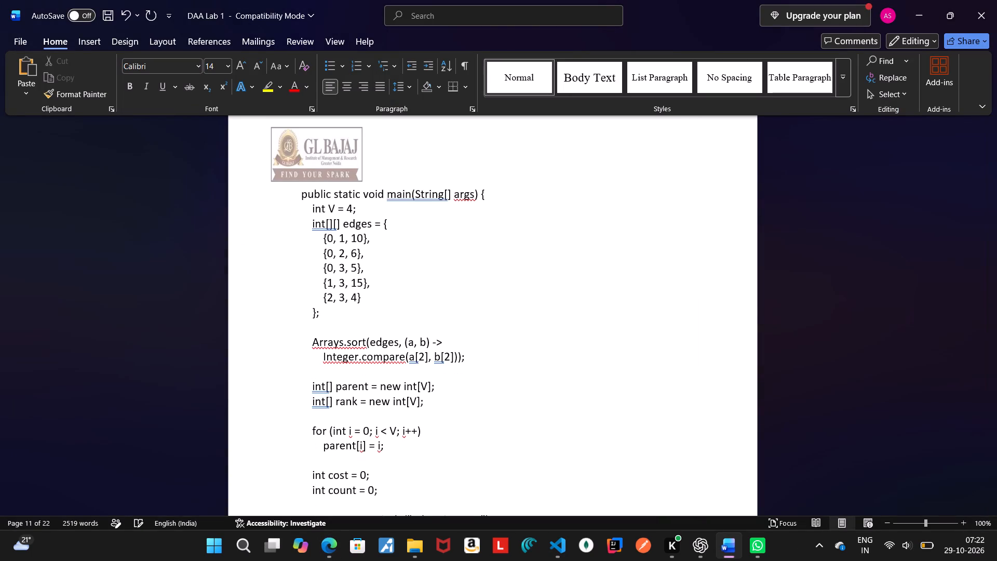
pyautogui.click(342, 328)
pyautogui.press('BackSpace')
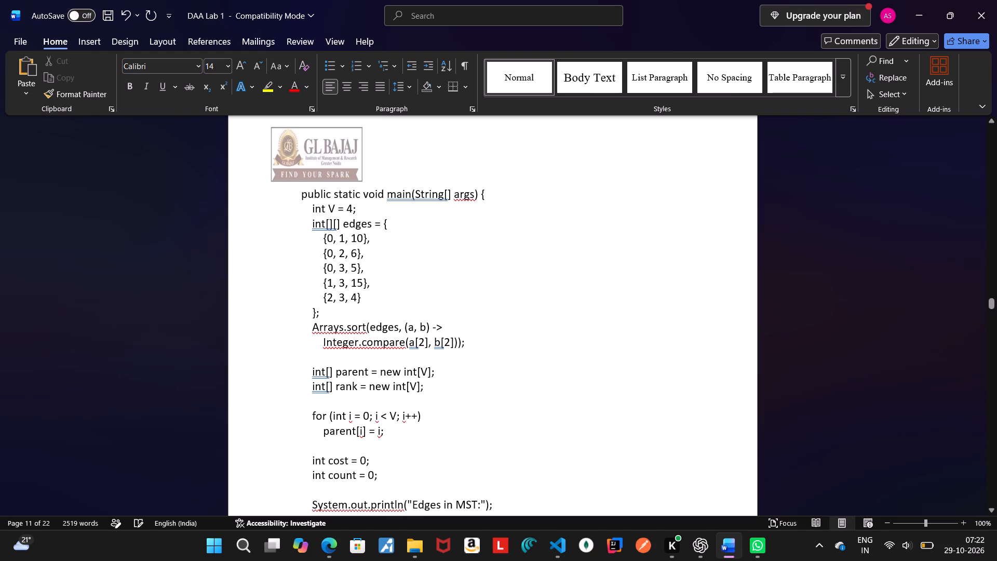
pyautogui.click(356, 359)
pyautogui.press('BackSpace')
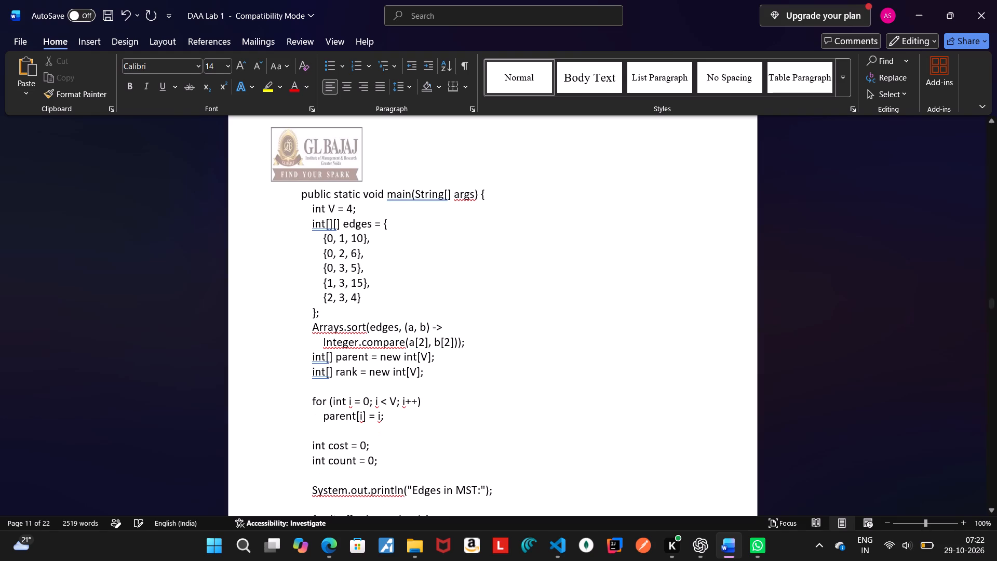
# Delete the blank lines in main between int[] rank = new int[V]; and for (int[] edge : edges) {.
pyautogui.click(359, 390)
pyautogui.press('BackSpace')
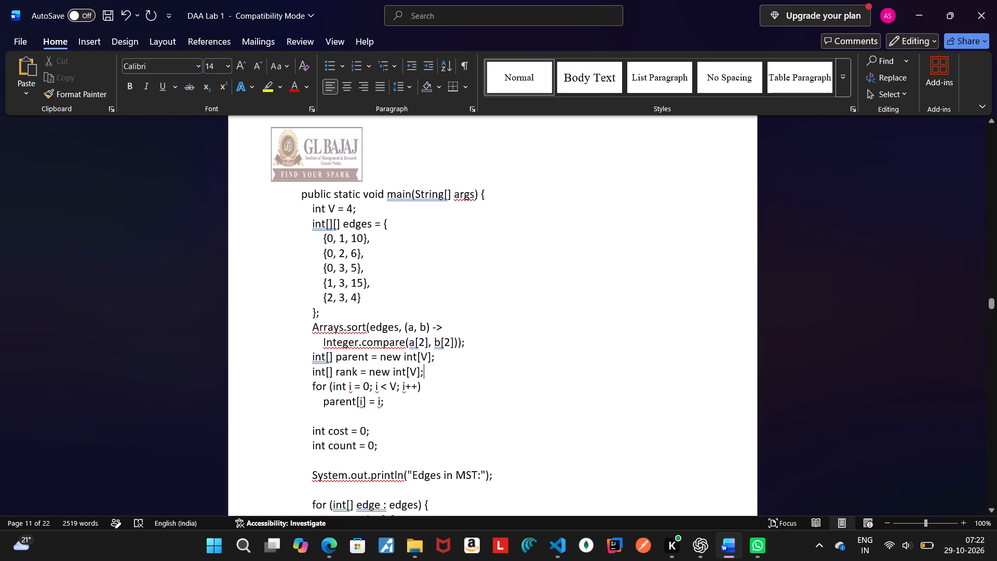
pyautogui.click(345, 420)
pyautogui.press('BackSpace')
pyautogui.click(339, 443)
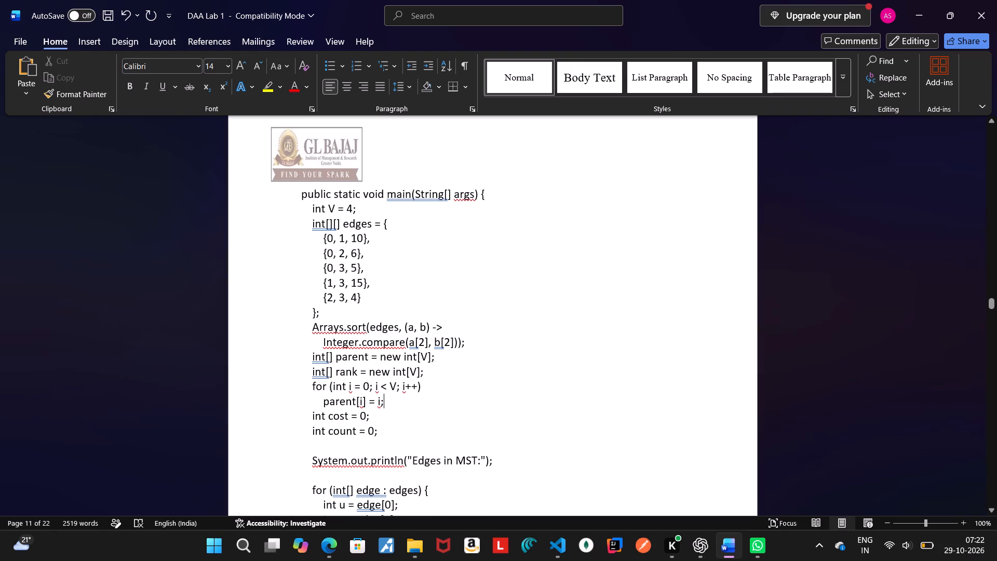
pyautogui.press('BackSpace')
pyautogui.click(344, 460)
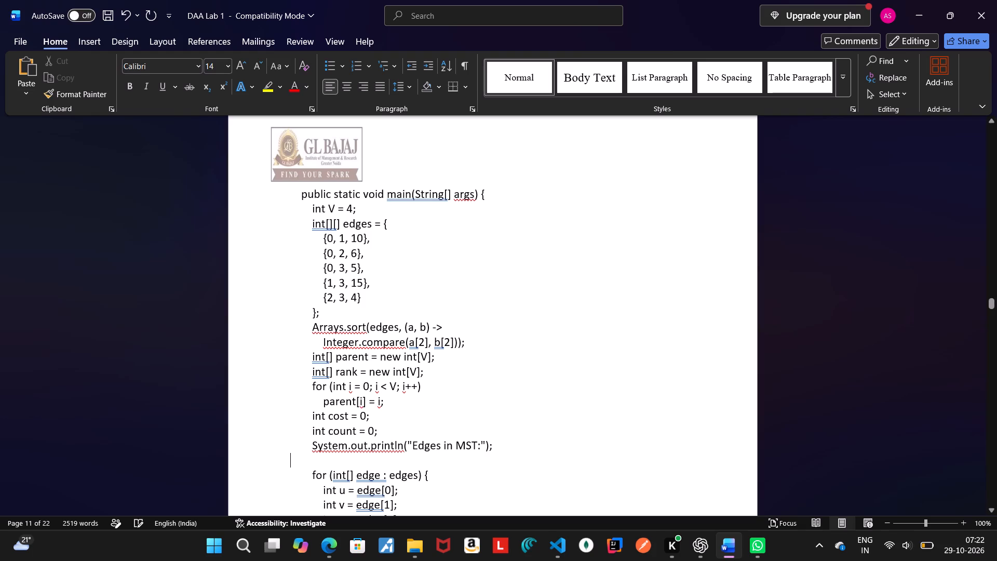
pyautogui.press('BackSpace')
pyautogui.moveTo(991, 303); pyautogui.dragTo(993, 308)
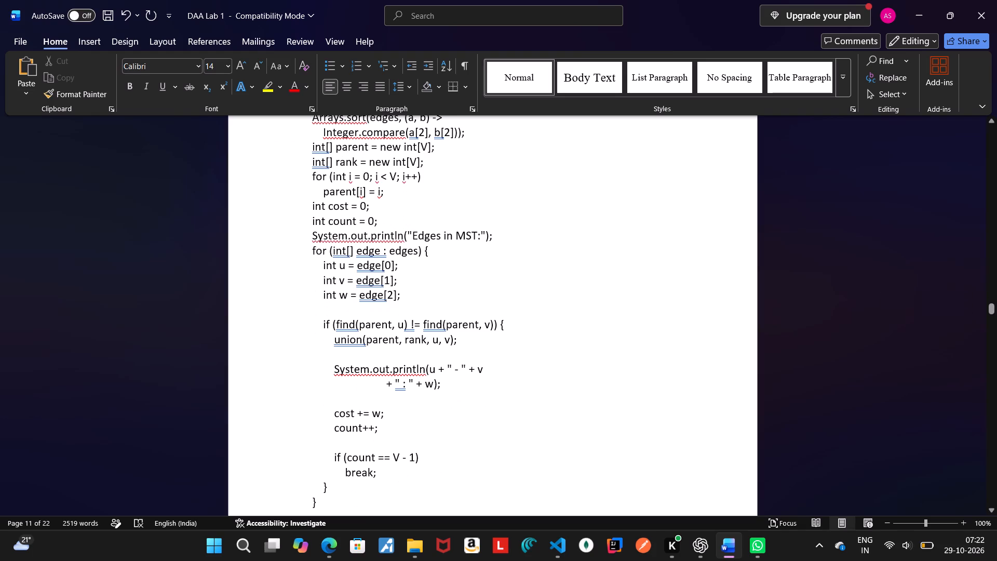
pyautogui.click(410, 308)
pyautogui.press('BackSpace')
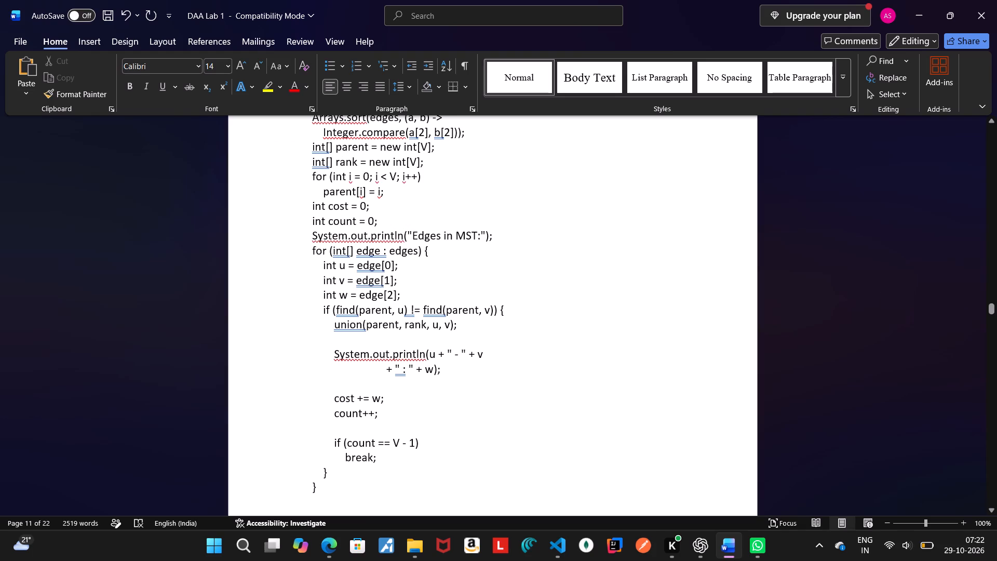
pyautogui.click(375, 341)
pyautogui.press('BackSpace')
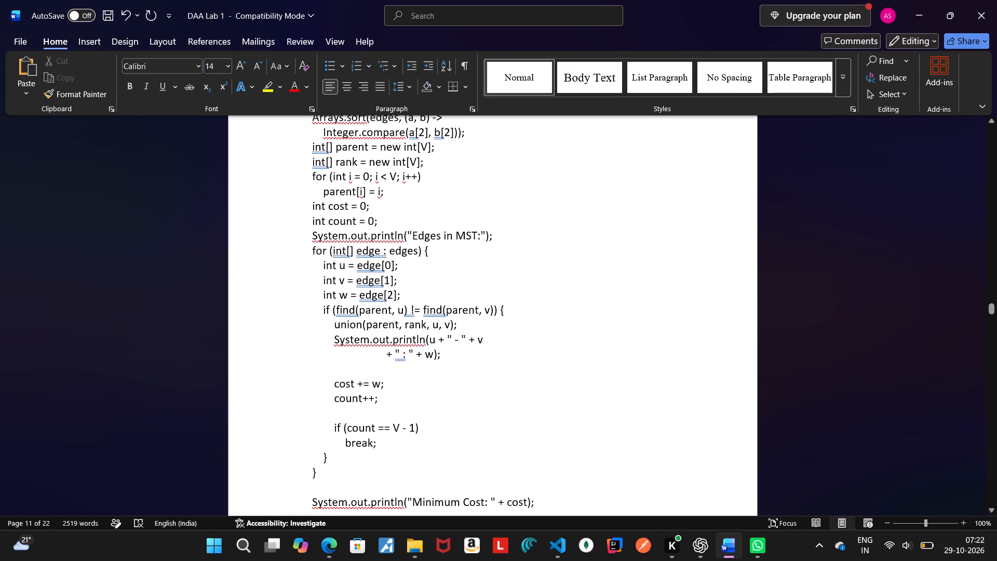
pyautogui.click(367, 368)
pyautogui.press('BackSpace')
pyautogui.click(361, 397)
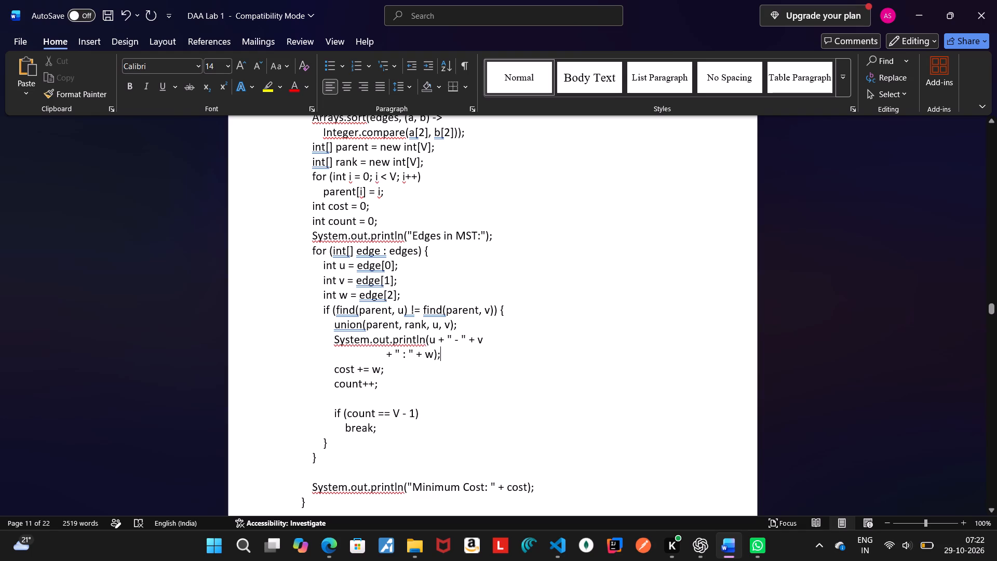
pyautogui.press('BackSpace')
pyautogui.click(343, 459)
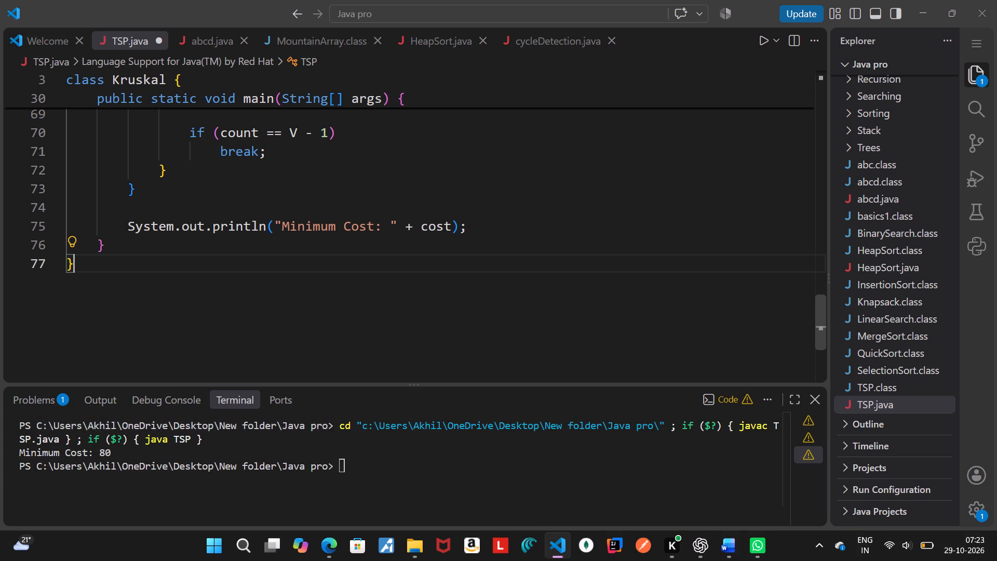
pyautogui.moveTo(819, 325); pyautogui.dragTo(830, 38)
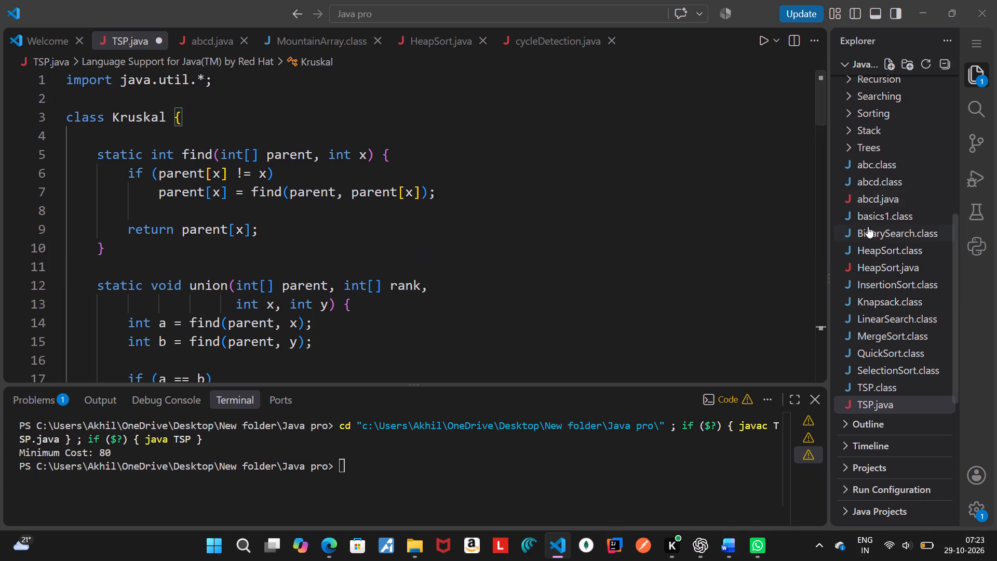
# Rename the file TSP.java as Kruskal.java.
pyautogui.click(872, 401)
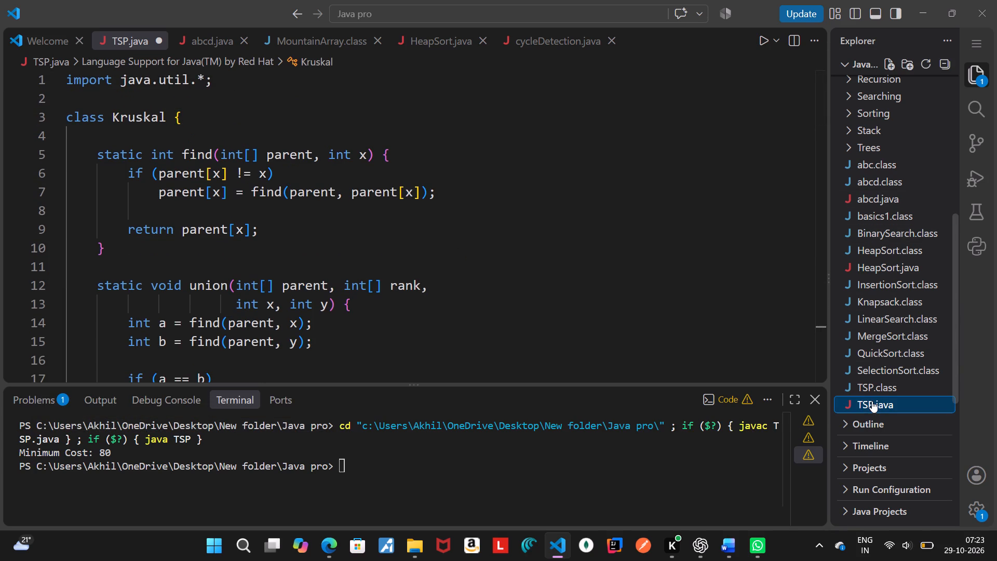
pyautogui.rightClick(872, 401)
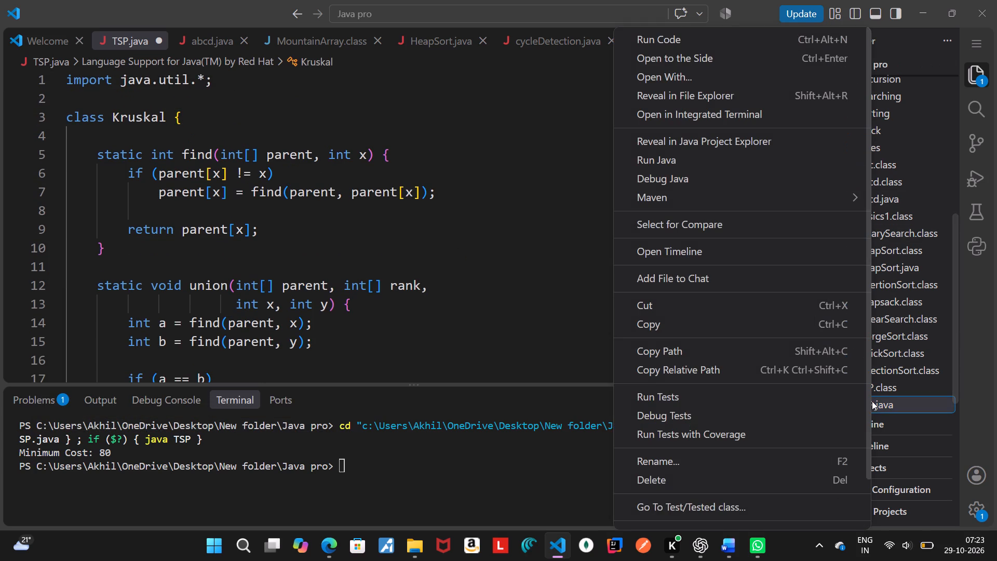
pyautogui.click(680, 453)
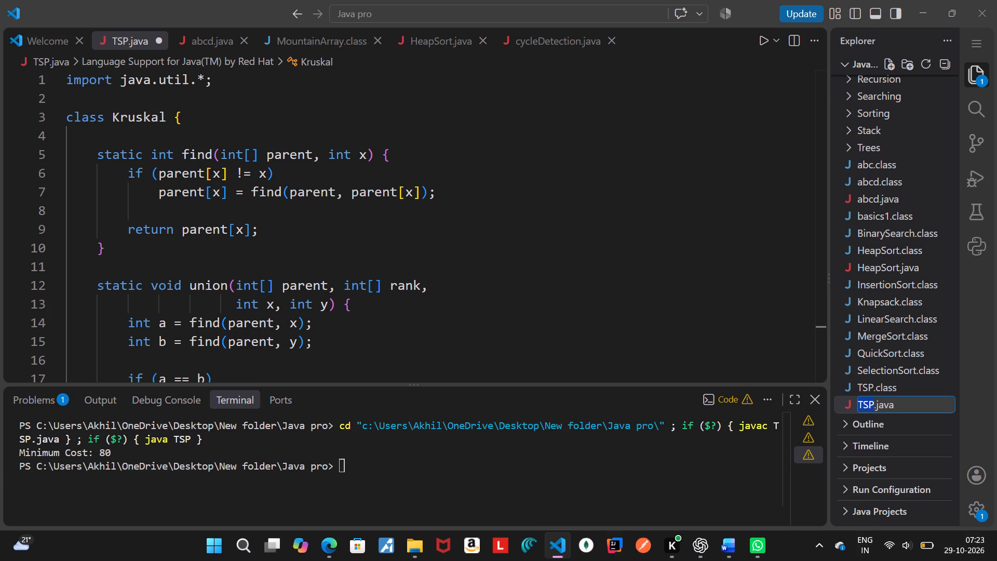
pyautogui.press('BackSpace')
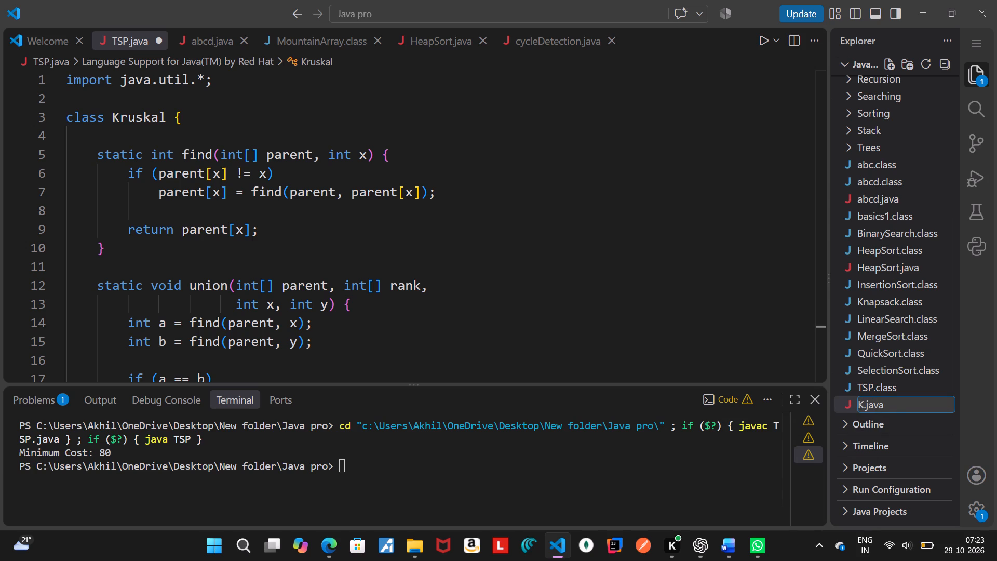
pyautogui.write('russkal')
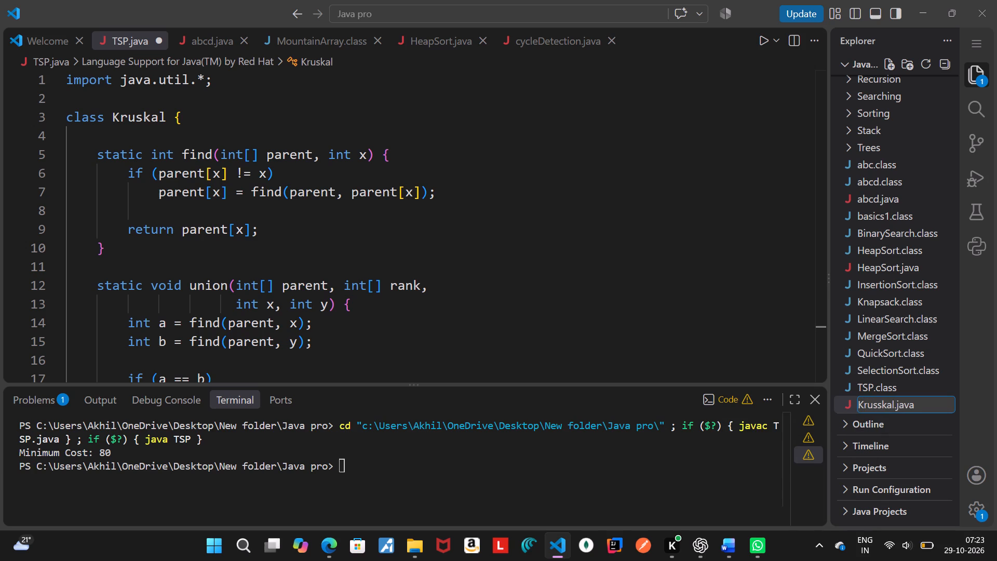
pyautogui.press('BackSpace')
pyautogui.press('BackSpace')
pyautogui.press('BackSpace')
pyautogui.press('BackSpace')
pyautogui.write('kal')
pyautogui.press('Return')
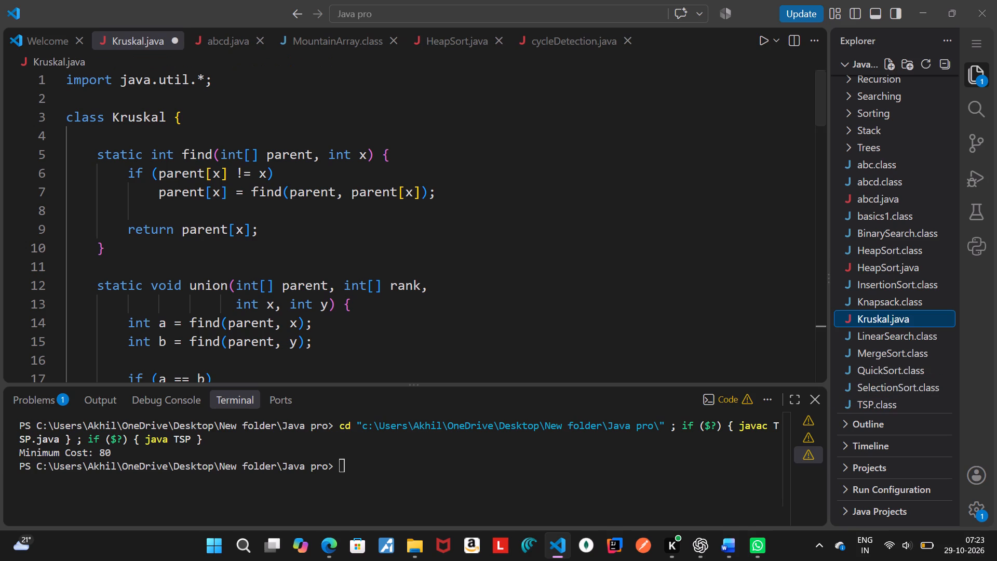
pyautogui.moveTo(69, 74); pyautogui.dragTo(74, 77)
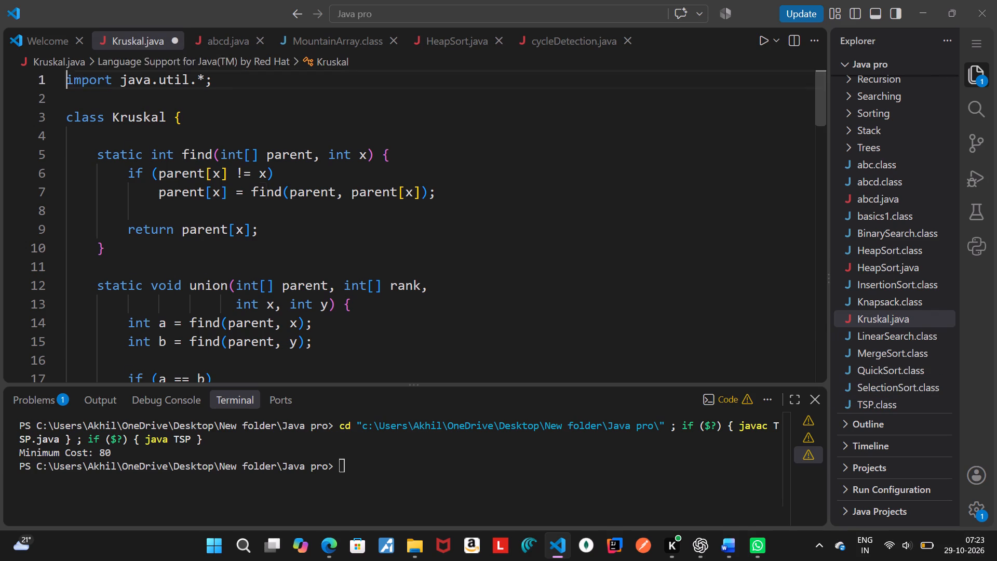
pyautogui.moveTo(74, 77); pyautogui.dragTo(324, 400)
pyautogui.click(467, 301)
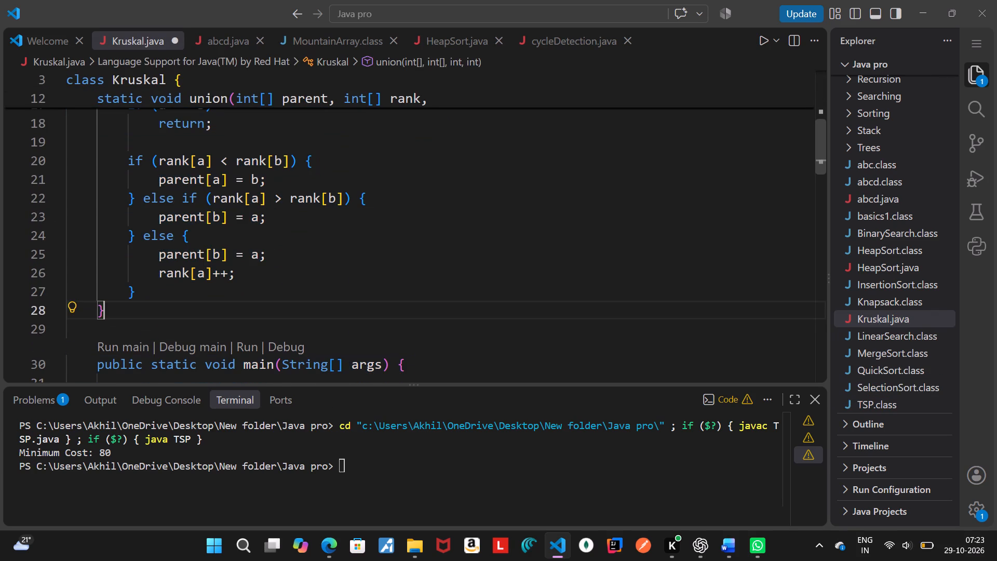
# Save Kruskal.java and run it.
pyautogui.hotkey('ctrl', 's')
pyautogui.click(760, 37)
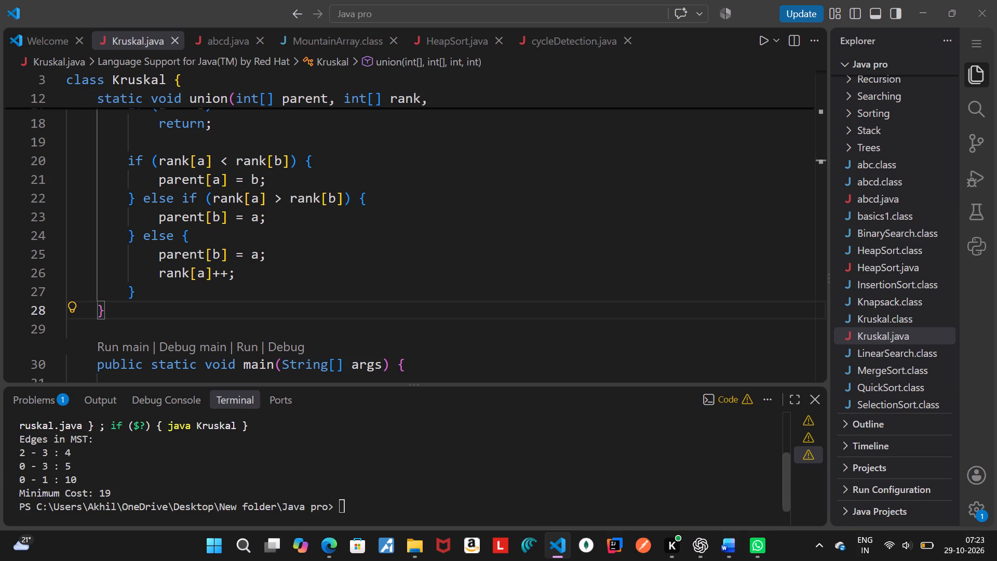
# Capture a screen snip of the Kruskal program's terminal output, from the java Kruskal command line down to the prompt.
pyautogui.press('shift+super+s')
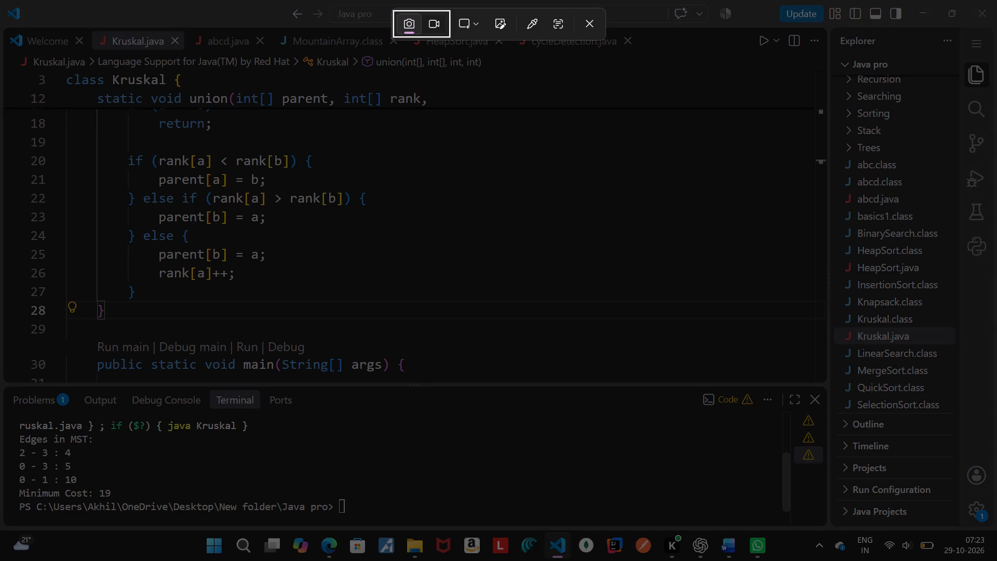
pyautogui.click(7, 418)
pyautogui.moveTo(7, 418); pyautogui.dragTo(416, 514)
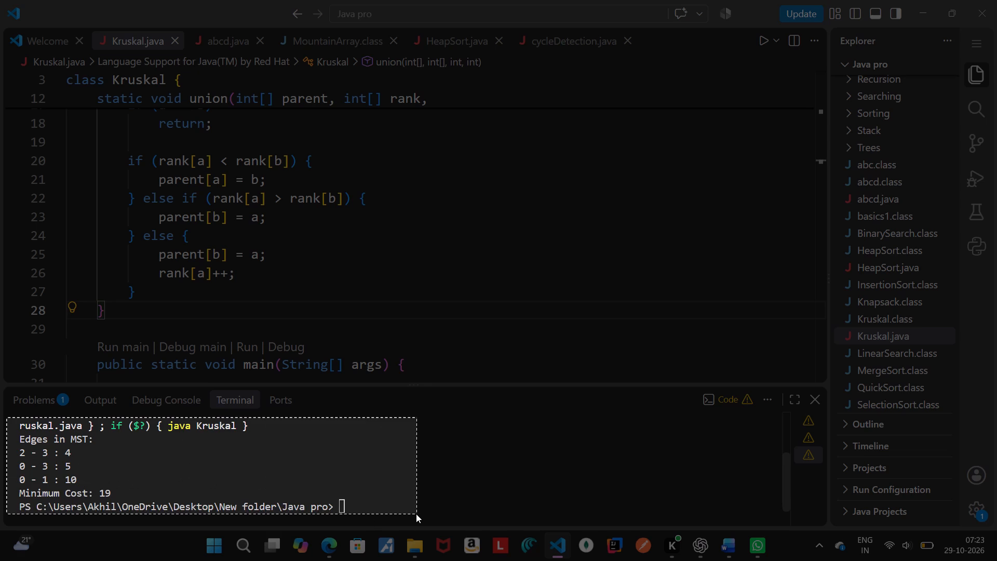
pyautogui.moveTo(416, 514); pyautogui.dragTo(650, 515)
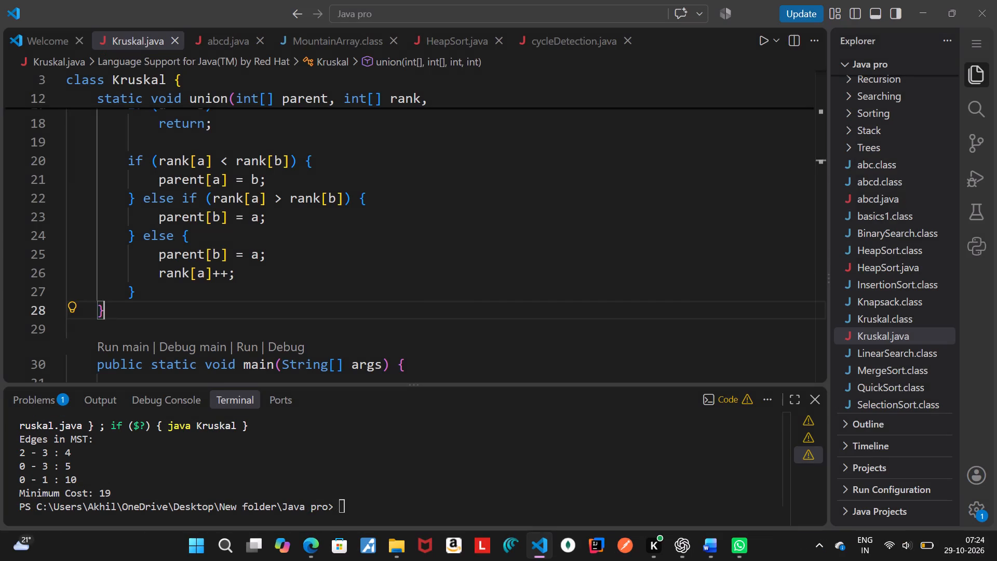
pyautogui.click(652, 515)
pyautogui.hscroll(1, 716, 544)
# Switch to the Word document and add a bold, underlined Output heading near the top of the blank page 12.
pyautogui.click(723, 549)
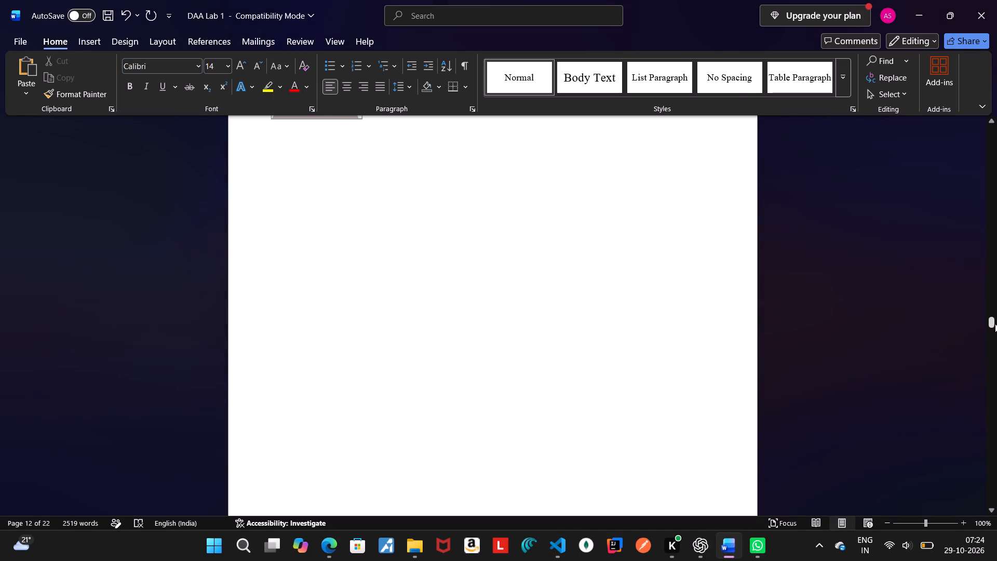
pyautogui.click(995, 323)
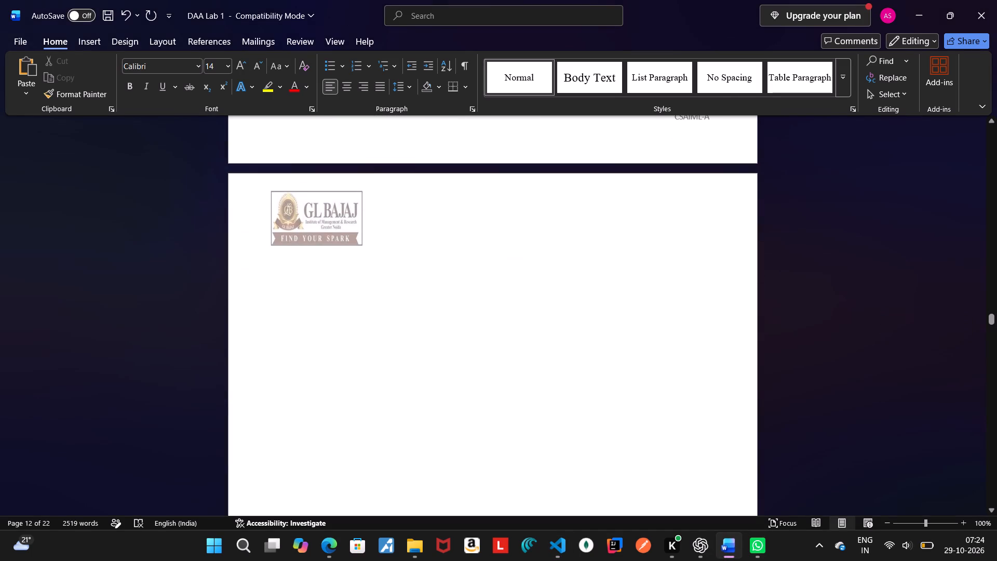
pyautogui.click(355, 305)
pyautogui.press('Return')
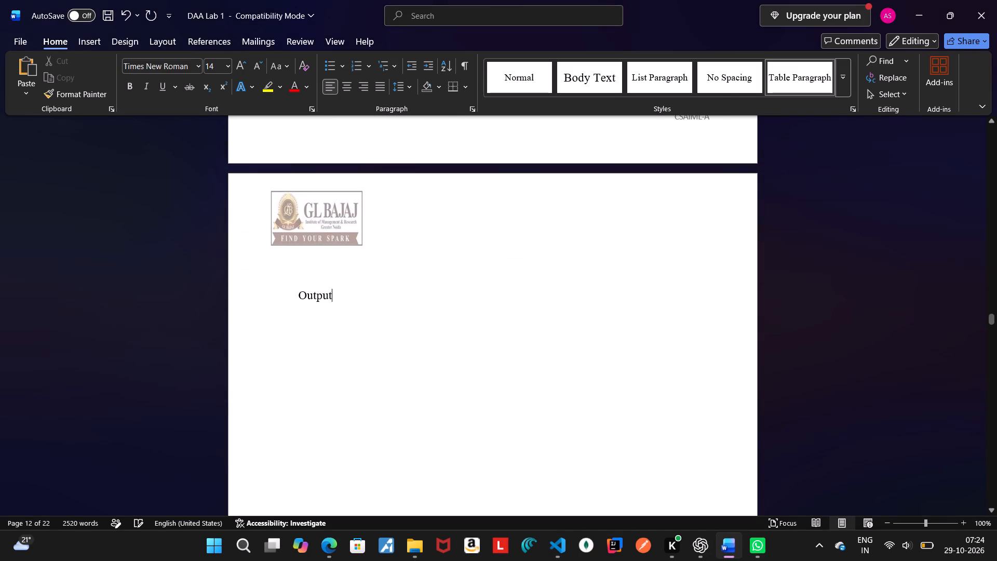
pyautogui.moveTo(294, 296); pyautogui.dragTo(334, 292)
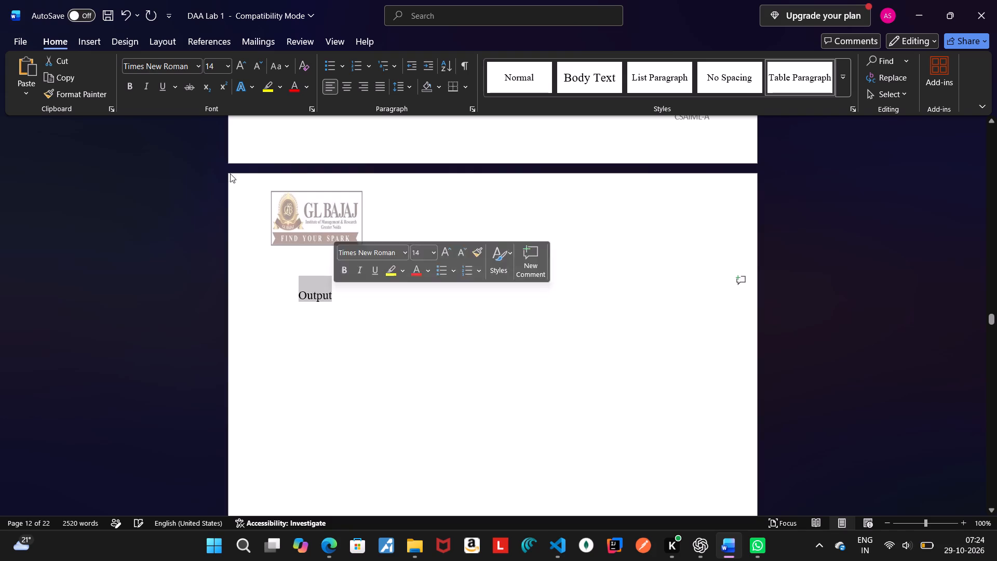
pyautogui.click(128, 88)
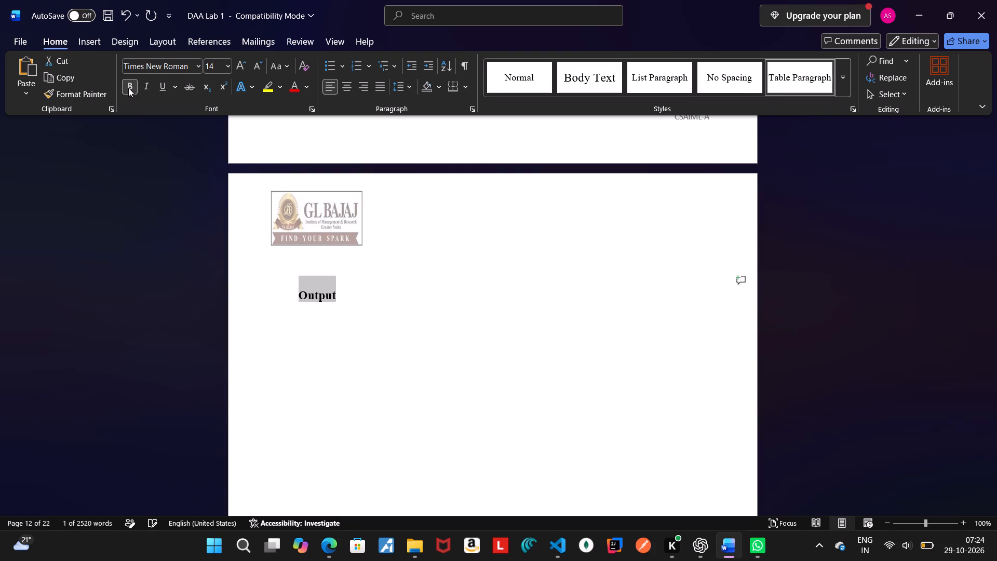
pyautogui.click(163, 87)
pyautogui.click(347, 290)
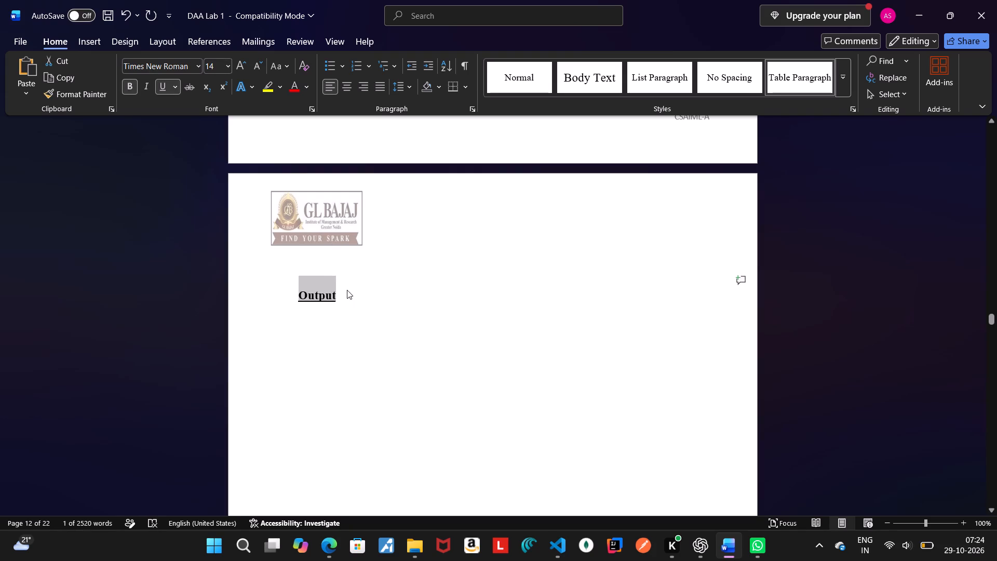
# Move the Output heading up directly below the page logo, remove its indent, and add two line breaks after it.
pyautogui.click(300, 291)
pyautogui.press('BackSpace')
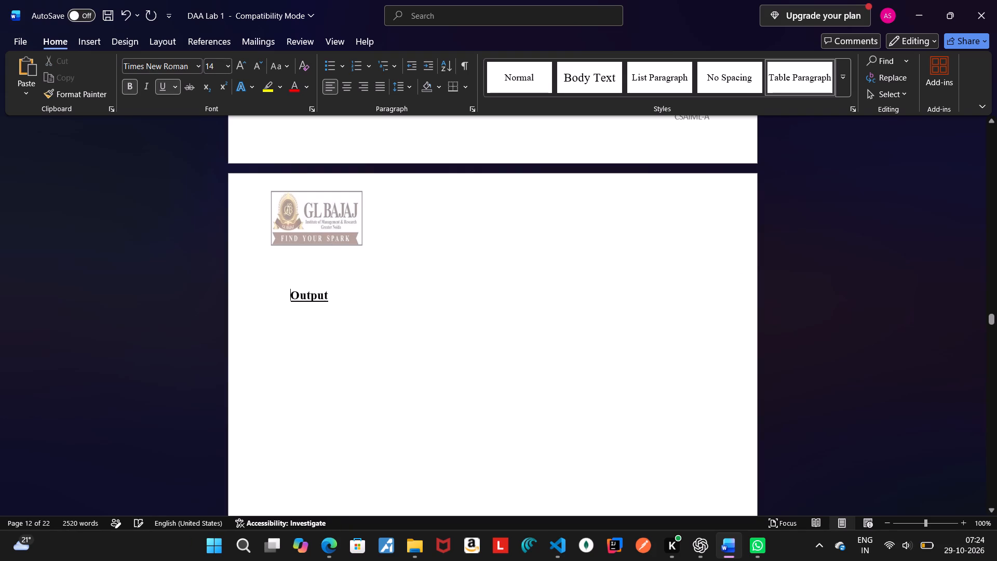
pyautogui.press('BackSpace')
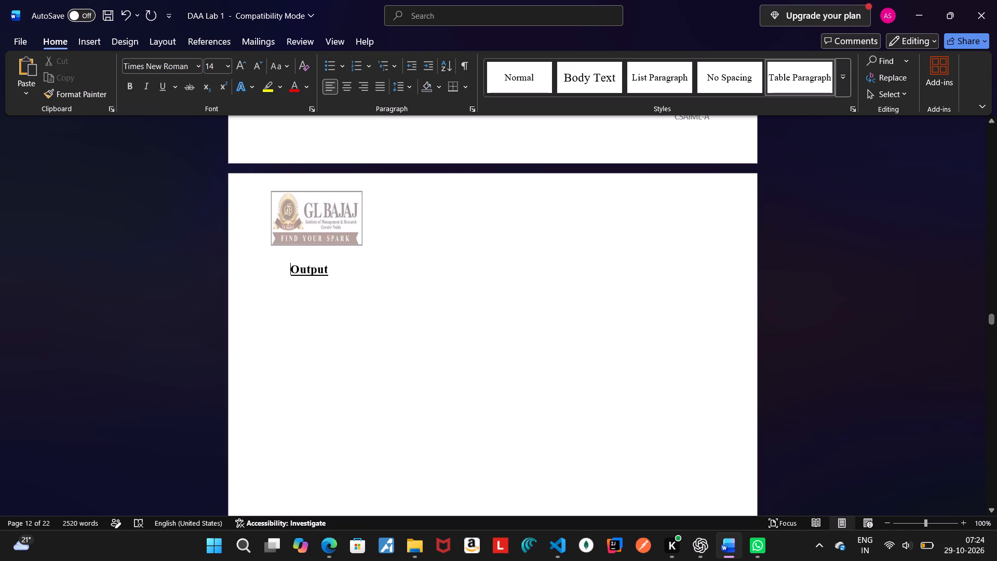
pyautogui.click(345, 266)
pyautogui.press('Return')
pyautogui.press('Return')
# Copy the newest Kruskal output screenshot from the File Explorer Gallery and paste it below the Output heading in Word.
pyautogui.click(415, 556)
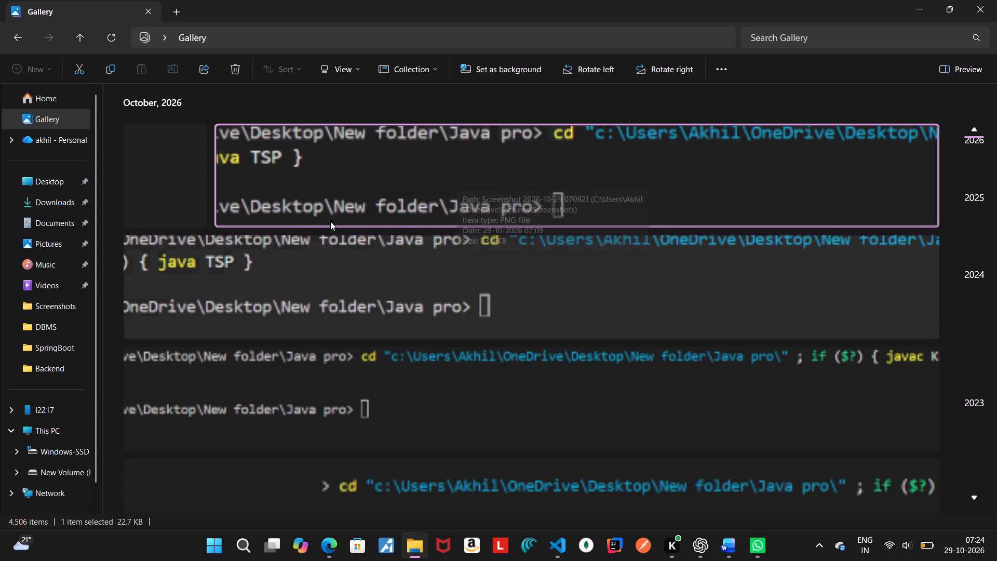
pyautogui.click(58, 92)
pyautogui.click(56, 115)
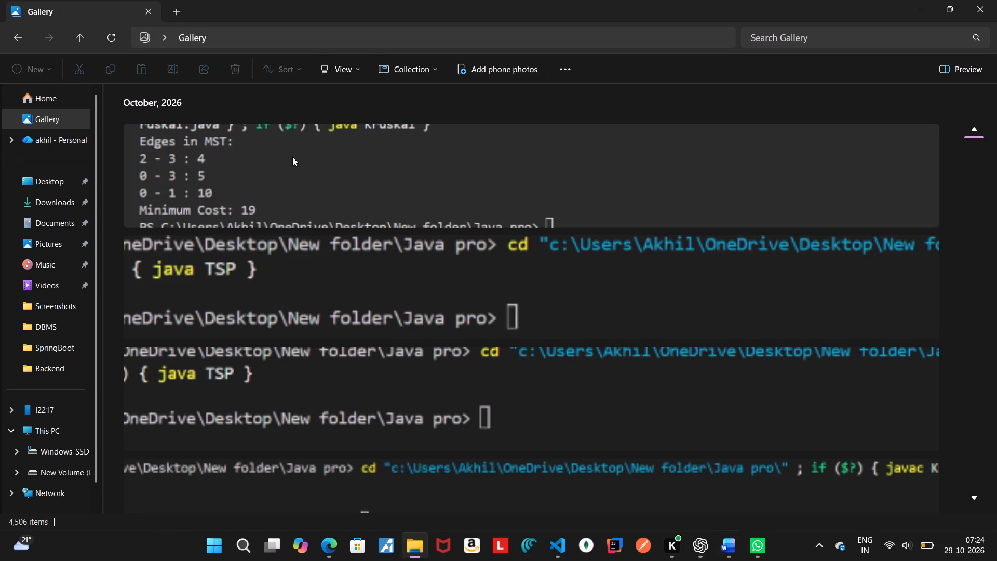
pyautogui.rightClick(292, 157)
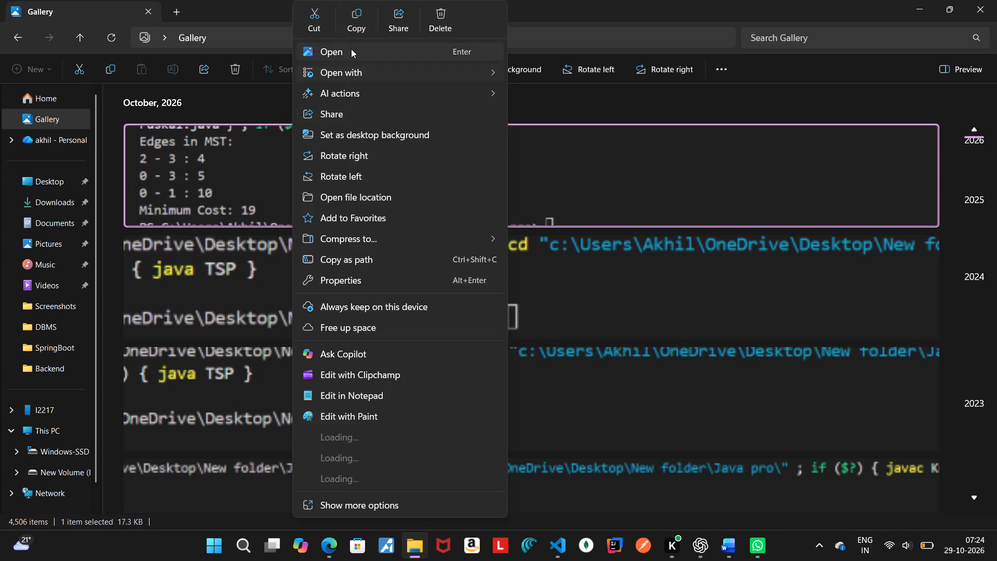
pyautogui.click(357, 10)
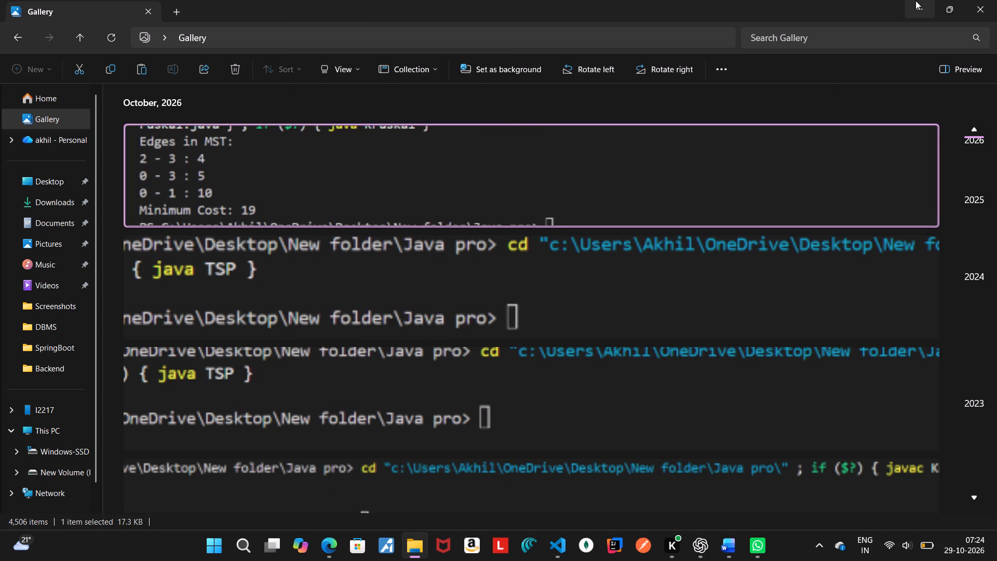
pyautogui.click(915, 1)
pyautogui.hotkey('ctrl', 'v')
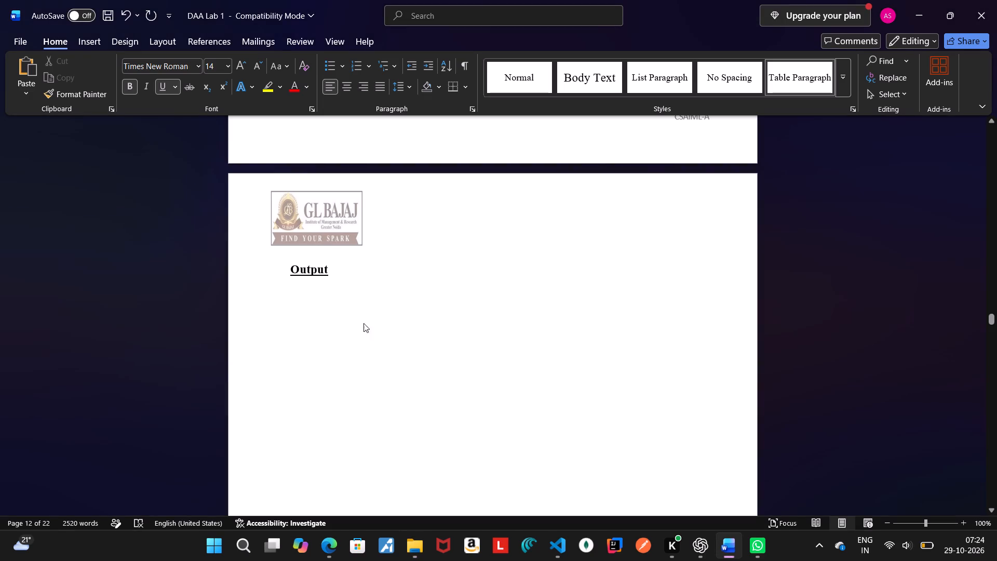
# Set the pasted screenshot's text wrapping to Through.
pyautogui.rightClick(424, 348)
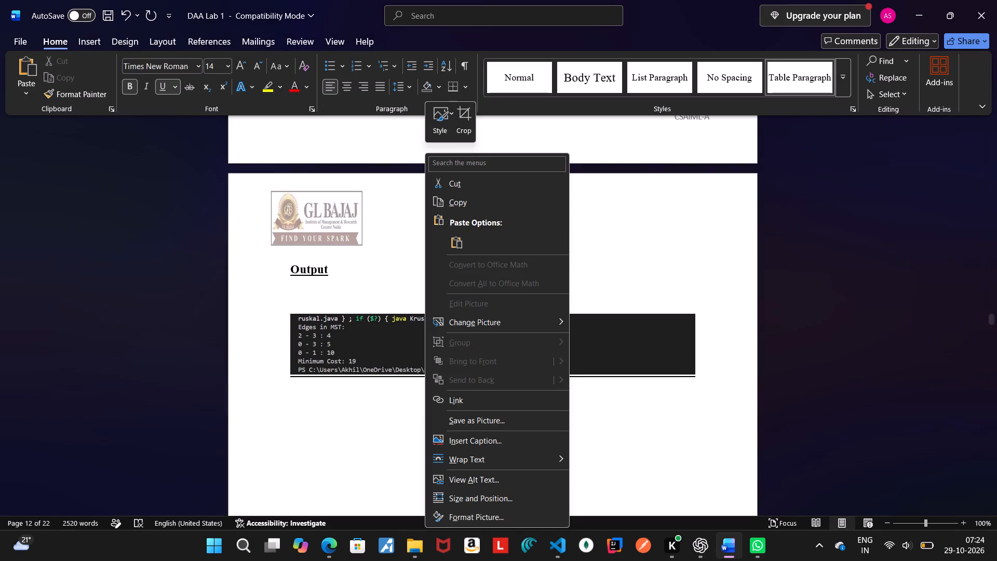
pyautogui.click(490, 452)
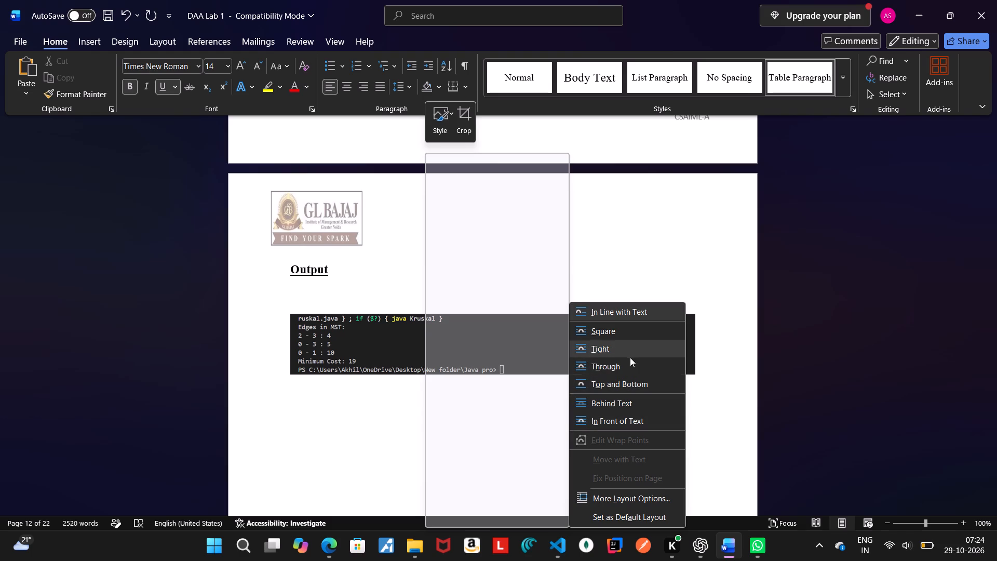
pyautogui.click(625, 363)
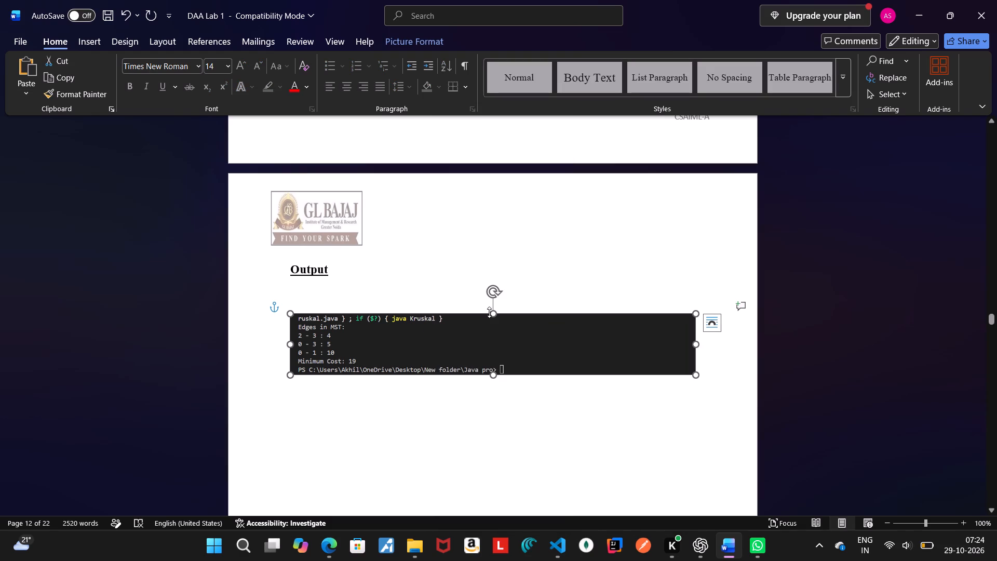
pyautogui.moveTo(491, 314); pyautogui.dragTo(496, 297)
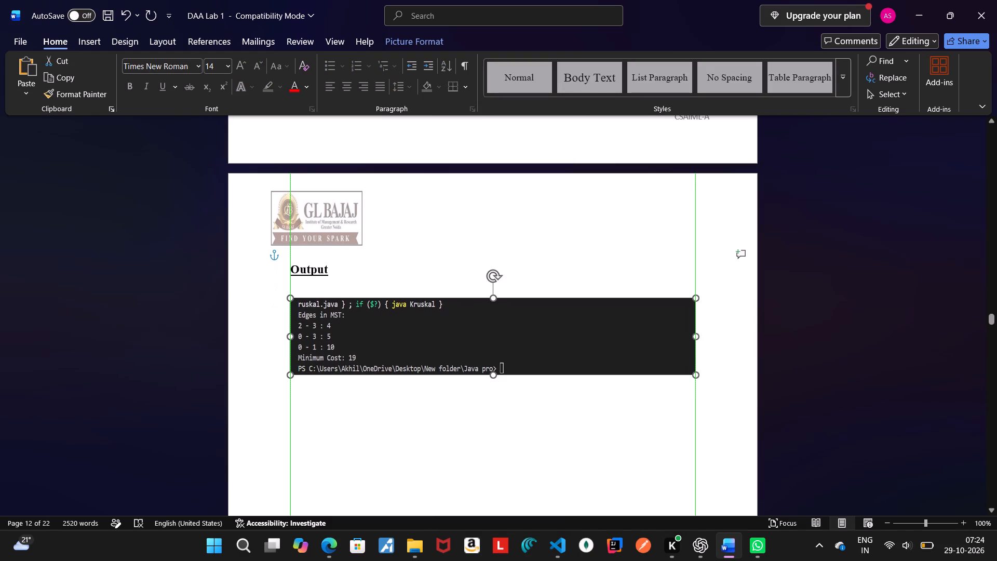
pyautogui.moveTo(496, 297); pyautogui.dragTo(495, 296)
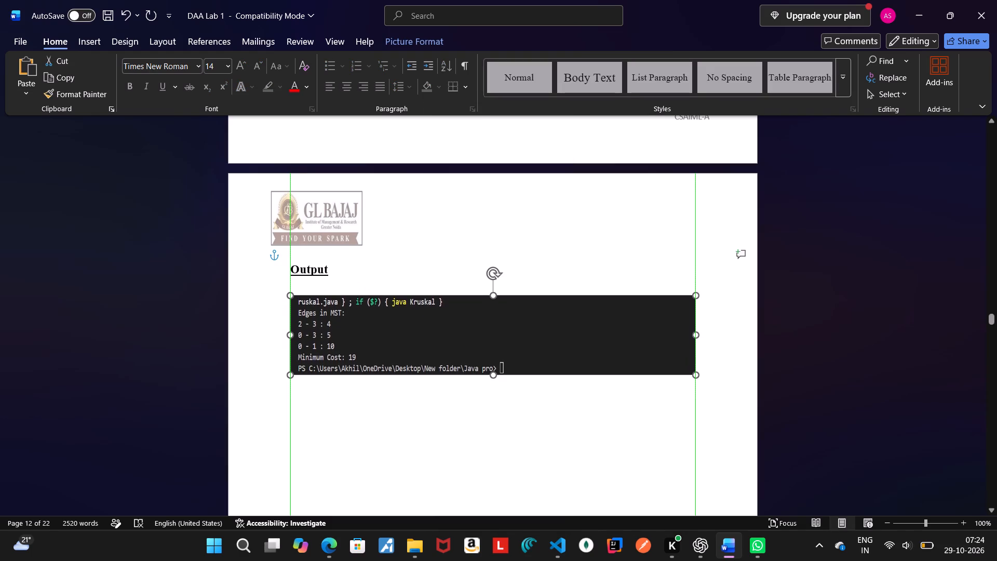
pyautogui.moveTo(495, 296); pyautogui.dragTo(497, 300)
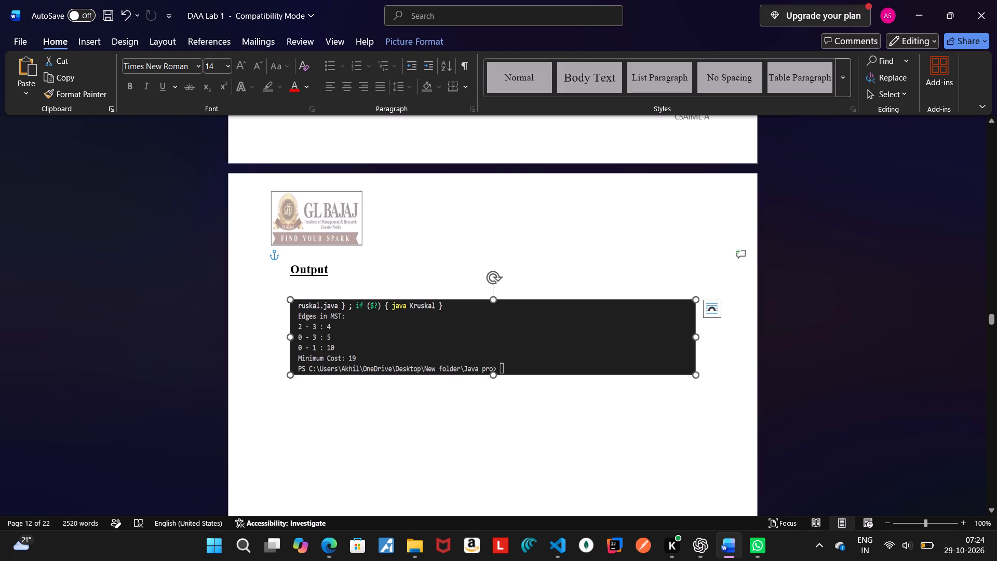
pyautogui.moveTo(692, 336); pyautogui.dragTo(715, 335)
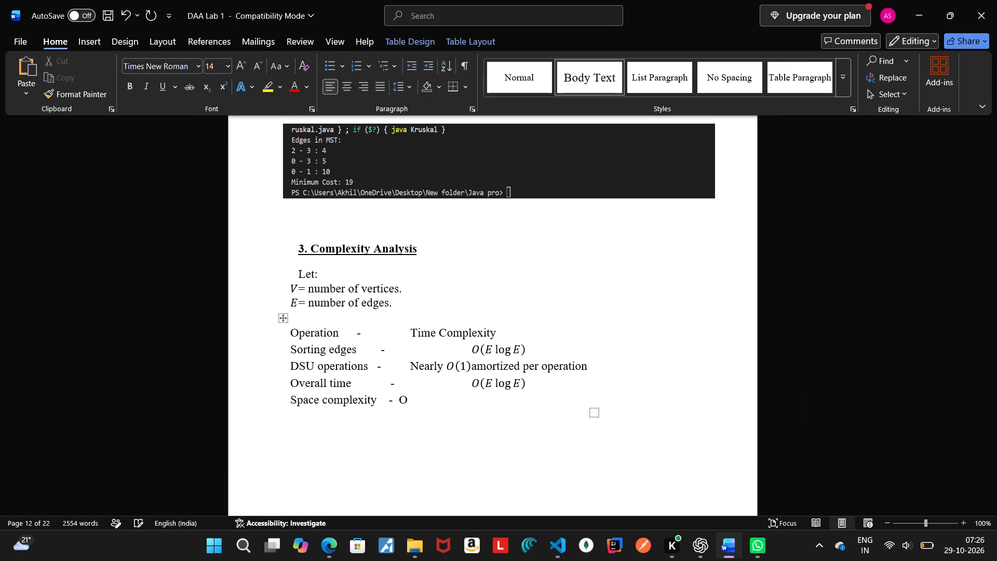
pyautogui.hotkey('shift', '(')
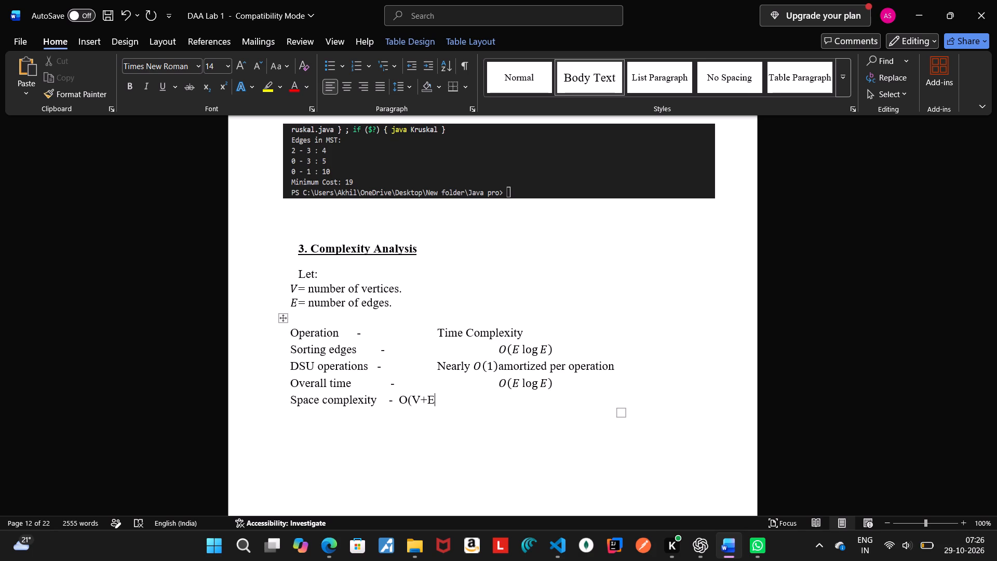
pyautogui.hotkey('shift', ')')
pyautogui.click(396, 402)
pyautogui.press('space')
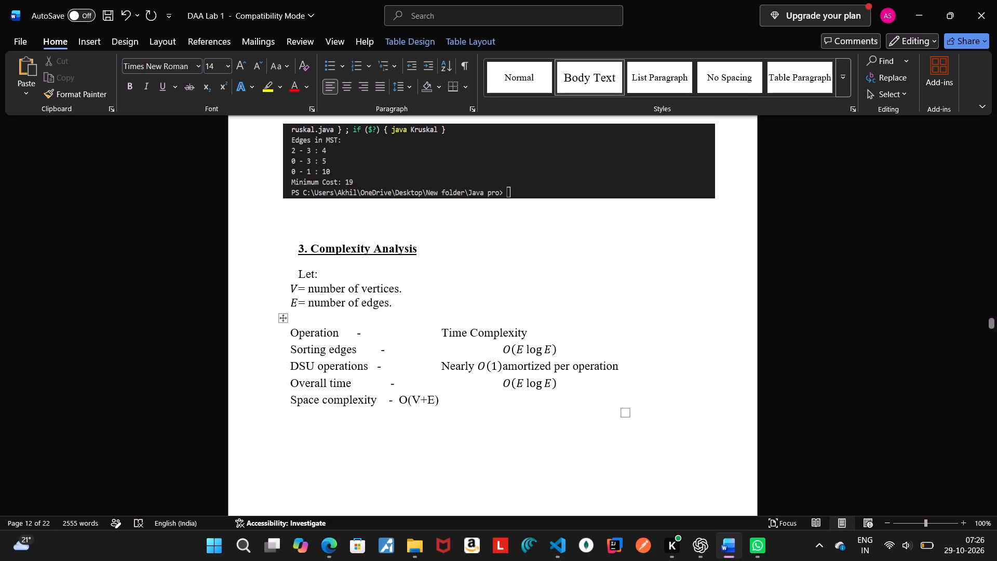
pyautogui.press('space')
pyautogui.press('space')
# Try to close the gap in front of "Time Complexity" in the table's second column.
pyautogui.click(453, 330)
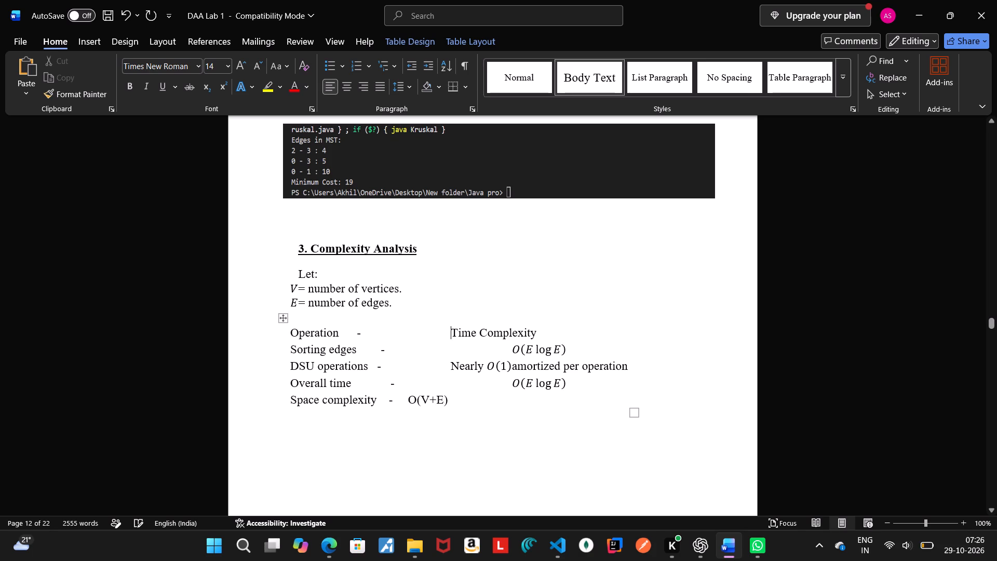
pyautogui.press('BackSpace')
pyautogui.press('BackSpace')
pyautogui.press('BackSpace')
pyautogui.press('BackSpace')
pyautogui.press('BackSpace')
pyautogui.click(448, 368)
# Try different alignments on the second-column cells from "Time Complexity" through the Overall time row, ending with right alignment.
pyautogui.moveTo(453, 332); pyautogui.dragTo(545, 381)
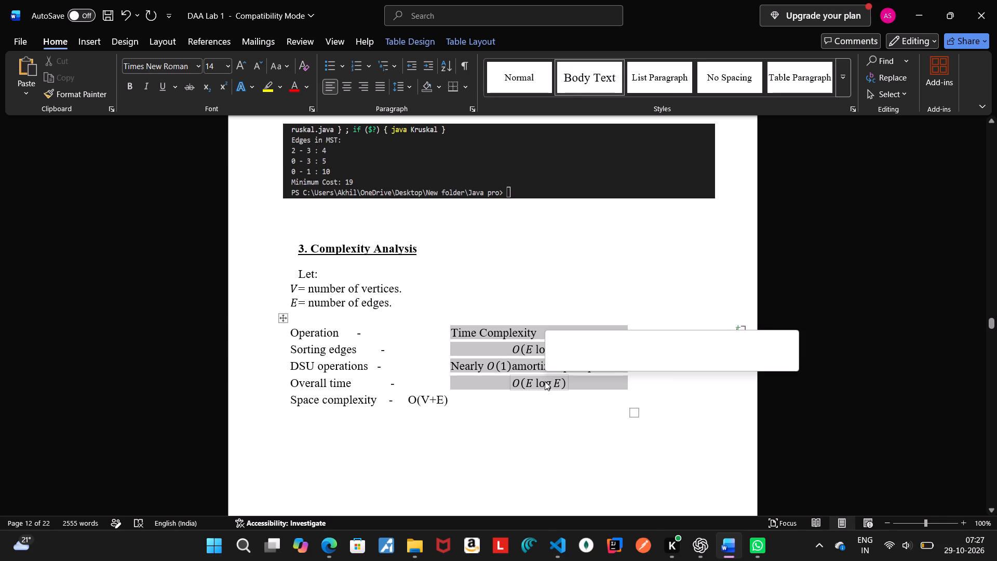
pyautogui.click(345, 87)
pyautogui.click(335, 83)
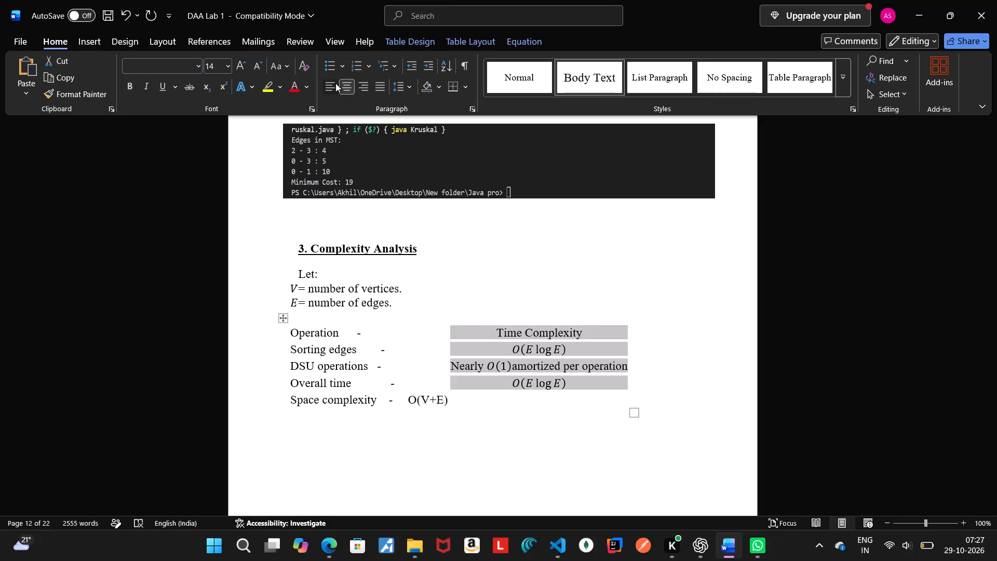
pyautogui.click(362, 85)
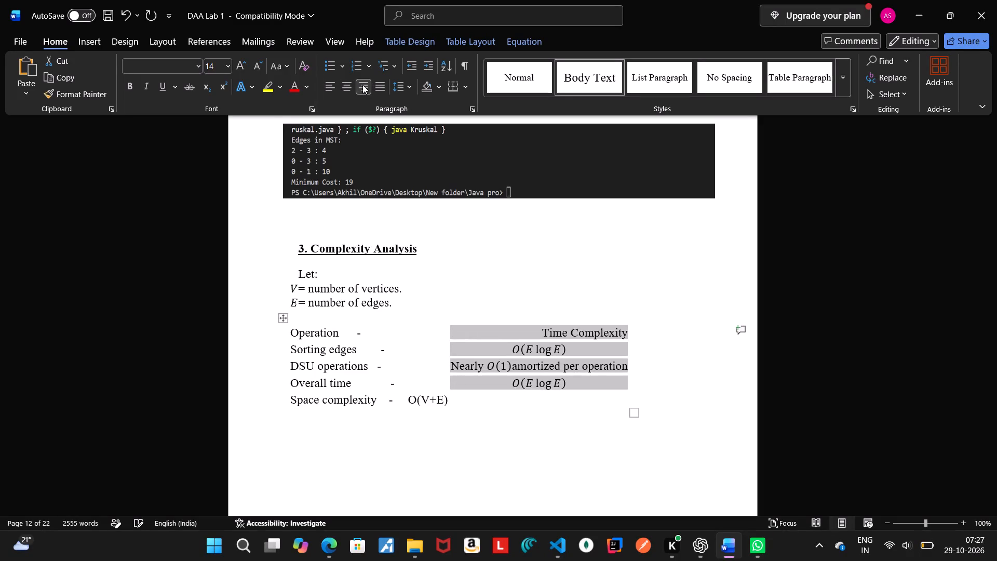
# Try justified alignment and a decreased indent on the selected second-column cells, finishing with left alignment.
pyautogui.click(374, 86)
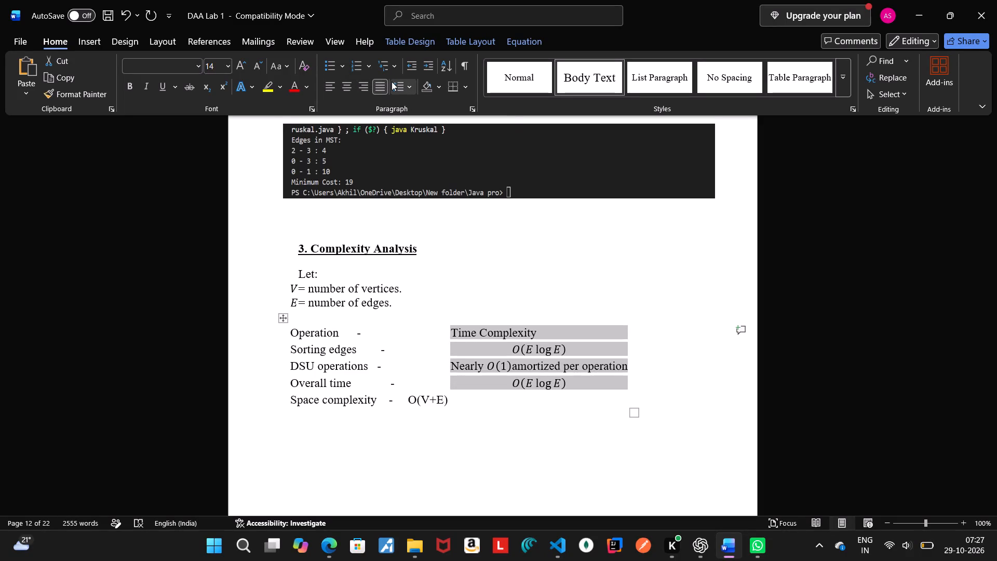
pyautogui.click(411, 60)
pyautogui.click(329, 81)
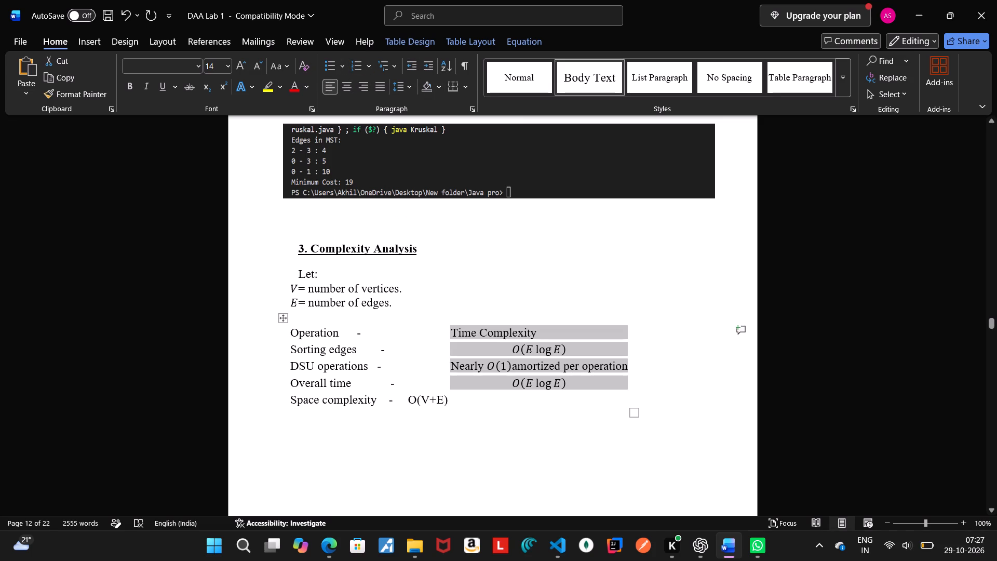
pyautogui.click(521, 289)
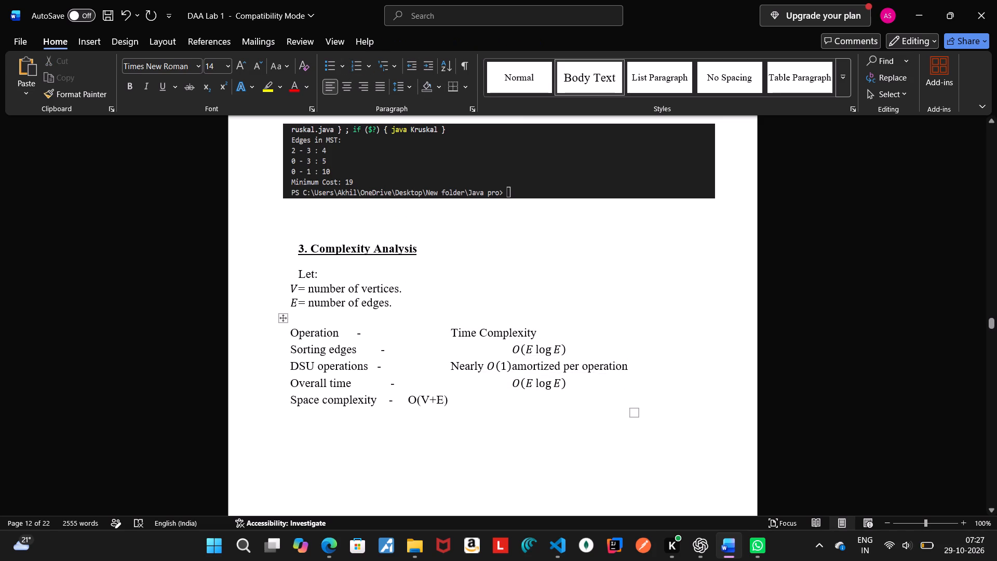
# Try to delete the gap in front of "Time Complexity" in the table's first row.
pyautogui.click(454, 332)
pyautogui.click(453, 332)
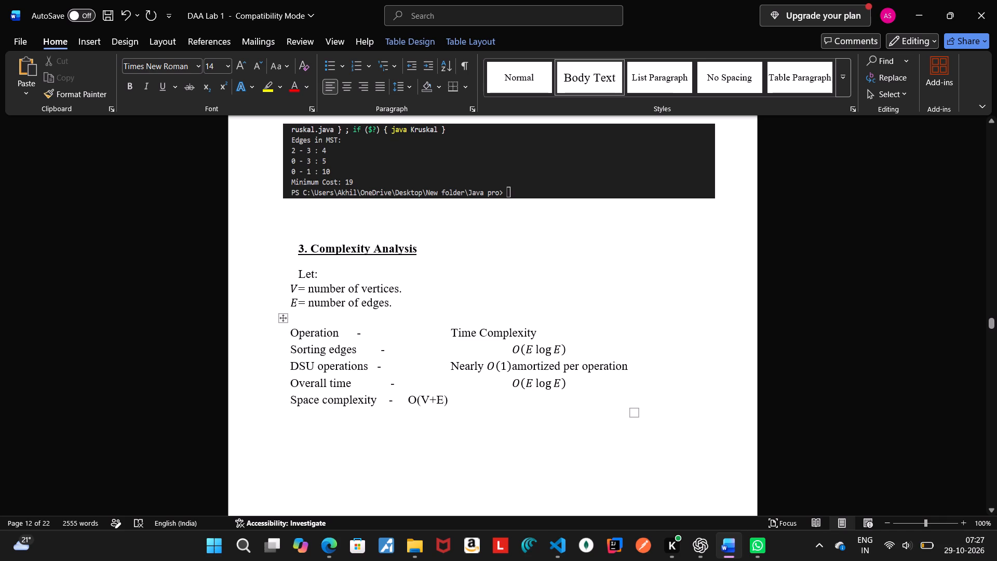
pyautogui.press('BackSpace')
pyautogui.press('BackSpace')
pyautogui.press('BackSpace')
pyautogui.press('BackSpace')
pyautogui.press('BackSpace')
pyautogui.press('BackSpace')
# Remove the number "3." from the heading above the table so it reads "Complexity Analysis".
pyautogui.click(308, 252)
pyautogui.press('Right')
pyautogui.press('Right')
pyautogui.press('BackSpace')
pyautogui.press('BackSpace')
pyautogui.press('BackSpace')
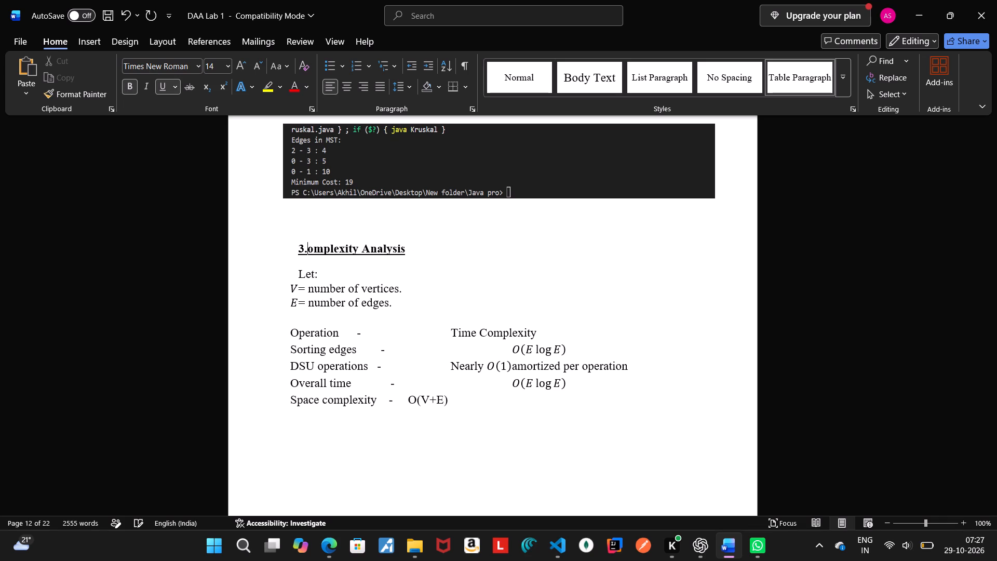
pyautogui.press('BackSpace')
pyautogui.press('c')
pyautogui.click(468, 321)
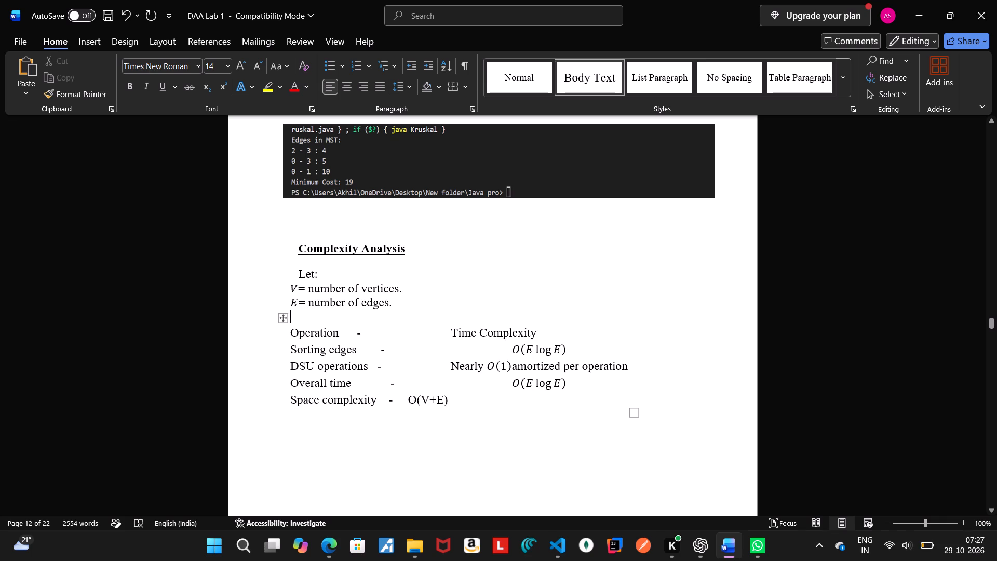
# Tighten the gap between the dash and "O(V+E)" in the Space complexity row by removing extra spaces.
pyautogui.click(409, 401)
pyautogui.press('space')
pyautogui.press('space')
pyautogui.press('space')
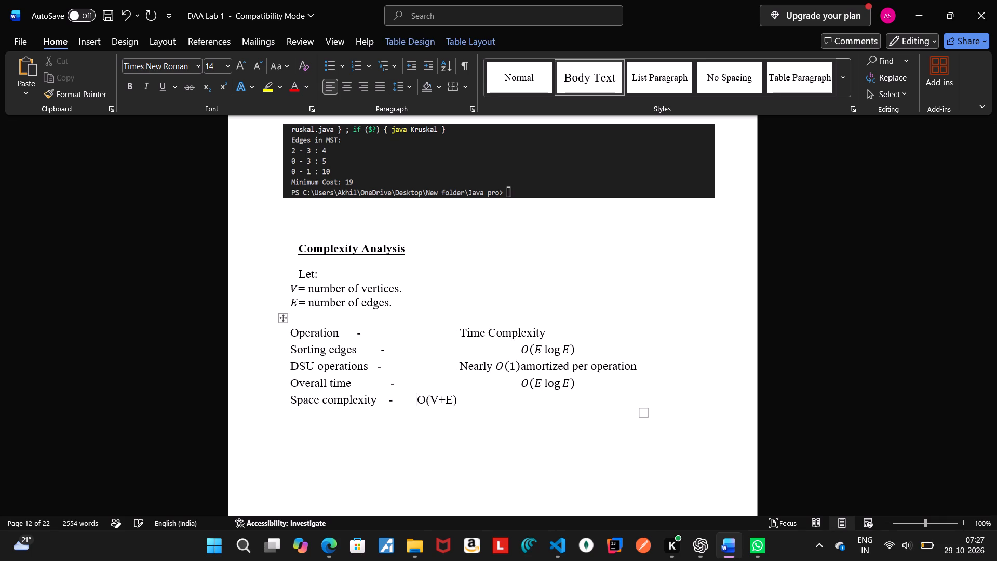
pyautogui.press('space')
pyautogui.press('BackSpace')
pyautogui.press('BackSpace')
pyautogui.press('BackSpace')
pyautogui.press('BackSpace')
pyautogui.press('BackSpace')
pyautogui.press('BackSpace')
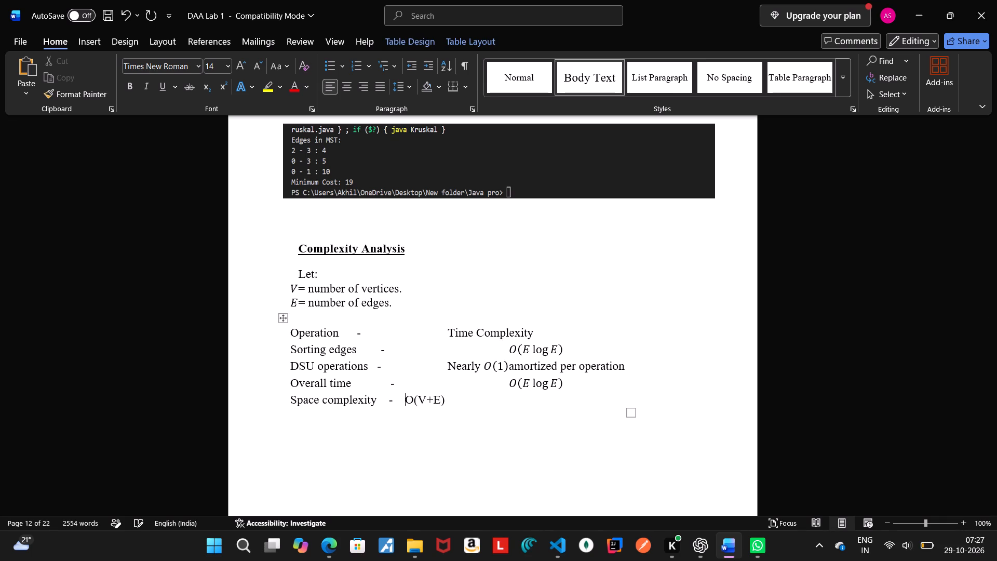
pyautogui.press('BackSpace')
pyautogui.moveTo(409, 401); pyautogui.dragTo(436, 398)
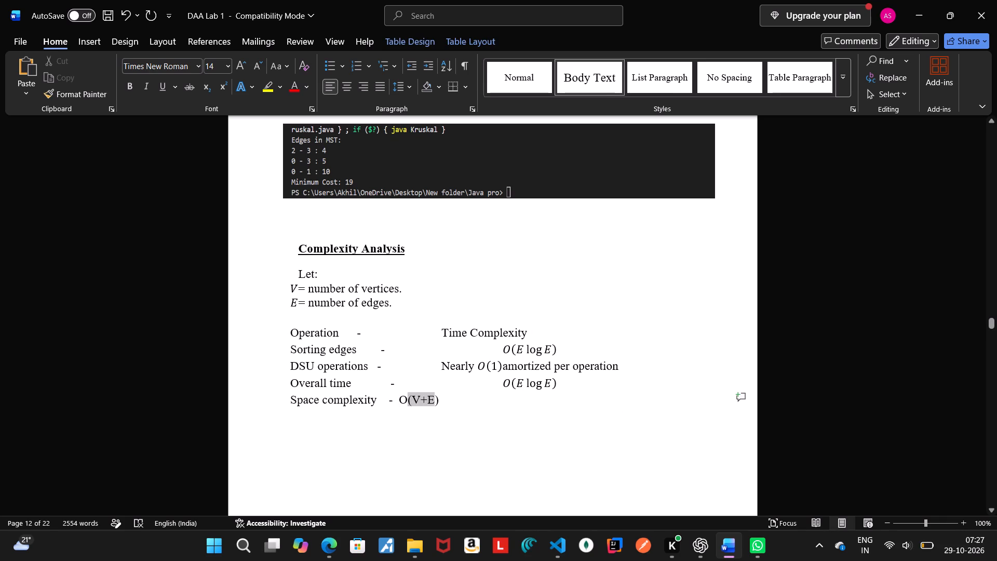
pyautogui.moveTo(436, 398); pyautogui.dragTo(438, 398)
pyautogui.click(439, 419)
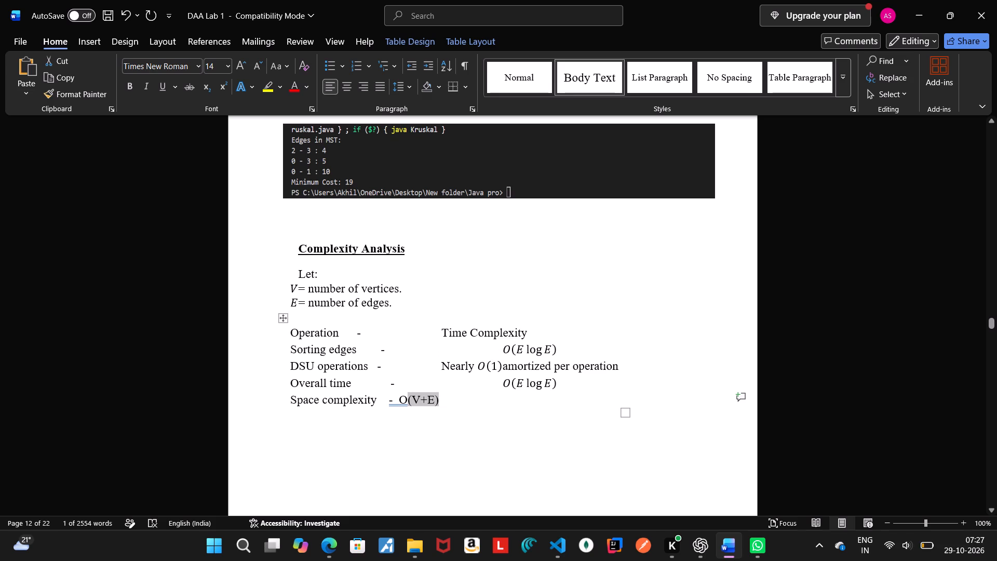
pyautogui.doubleClick(484, 257)
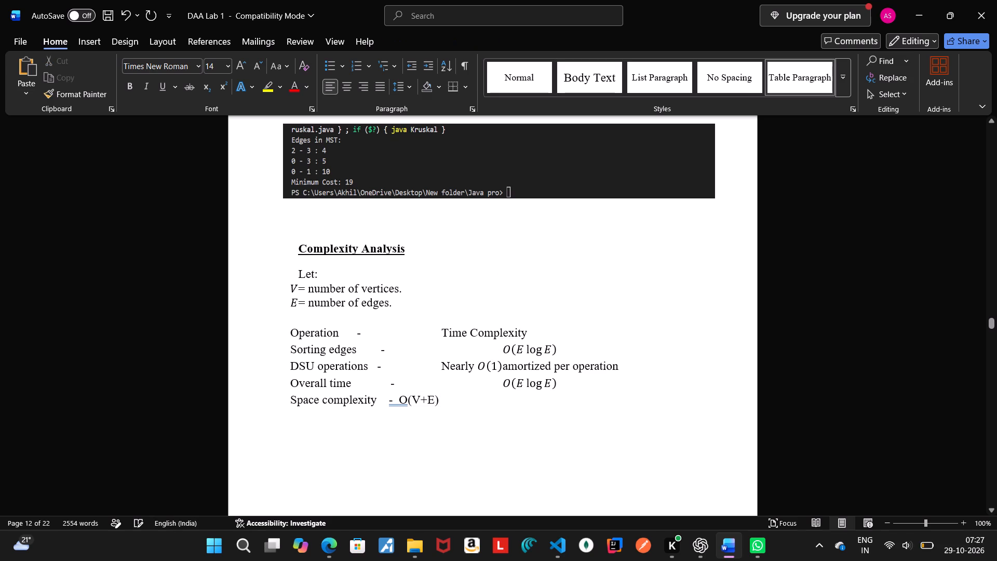
pyautogui.moveTo(992, 322); pyautogui.dragTo(994, 312)
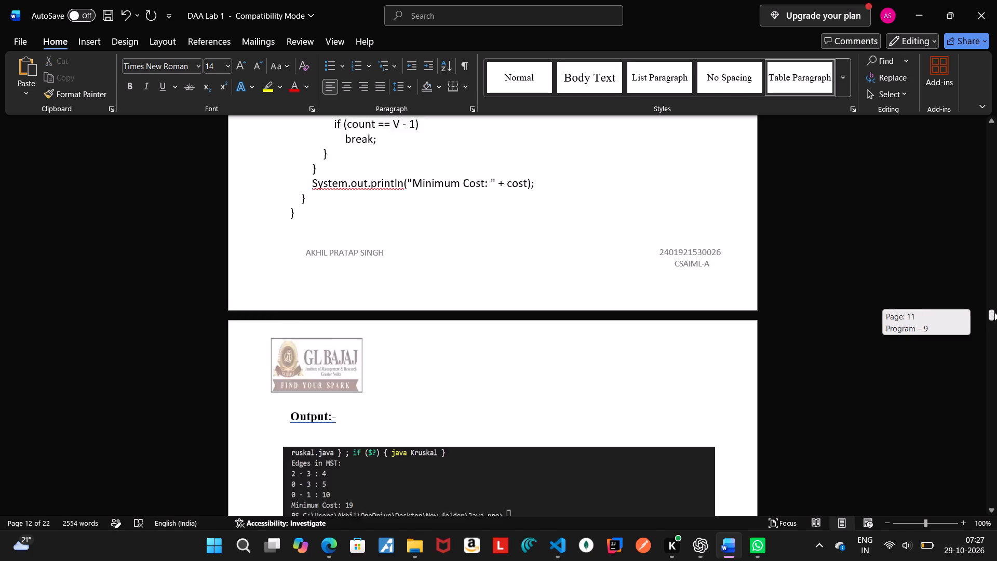
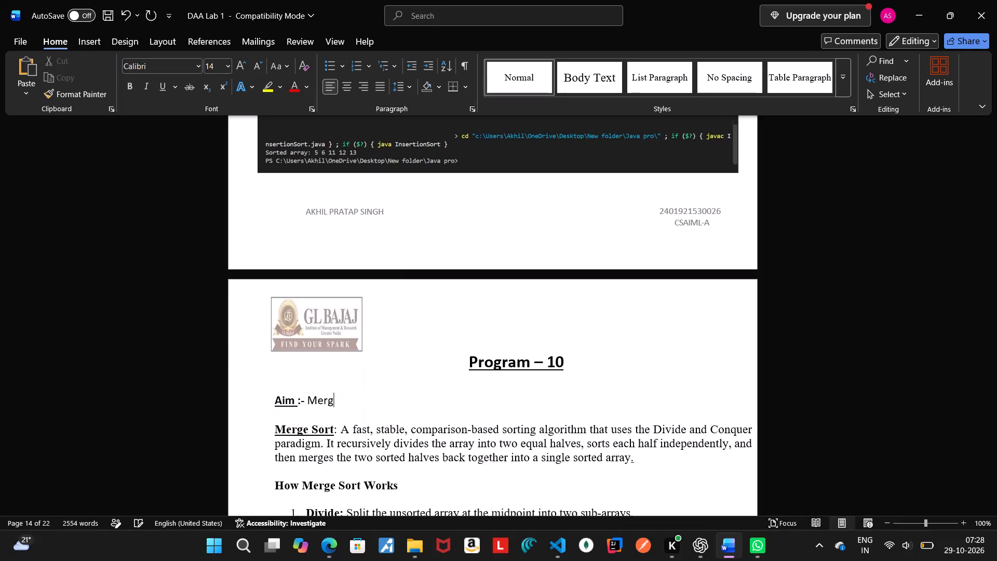
# Replace the Aim text under the "Program – 10" heading with "Implement N Queen's Problem using b".
pyautogui.press('BackSpace')
pyautogui.press('BackSpace')
pyautogui.press('BackSpace')
pyautogui.press('BackSpace')
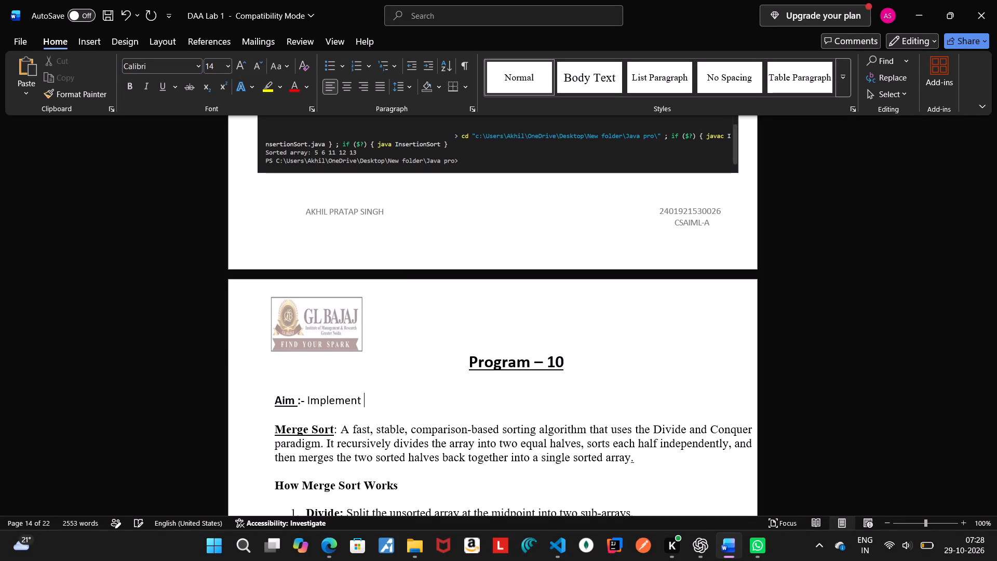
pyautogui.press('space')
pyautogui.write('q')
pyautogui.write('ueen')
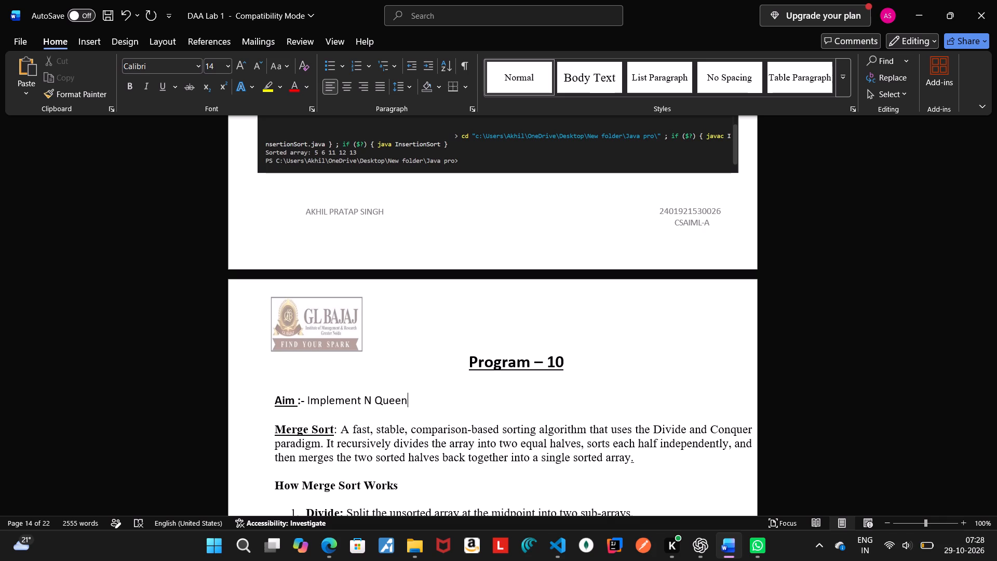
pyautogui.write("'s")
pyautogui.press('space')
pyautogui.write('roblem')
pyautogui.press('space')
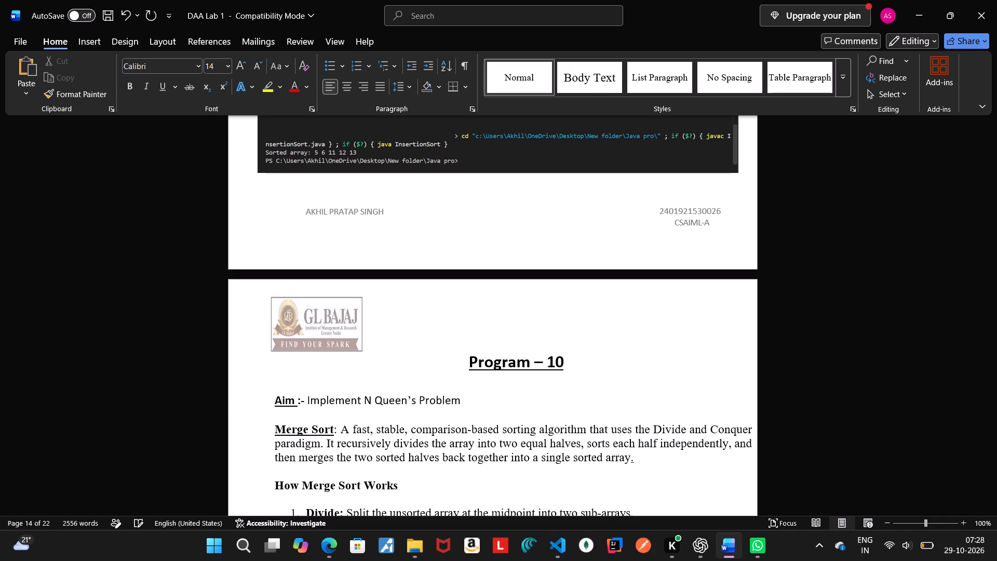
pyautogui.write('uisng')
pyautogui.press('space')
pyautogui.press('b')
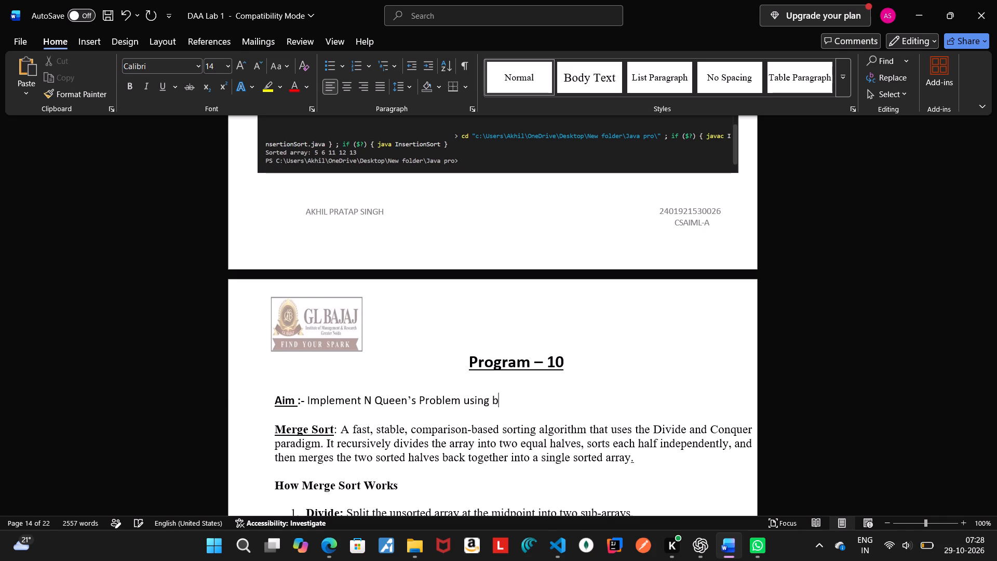
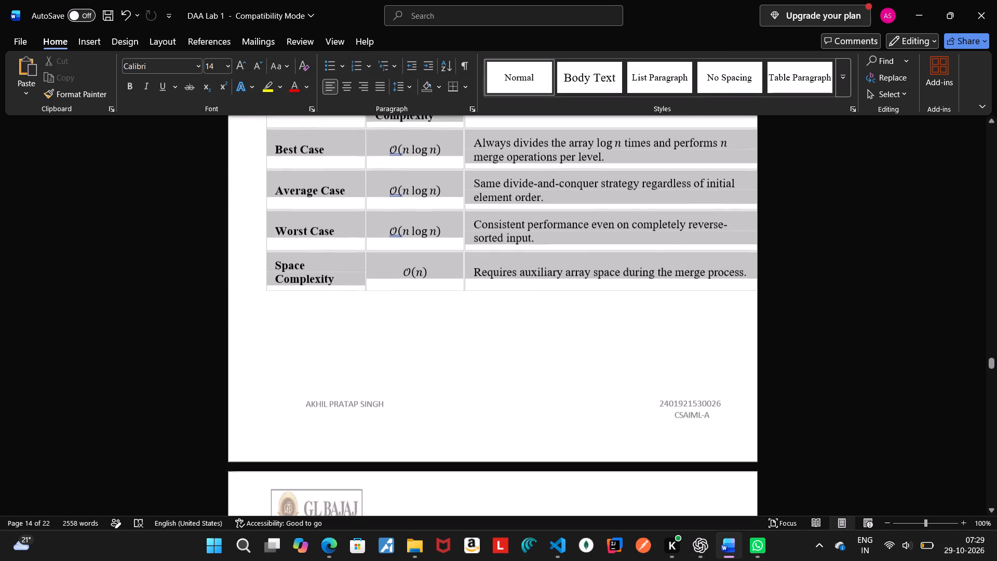
pyautogui.moveTo(497, 408); pyautogui.dragTo(693, 259)
pyautogui.hotkey('ctrl', 'v')
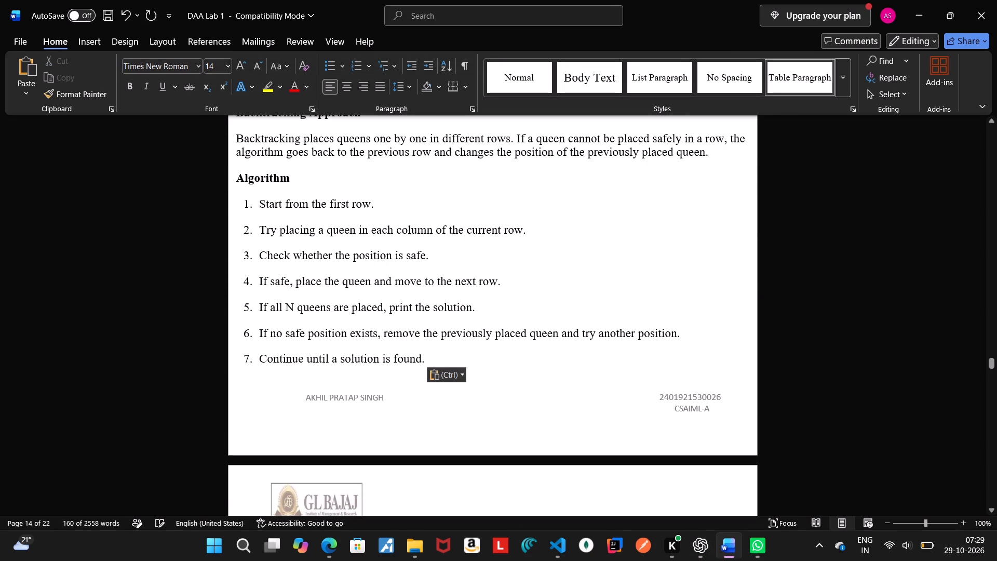
# Select the pasted N-Queens text from "1. Theory" through algorithm step 7 and apply wider preset page margins.
pyautogui.press('Up')
pyautogui.press('Up')
pyautogui.press('Up')
pyautogui.press('Up')
pyautogui.press('Up')
pyautogui.press('Up')
pyautogui.press('Up')
pyautogui.press('Up')
pyautogui.press('Up')
pyautogui.press('Up')
pyautogui.press('Up')
pyautogui.press('Up')
pyautogui.press('Up')
pyautogui.press('Up')
pyautogui.press('Up')
pyautogui.press('Up')
pyautogui.press('Up')
pyautogui.press('Up')
pyautogui.press('Up')
pyautogui.press('Up')
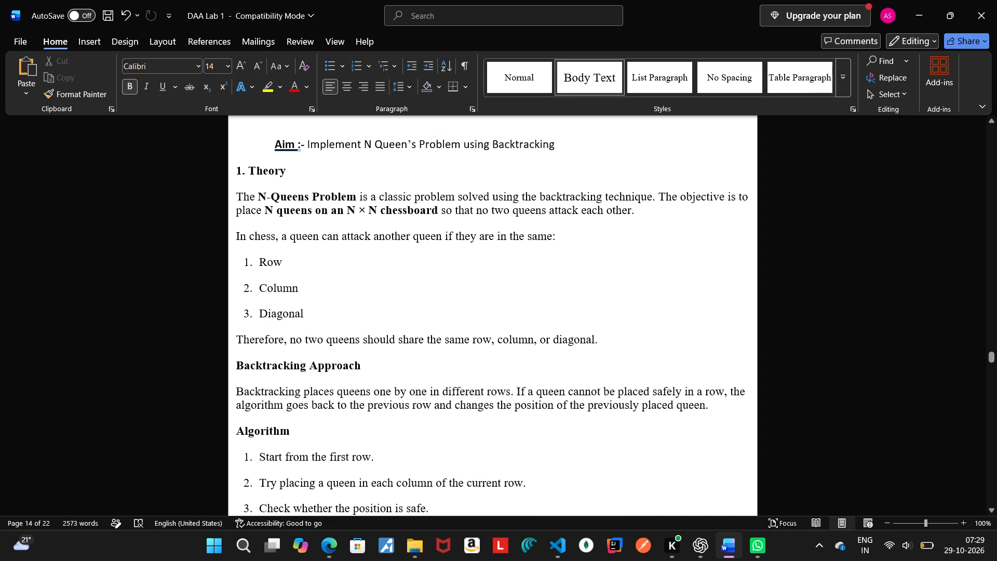
pyautogui.moveTo(235, 171); pyautogui.dragTo(399, 368)
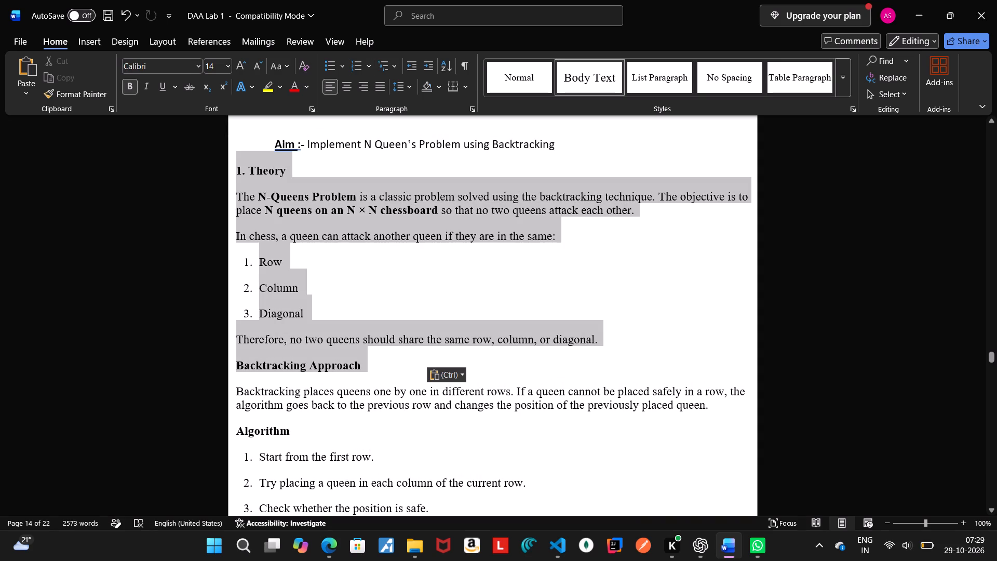
pyautogui.moveTo(399, 368); pyautogui.dragTo(471, 369)
pyautogui.click(152, 37)
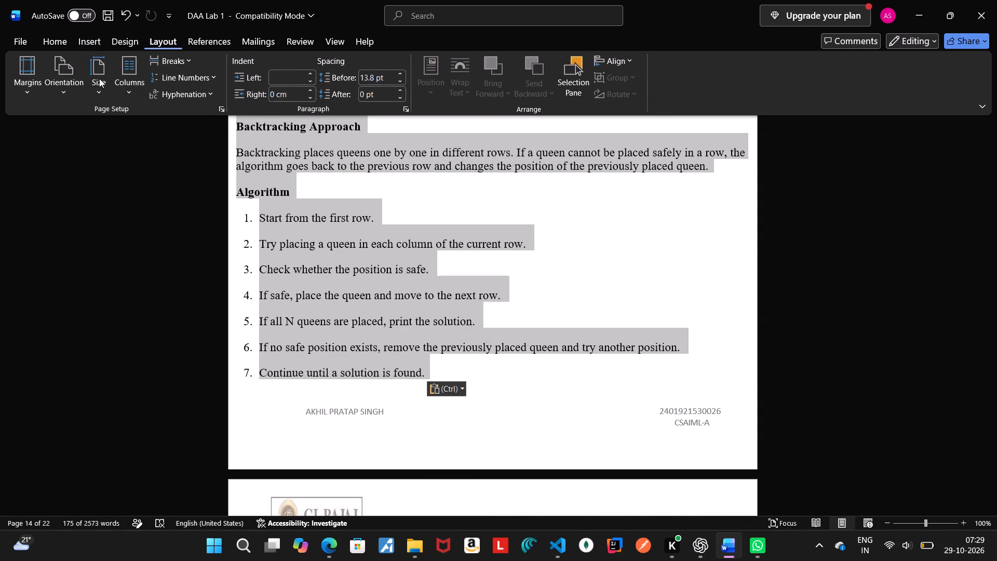
pyautogui.click(32, 80)
pyautogui.click(69, 124)
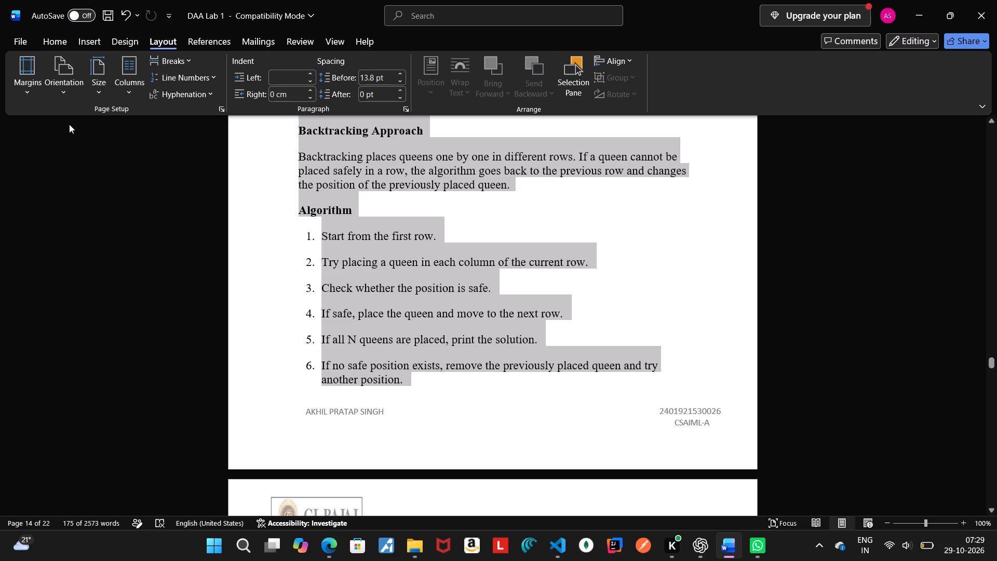
pyautogui.click(666, 242)
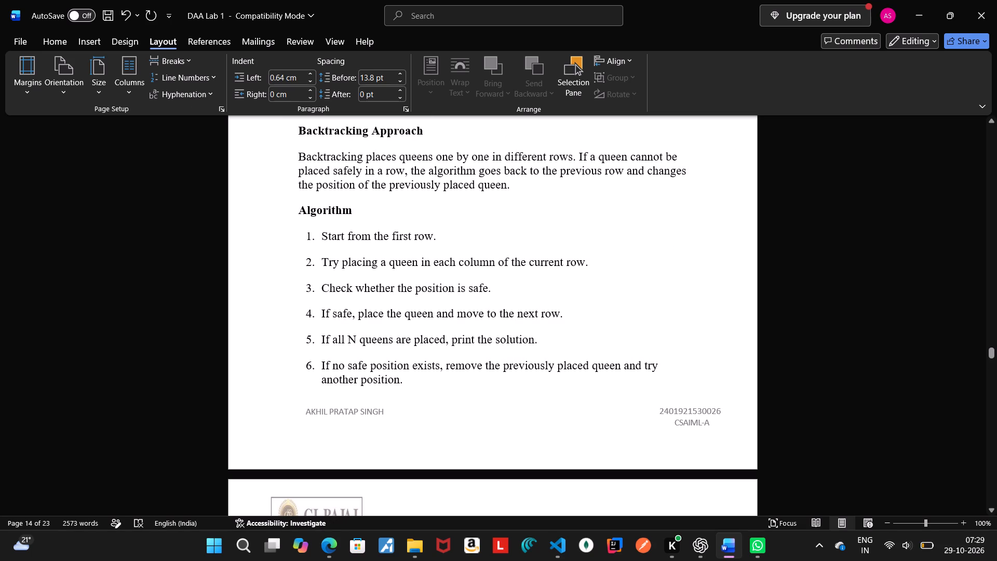
# Apply the Body Text style to the first six Algorithm steps and number them again to tighten their spacing.
pyautogui.moveTo(305, 234); pyautogui.dragTo(504, 375)
pyautogui.click(54, 40)
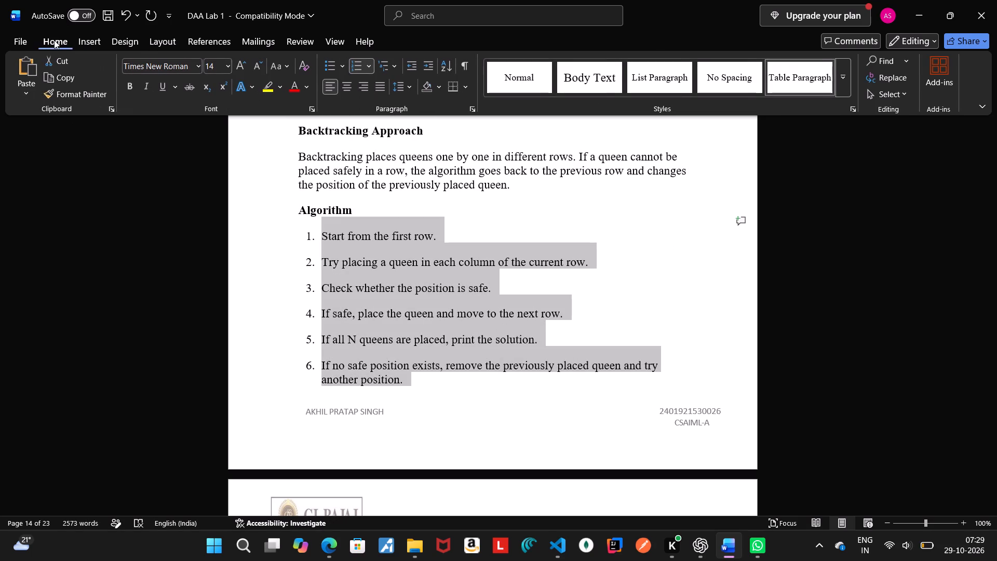
pyautogui.click(600, 77)
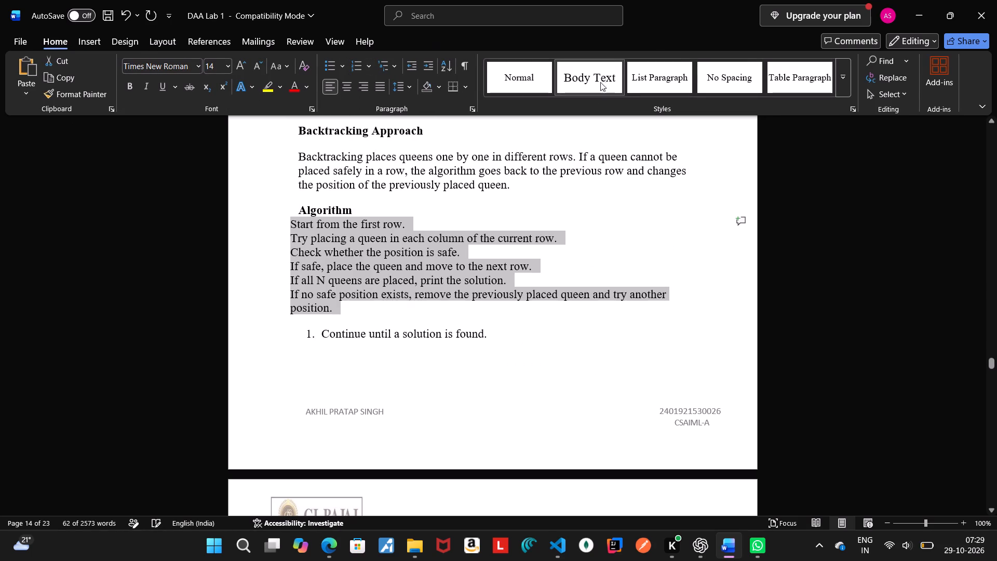
pyautogui.click(370, 204)
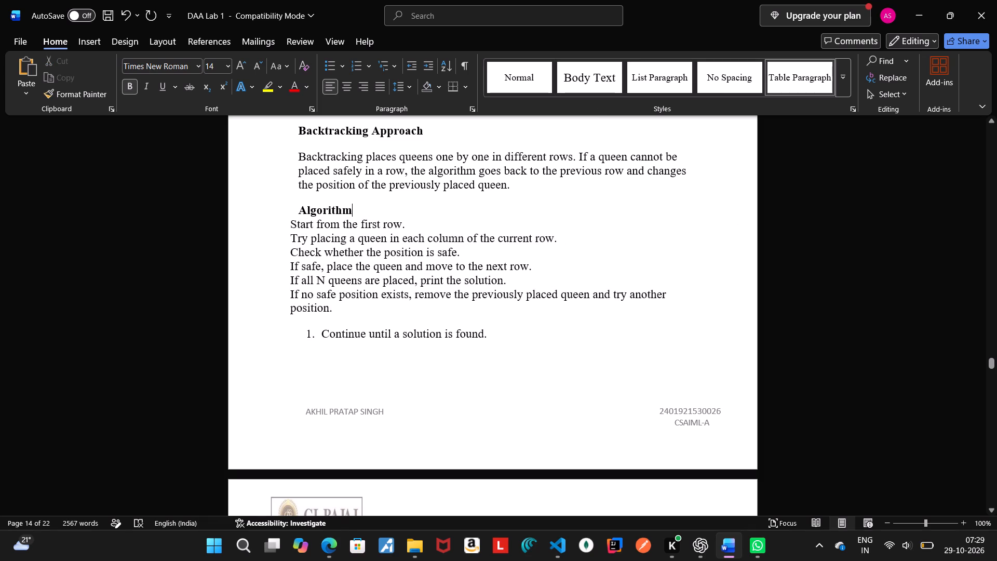
pyautogui.click(288, 225)
pyautogui.moveTo(290, 225); pyautogui.dragTo(428, 305)
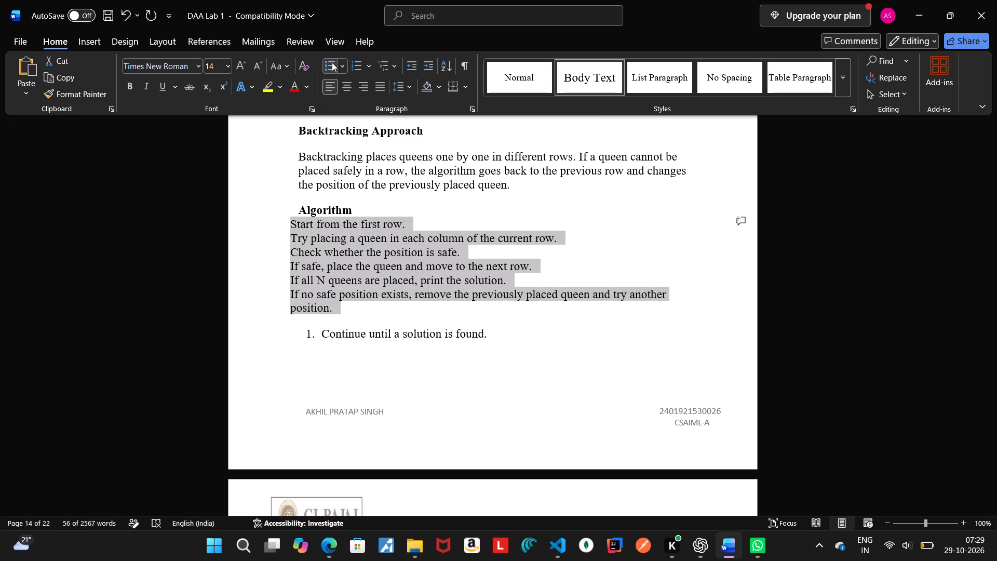
pyautogui.click(359, 63)
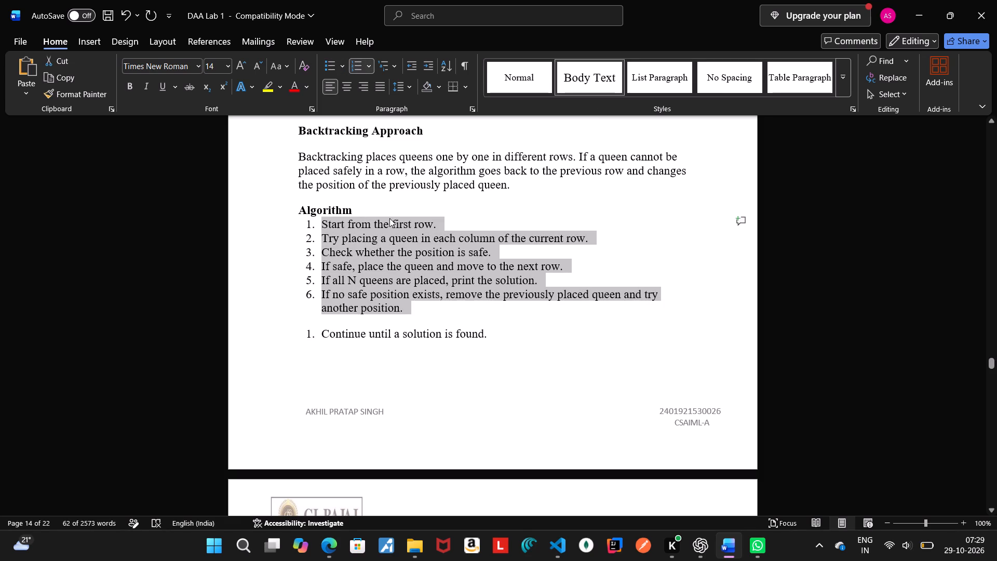
pyautogui.click(392, 198)
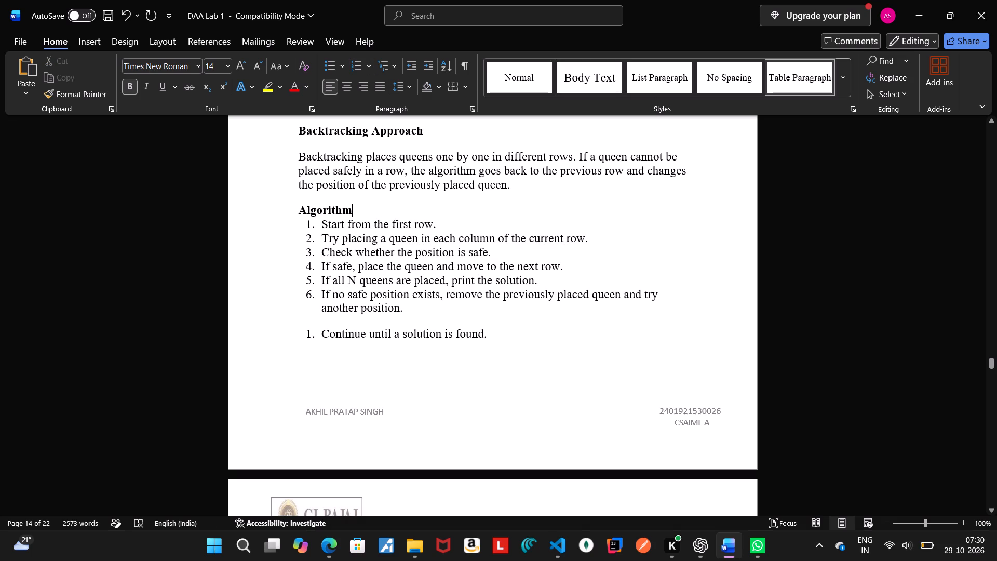
# Apply the Body Text style to the Row, Column and Diagonal items and restore their numbering.
pyautogui.click(707, 222)
pyautogui.press('Up')
pyautogui.press('Up')
pyautogui.press('Up')
pyautogui.press('Up')
pyautogui.press('Up')
pyautogui.press('Up')
pyautogui.press('Up')
pyautogui.press('Up')
pyautogui.press('Up')
pyautogui.press('Up')
pyautogui.press('Up')
pyautogui.press('Up')
pyautogui.press('Up')
pyautogui.press('Up')
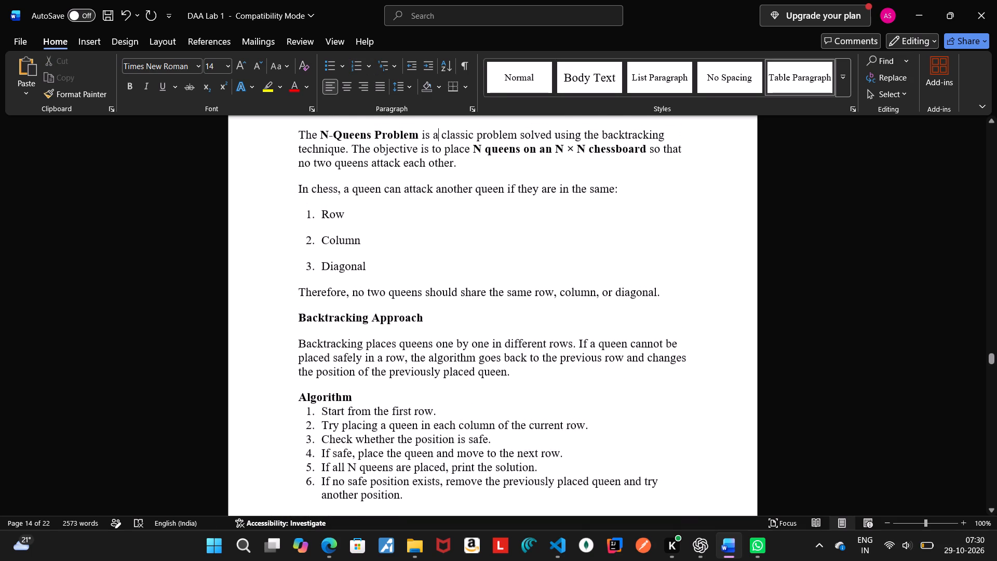
pyautogui.click(336, 256)
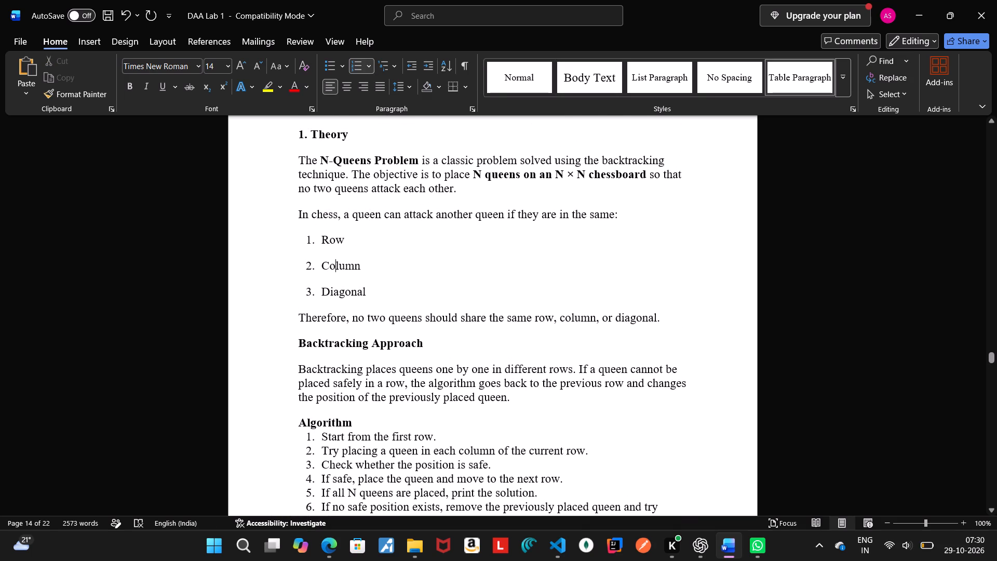
pyautogui.moveTo(317, 268); pyautogui.dragTo(318, 268)
pyautogui.moveTo(318, 268); pyautogui.dragTo(341, 266)
pyautogui.click(403, 271)
pyautogui.moveTo(301, 228); pyautogui.dragTo(393, 293)
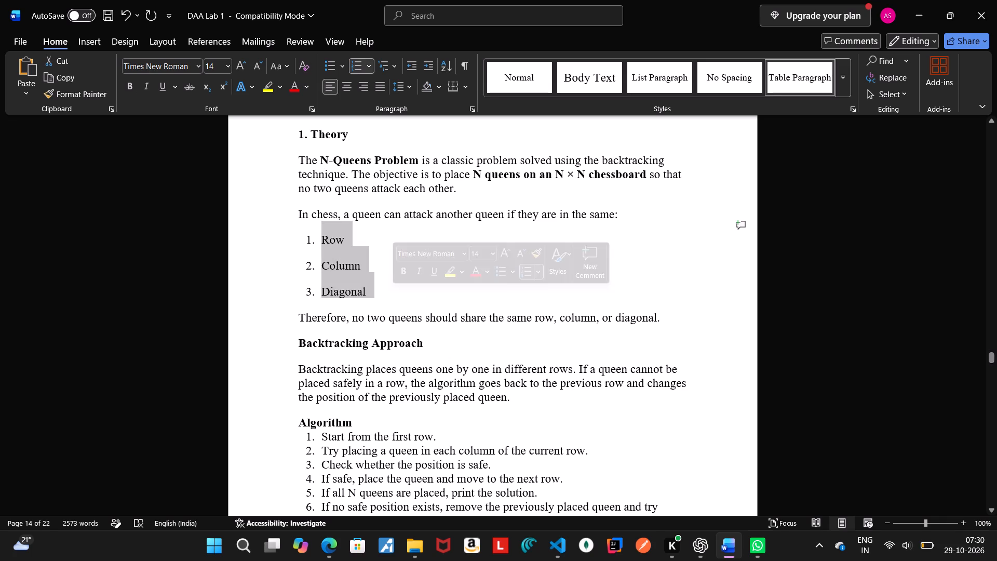
pyautogui.click(571, 66)
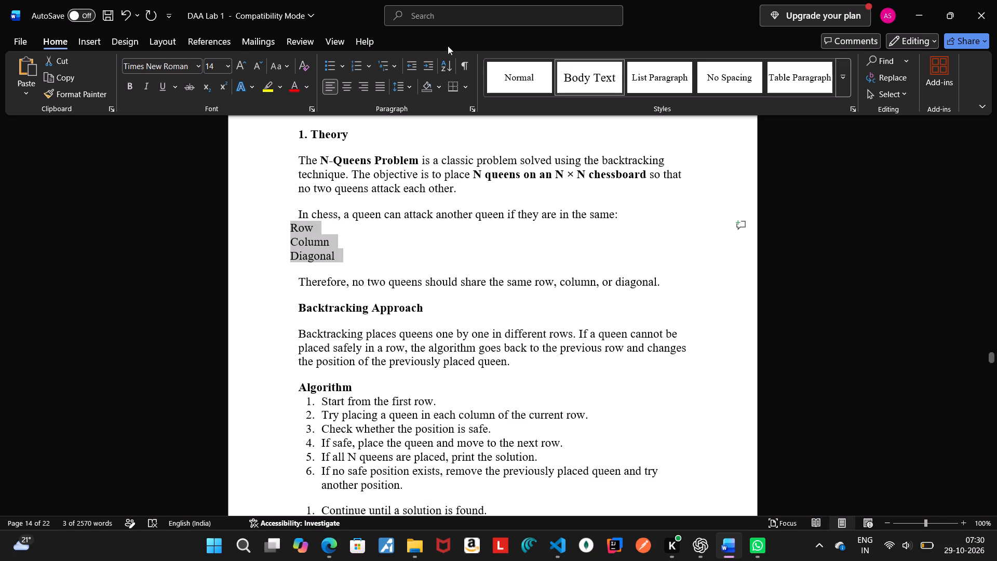
pyautogui.click(362, 59)
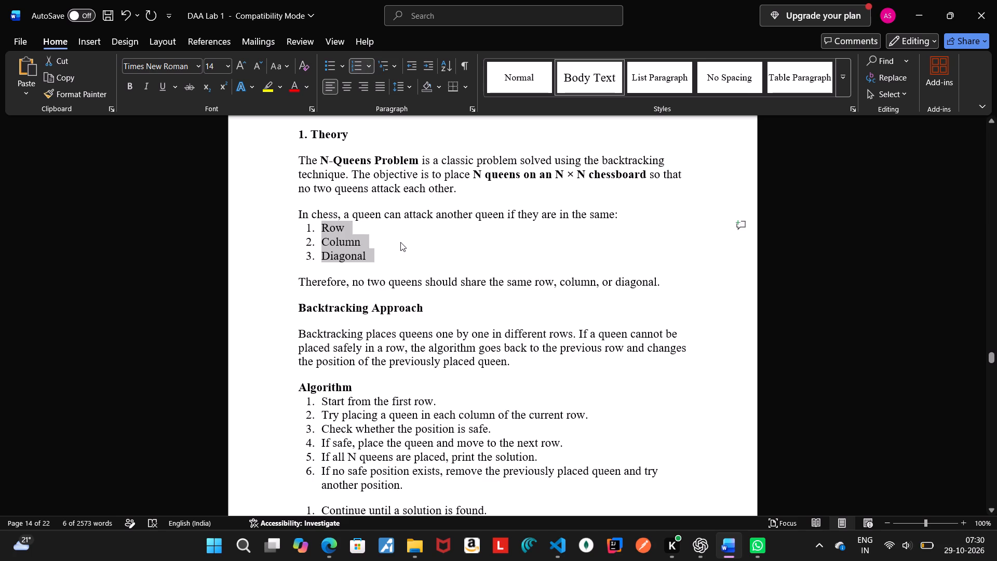
pyautogui.click(400, 242)
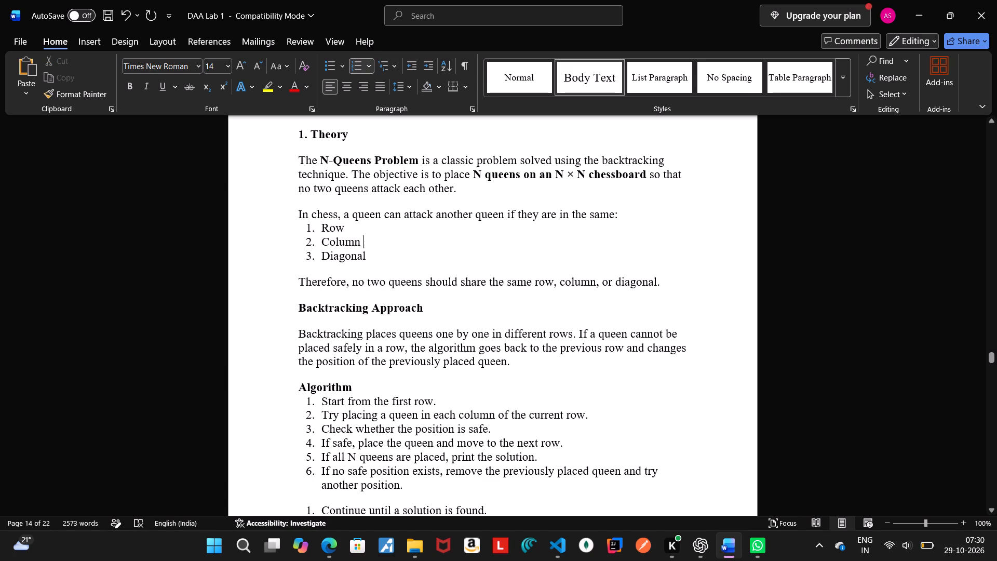
# Remove the number "1." from the start of the Theory heading.
pyautogui.click(311, 136)
pyautogui.press('BackSpace')
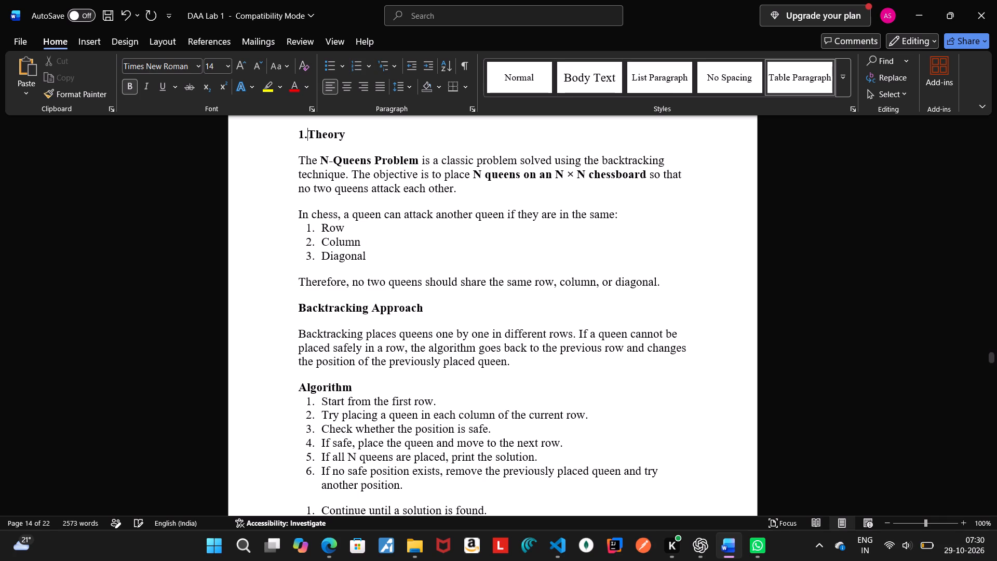
pyautogui.press('BackSpace')
pyautogui.press('BackSpace')
# Underline the Theory and Backtracking Approach headings.
pyautogui.moveTo(300, 131); pyautogui.dragTo(340, 134)
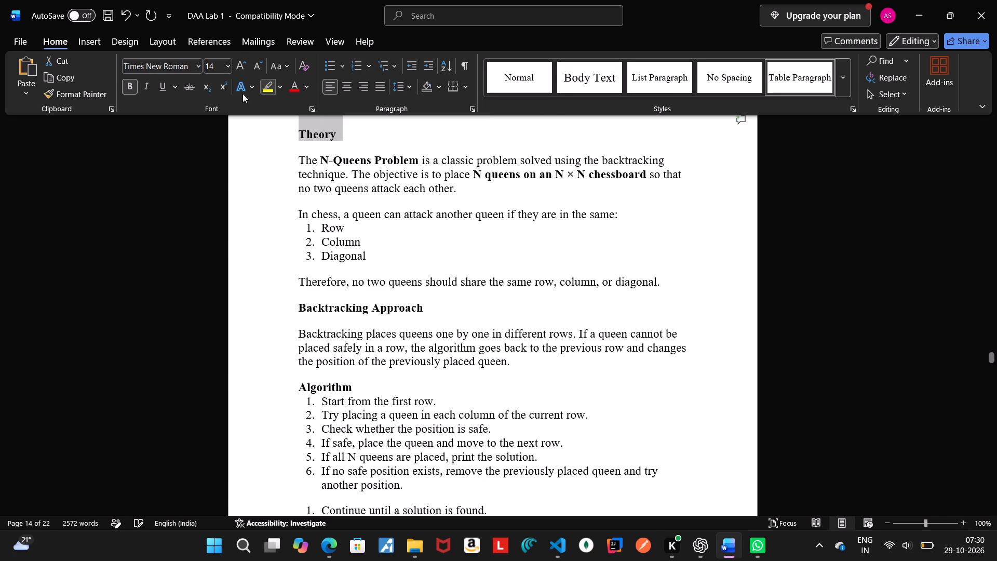
pyautogui.click(166, 86)
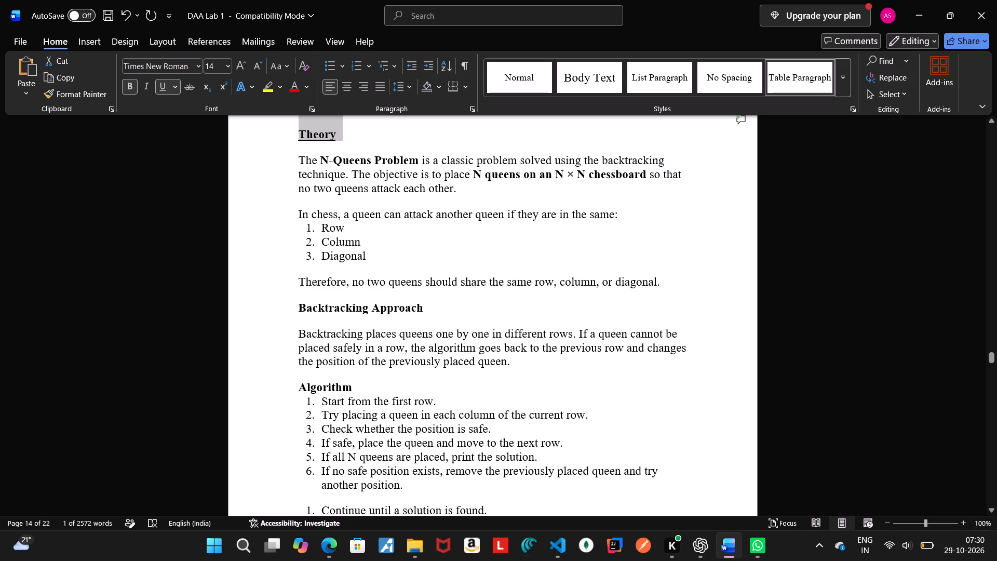
pyautogui.moveTo(297, 305); pyautogui.dragTo(443, 308)
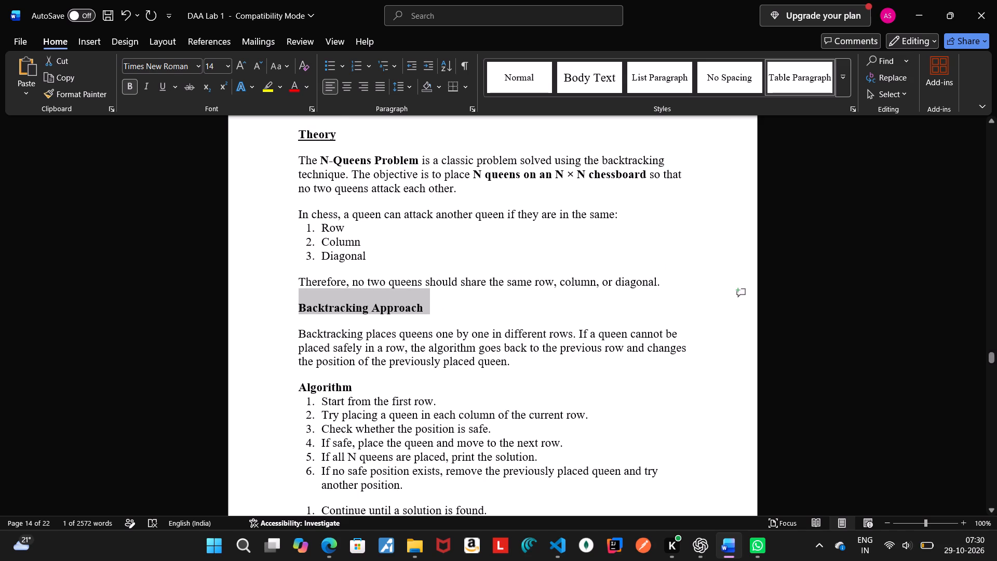
pyautogui.click(163, 90)
# Underline the Algorithm heading.
pyautogui.moveTo(299, 386); pyautogui.dragTo(353, 389)
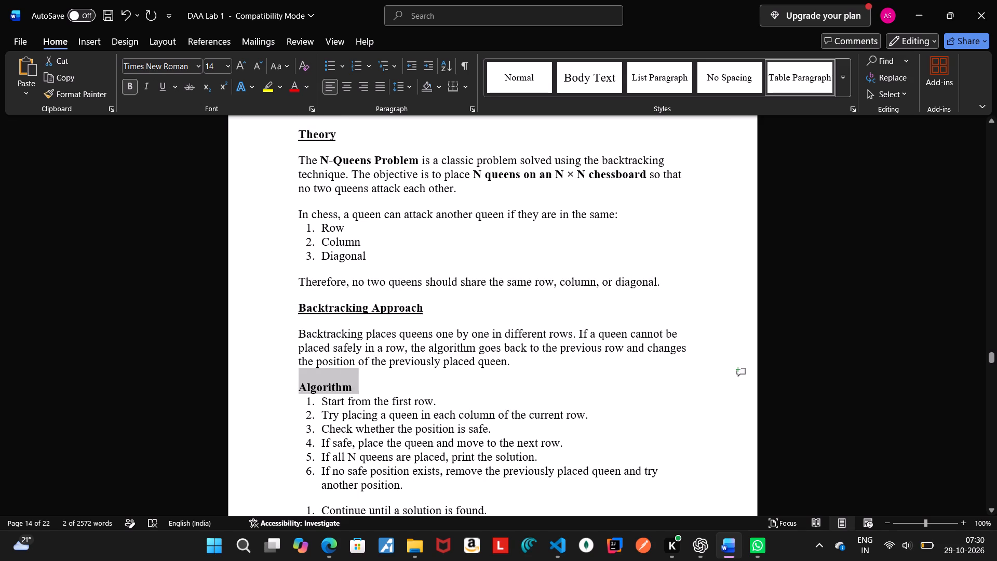
pyautogui.click(168, 90)
pyautogui.click(545, 382)
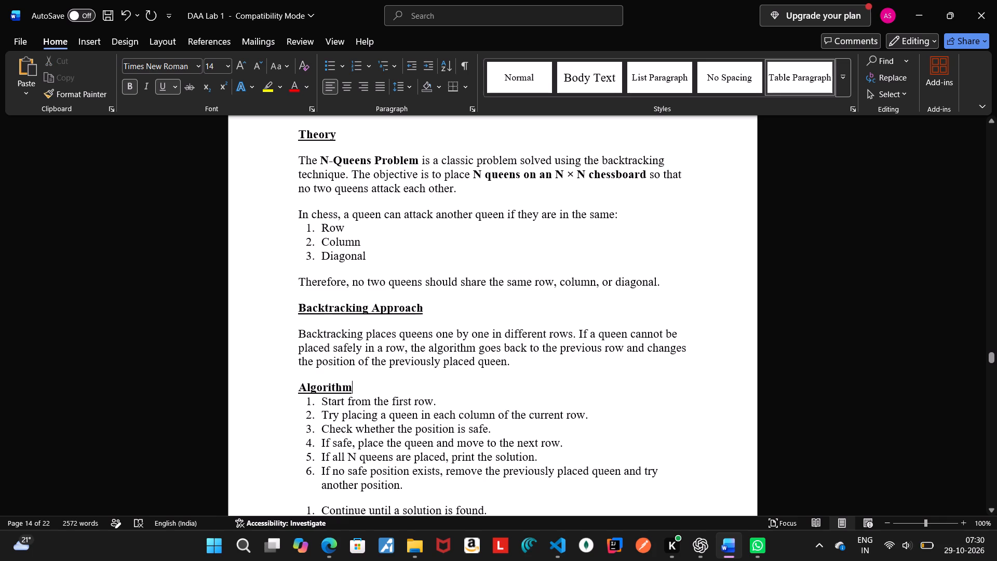
# Remove the list number from the line "Continue until a solution is found." below the sixth Algorithm step.
pyautogui.moveTo(991, 354); pyautogui.dragTo(992, 359)
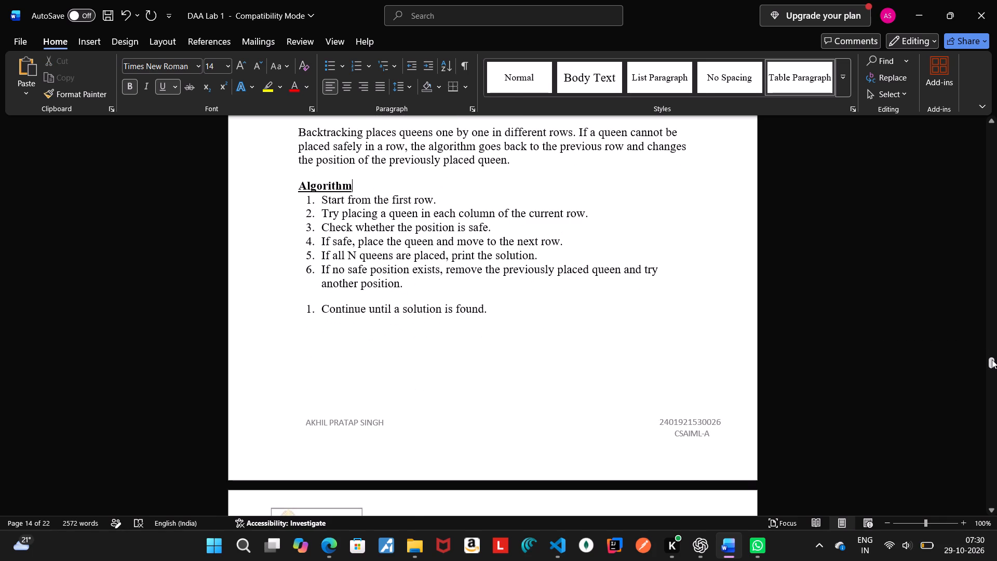
pyautogui.moveTo(992, 359); pyautogui.dragTo(996, 360)
pyautogui.click(347, 278)
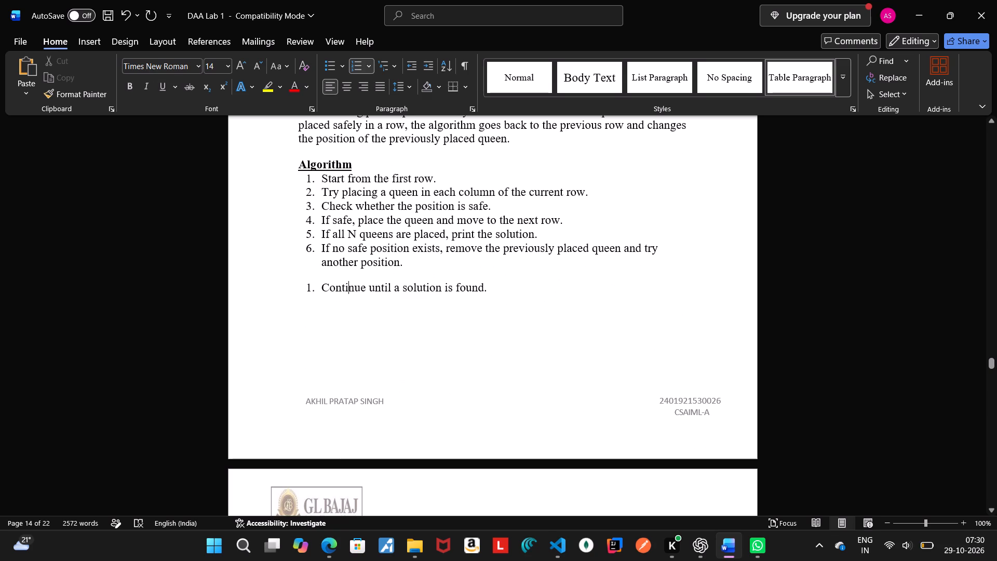
pyautogui.click(319, 289)
pyautogui.press('BackSpace')
pyautogui.press('BackSpace')
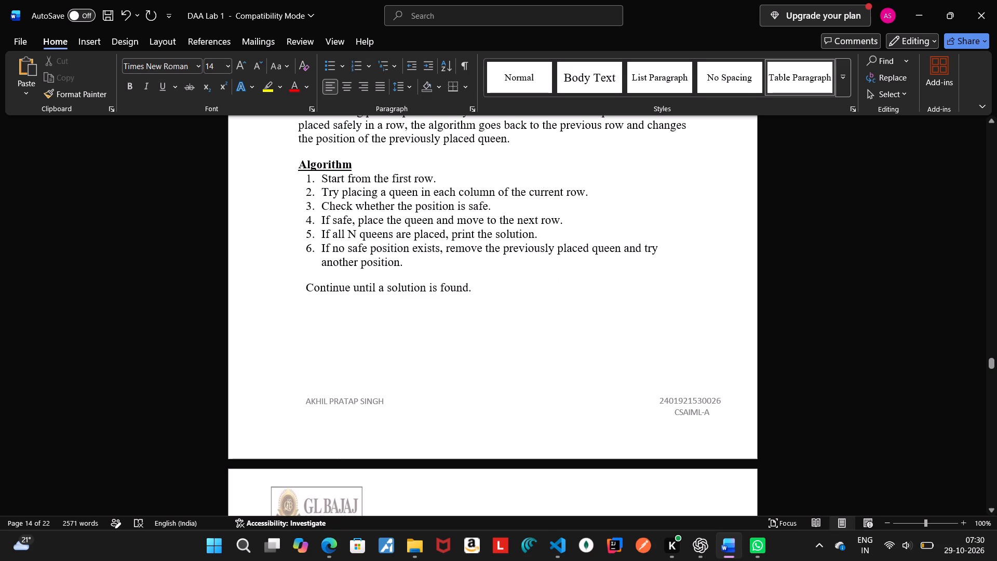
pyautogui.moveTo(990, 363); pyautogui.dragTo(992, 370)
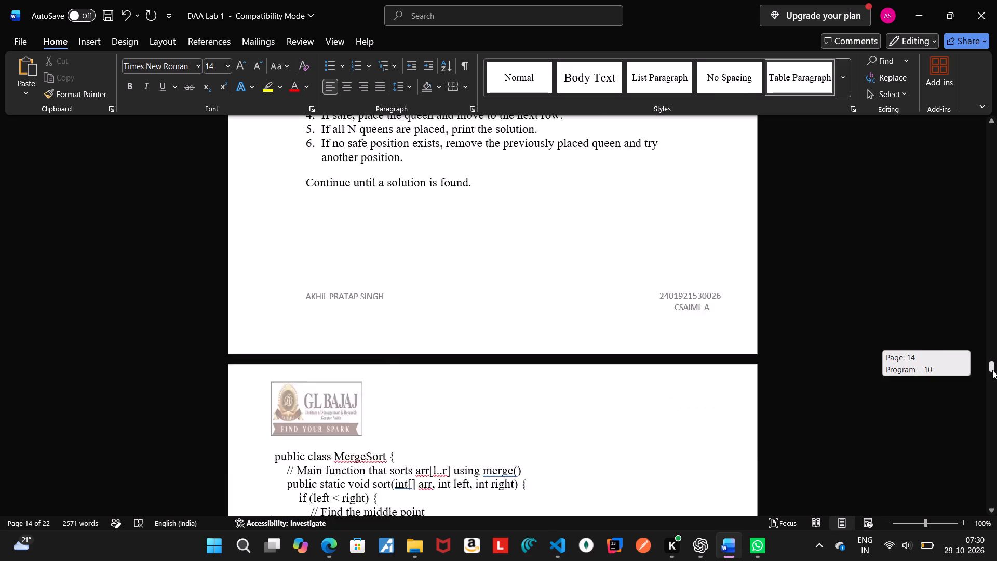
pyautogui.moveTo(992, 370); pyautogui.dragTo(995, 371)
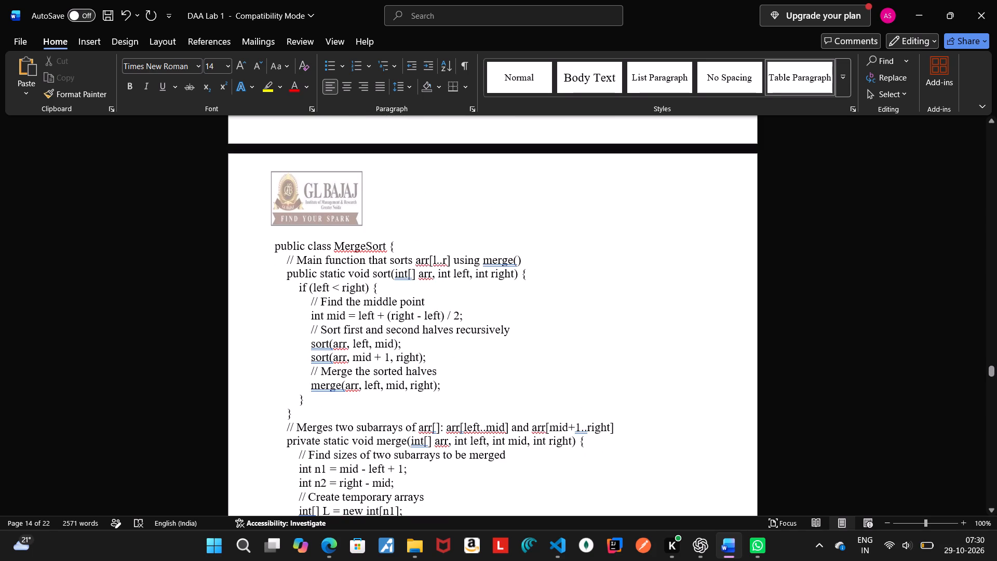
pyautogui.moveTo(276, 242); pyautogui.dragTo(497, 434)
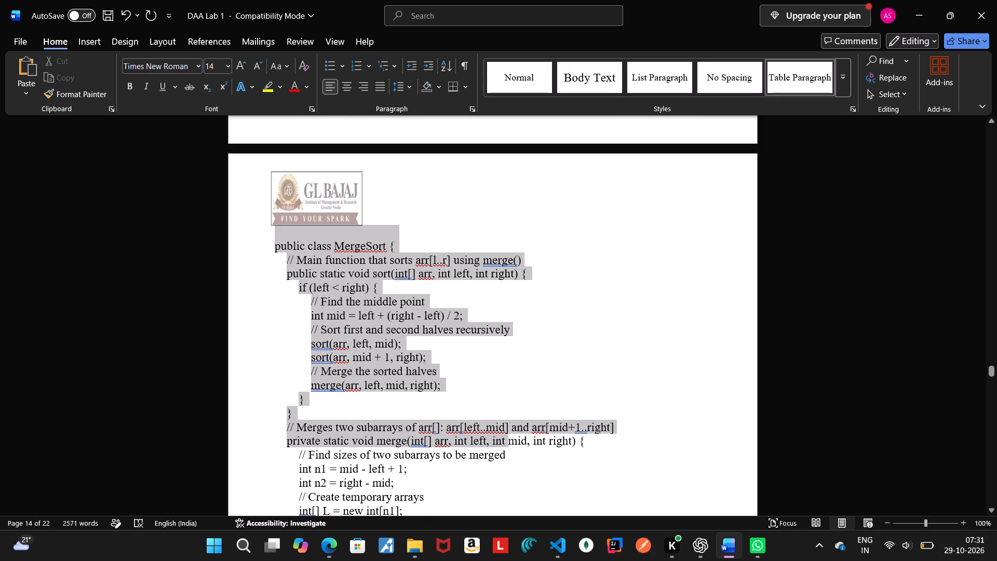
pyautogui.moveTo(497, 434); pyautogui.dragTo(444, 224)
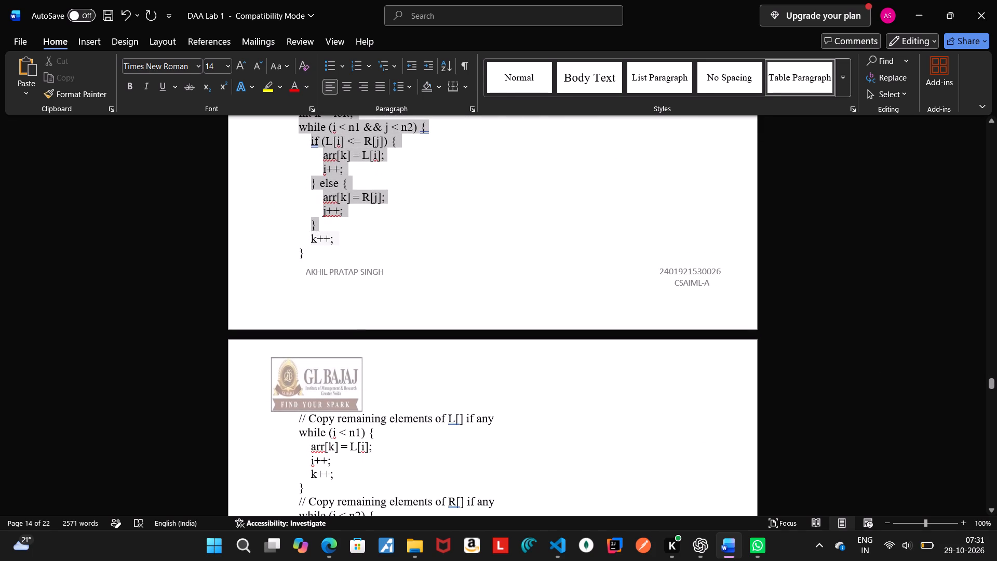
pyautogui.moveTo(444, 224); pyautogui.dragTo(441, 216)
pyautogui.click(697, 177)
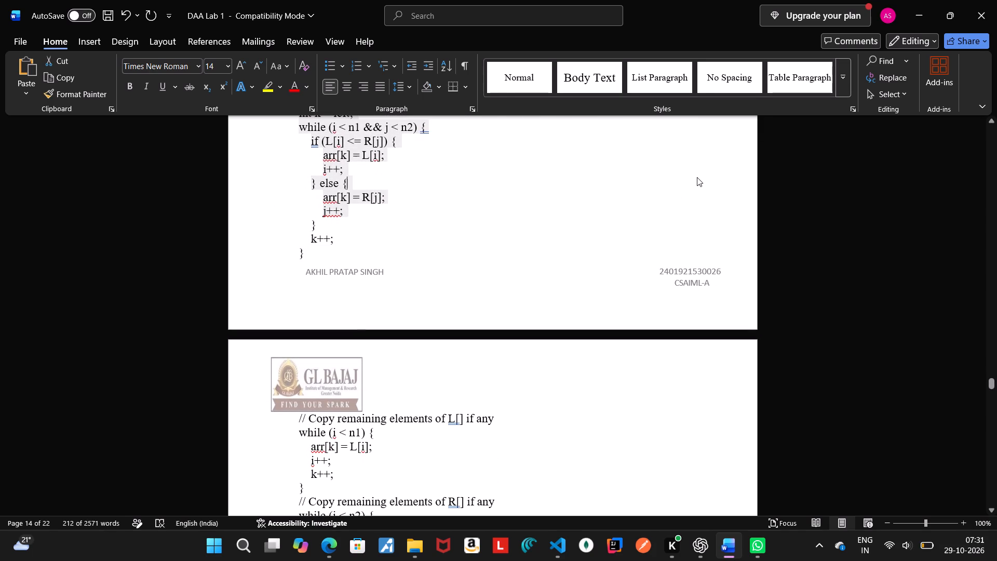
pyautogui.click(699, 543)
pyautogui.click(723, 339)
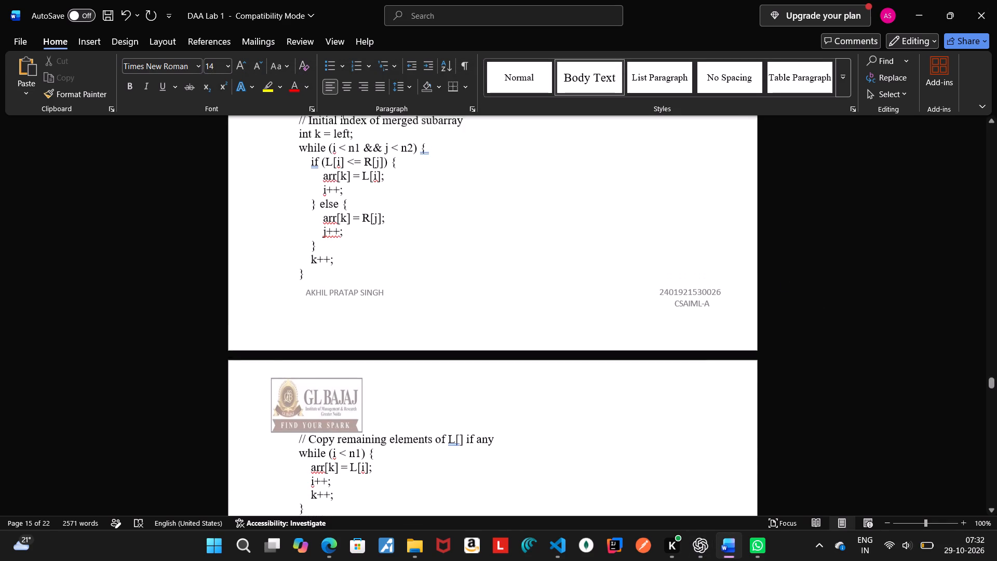
pyautogui.press('Down')
pyautogui.press('Down')
pyautogui.press('Down')
pyautogui.press('Down')
pyautogui.press('Down')
pyautogui.press('Down')
pyautogui.press('Down')
pyautogui.press('Down')
pyautogui.press('Down')
pyautogui.press('Down')
pyautogui.press('Down')
pyautogui.press('Down')
pyautogui.press('Down')
pyautogui.press('Down')
pyautogui.press('Down')
pyautogui.press('Down')
pyautogui.press('Down')
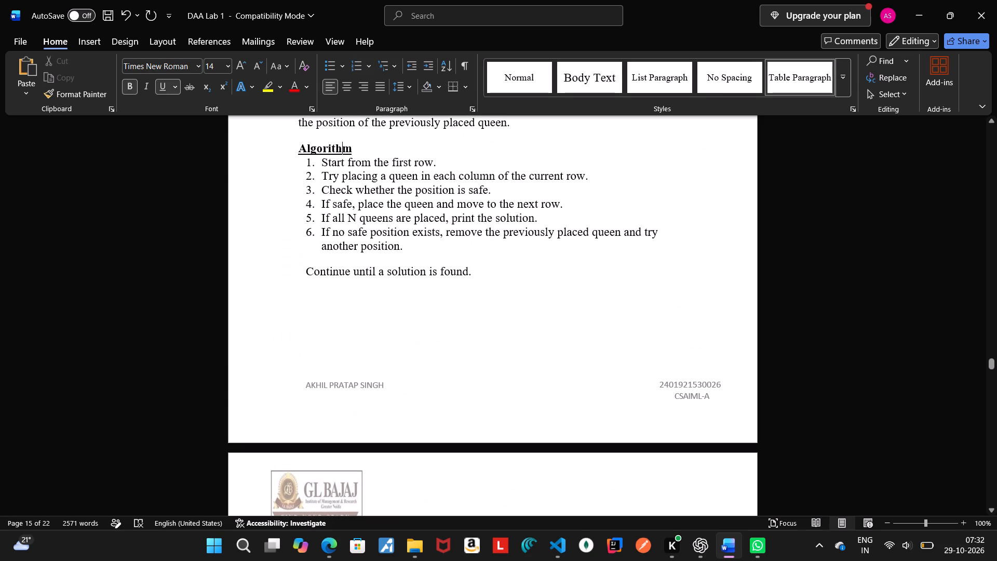
pyautogui.press('Down')
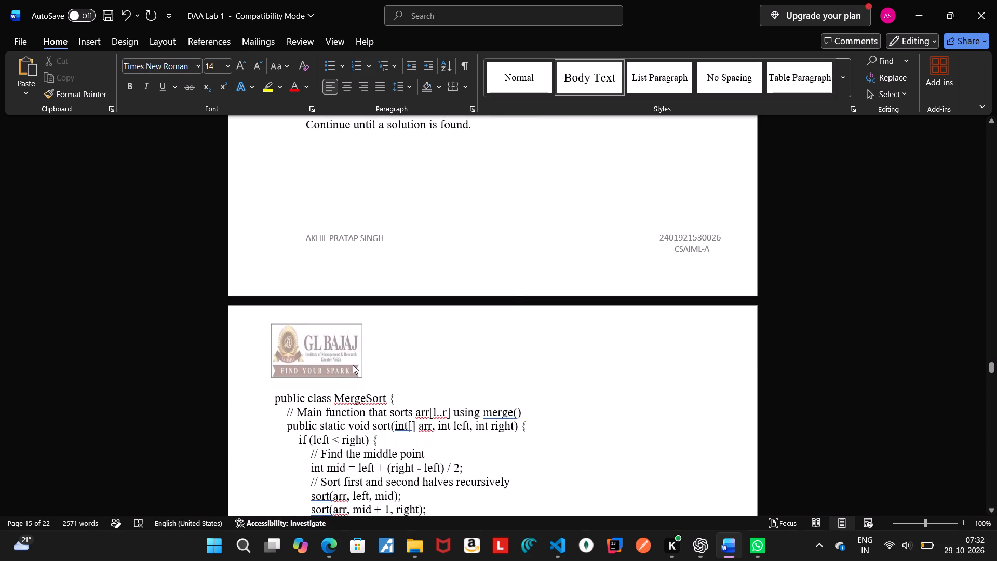
pyautogui.moveTo(276, 401); pyautogui.dragTo(395, 534)
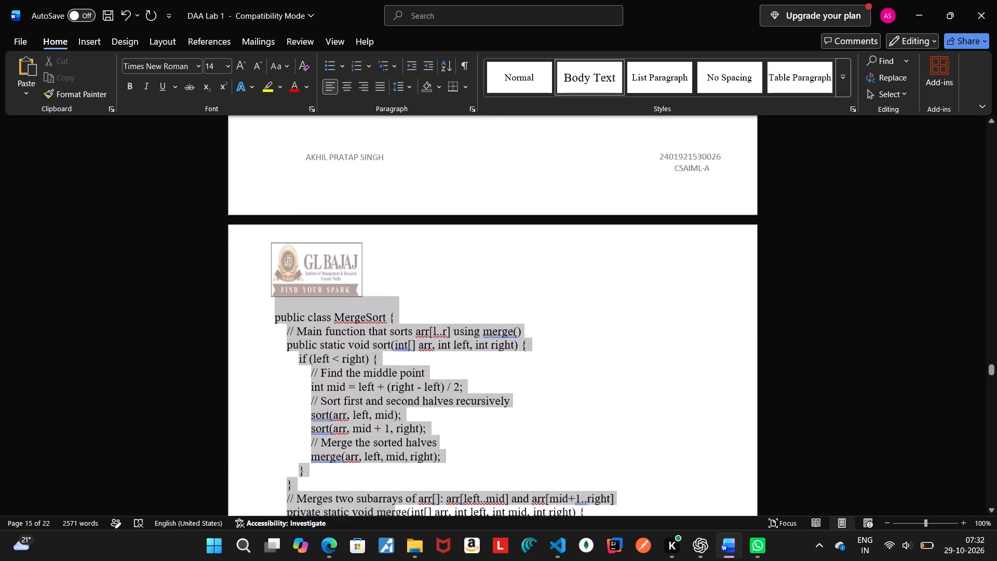
pyautogui.moveTo(395, 534); pyautogui.dragTo(360, 338)
pyautogui.hotkey('ctrl', 'v')
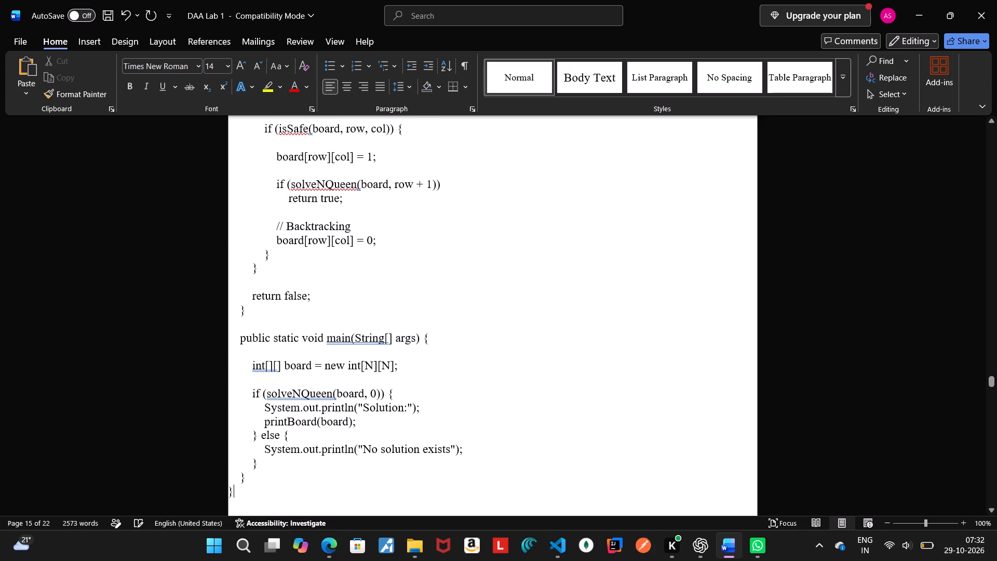
# Select the whole pasted NQueen class and apply the Normal margin preset, 2.54 cm on all sides.
pyautogui.moveTo(994, 384); pyautogui.dragTo(994, 352)
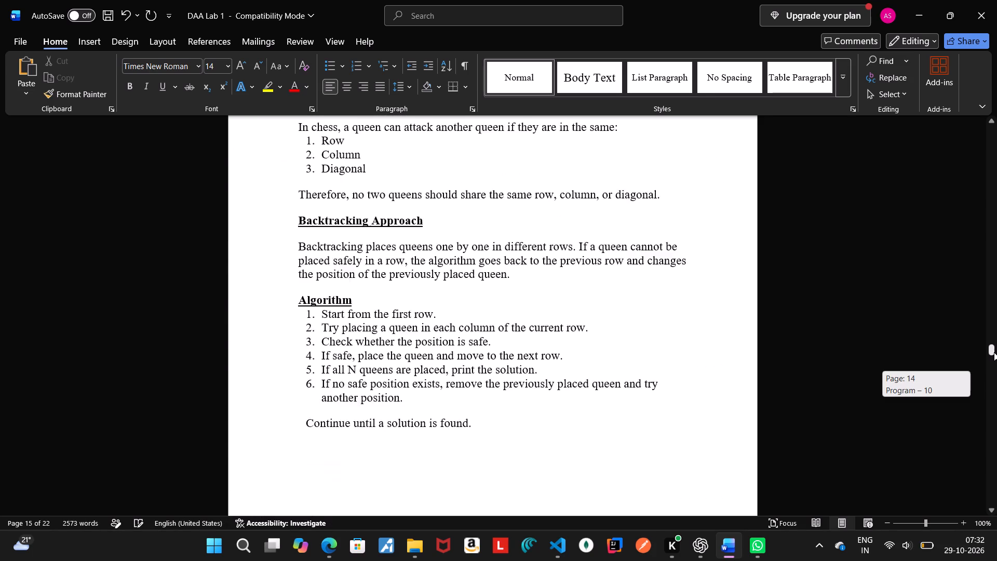
pyautogui.moveTo(994, 352); pyautogui.dragTo(996, 365)
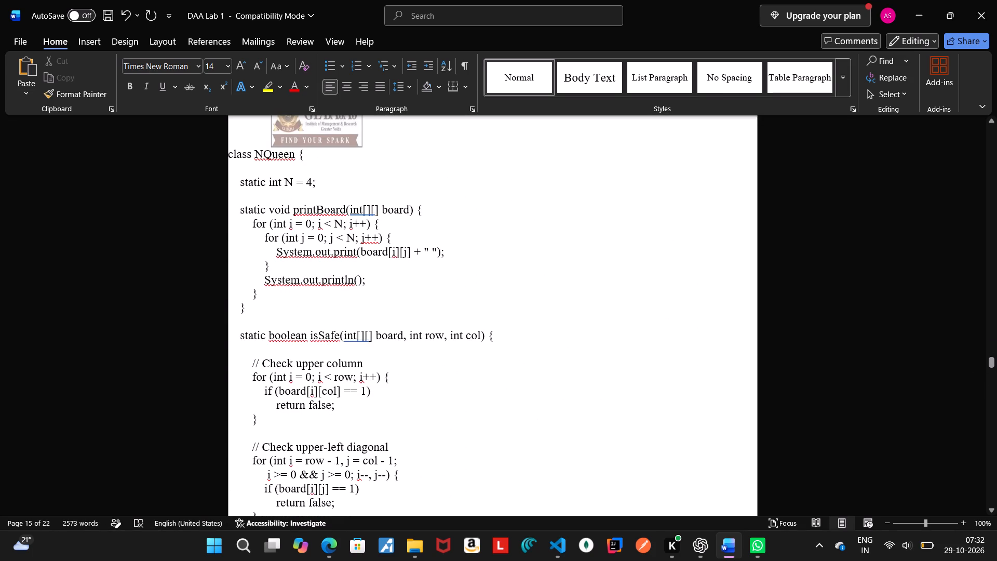
pyautogui.moveTo(228, 157); pyautogui.dragTo(376, 515)
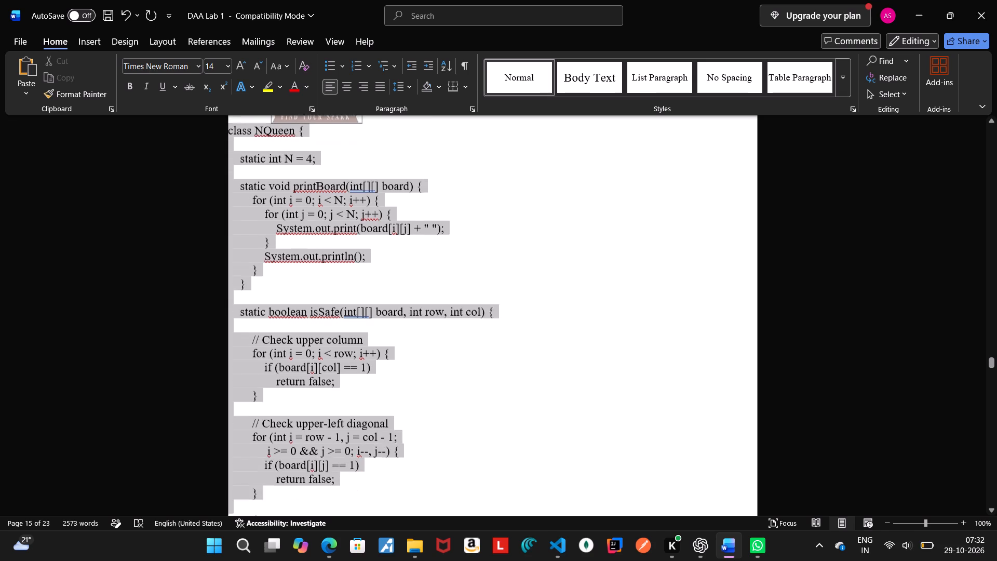
pyautogui.moveTo(376, 515); pyautogui.dragTo(382, 541)
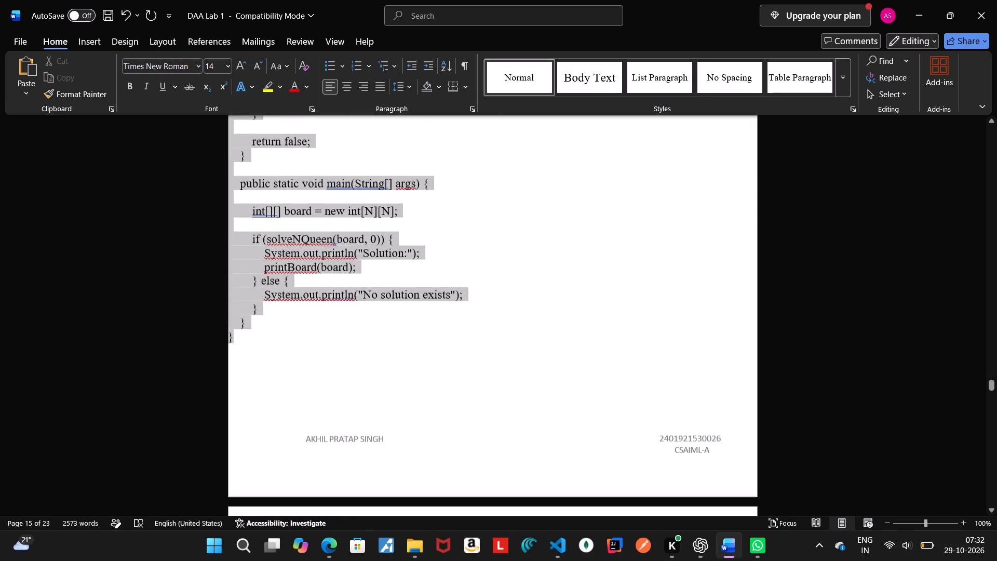
pyautogui.moveTo(382, 541); pyautogui.dragTo(309, 206)
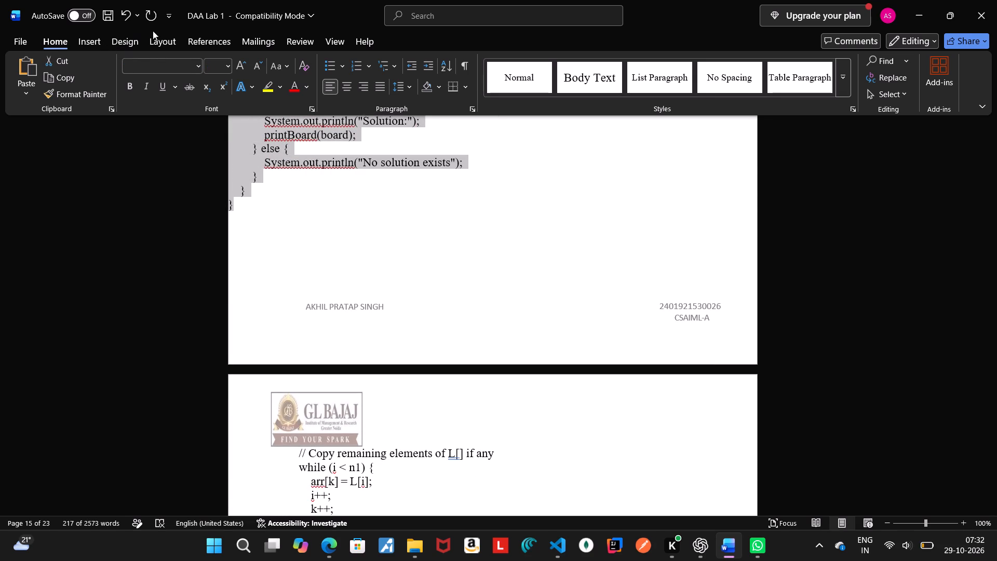
pyautogui.click(165, 41)
pyautogui.click(30, 85)
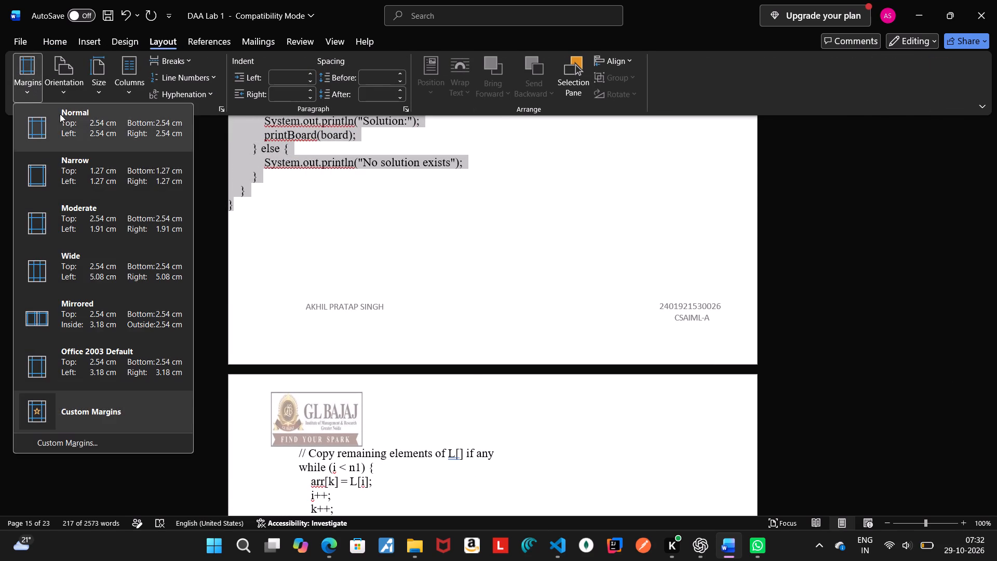
pyautogui.click(64, 122)
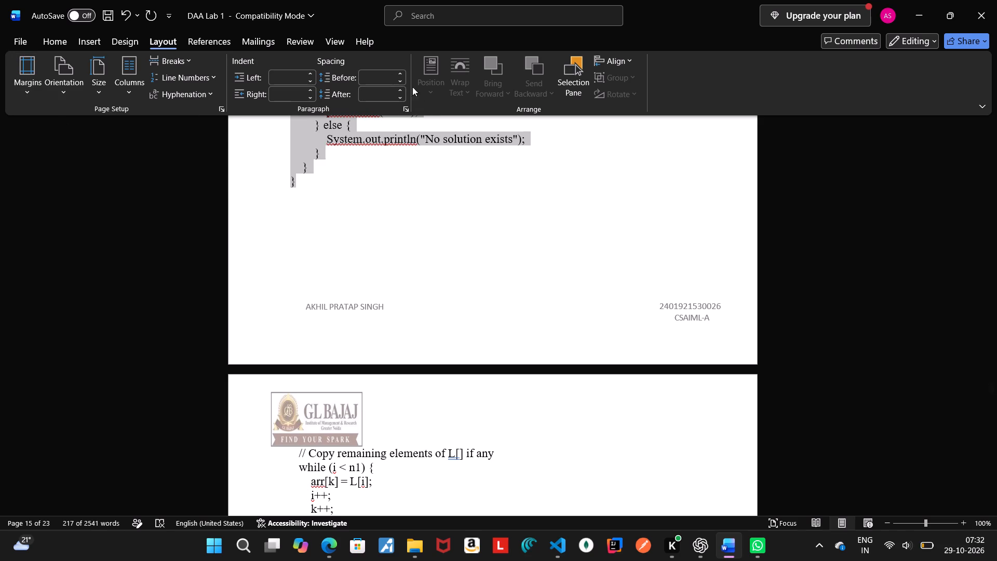
# Apply the Body Text style to the selected N-Queens code.
pyautogui.click(66, 42)
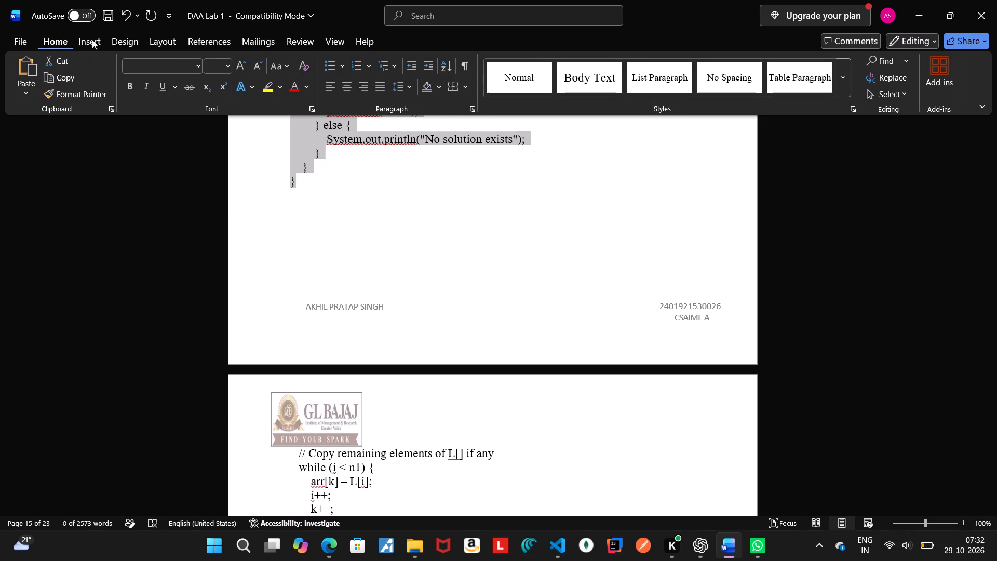
pyautogui.click(582, 75)
pyautogui.click(621, 198)
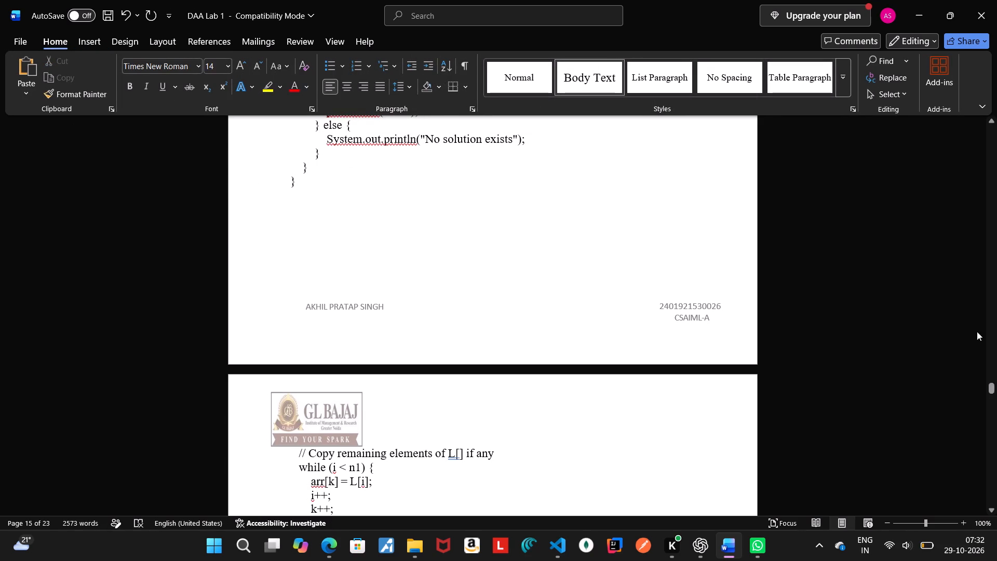
# Insert a blank line above "class NQueen {" to move the code clear of the GL Bajaj header logo.
pyautogui.moveTo(990, 391); pyautogui.dragTo(996, 360)
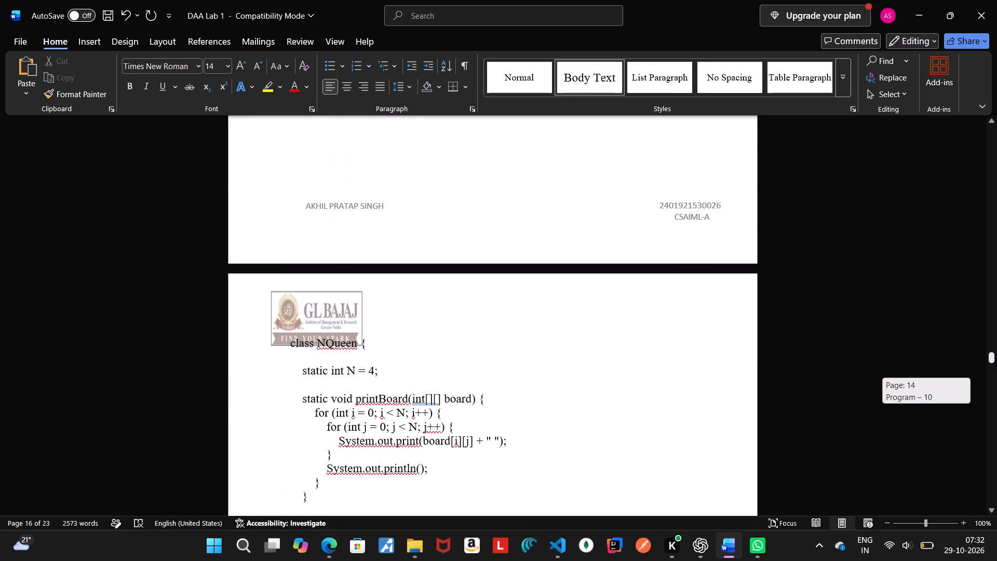
pyautogui.moveTo(996, 360); pyautogui.dragTo(996, 348)
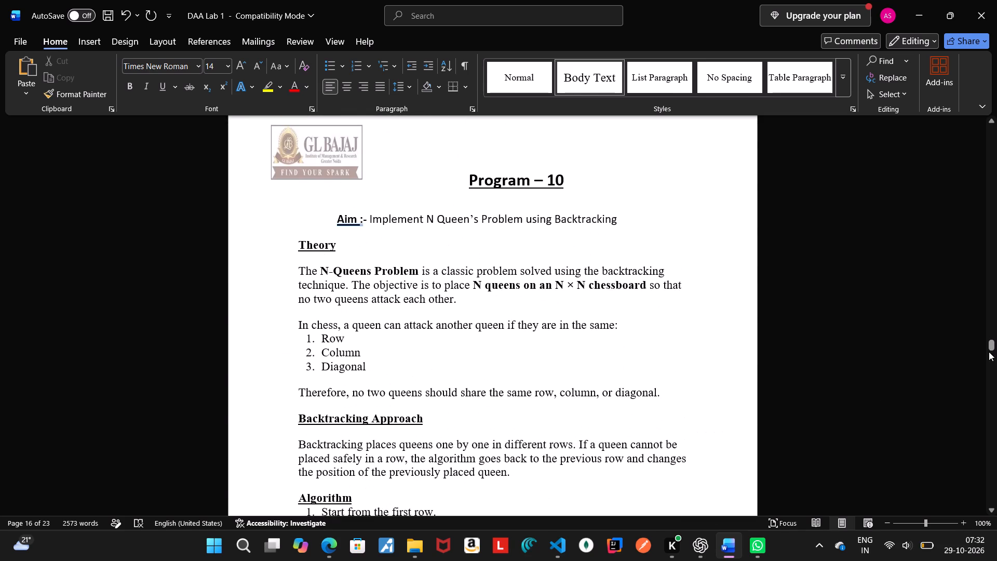
pyautogui.moveTo(990, 344); pyautogui.dragTo(996, 358)
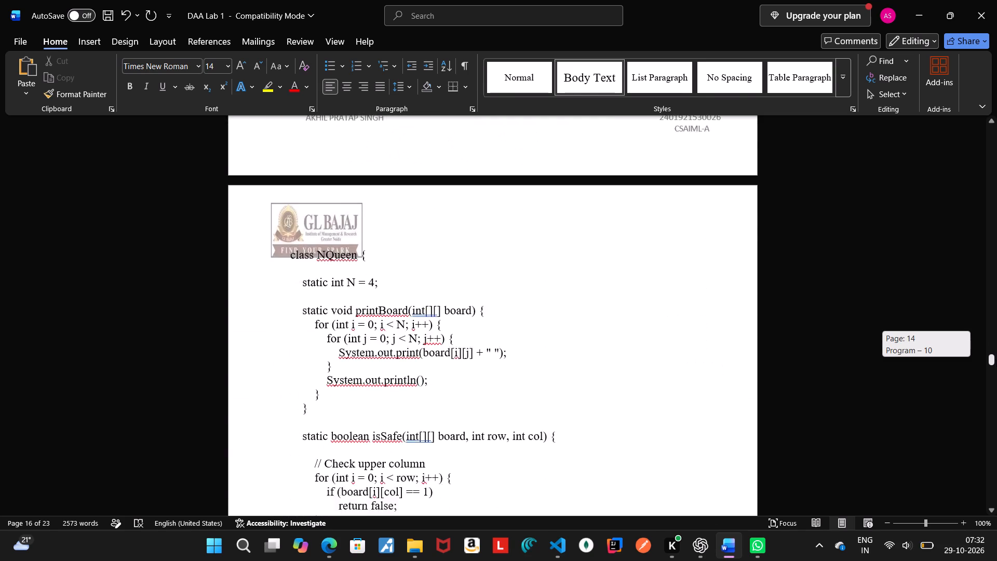
pyautogui.moveTo(996, 358); pyautogui.dragTo(996, 360)
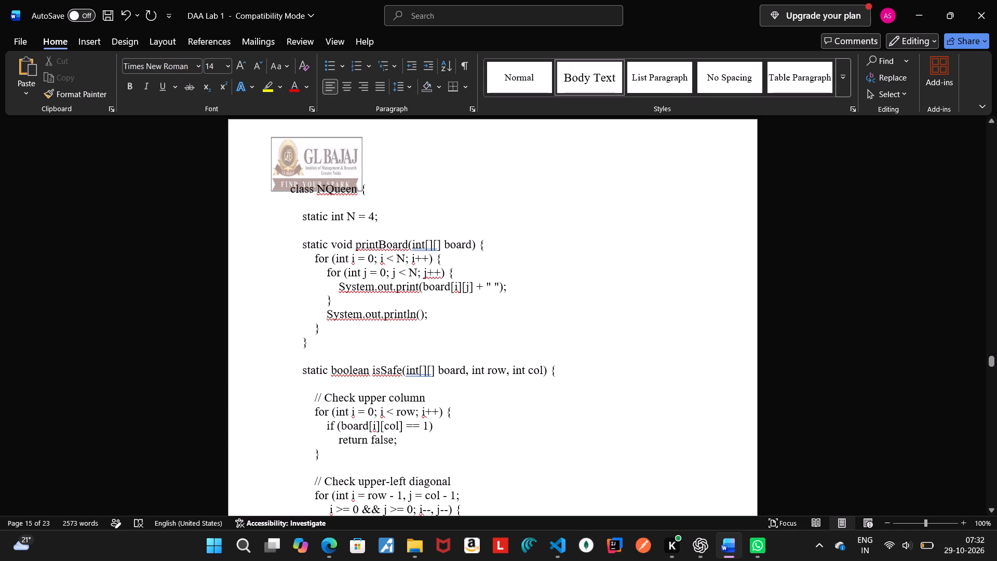
pyautogui.click(289, 189)
pyautogui.press('Return')
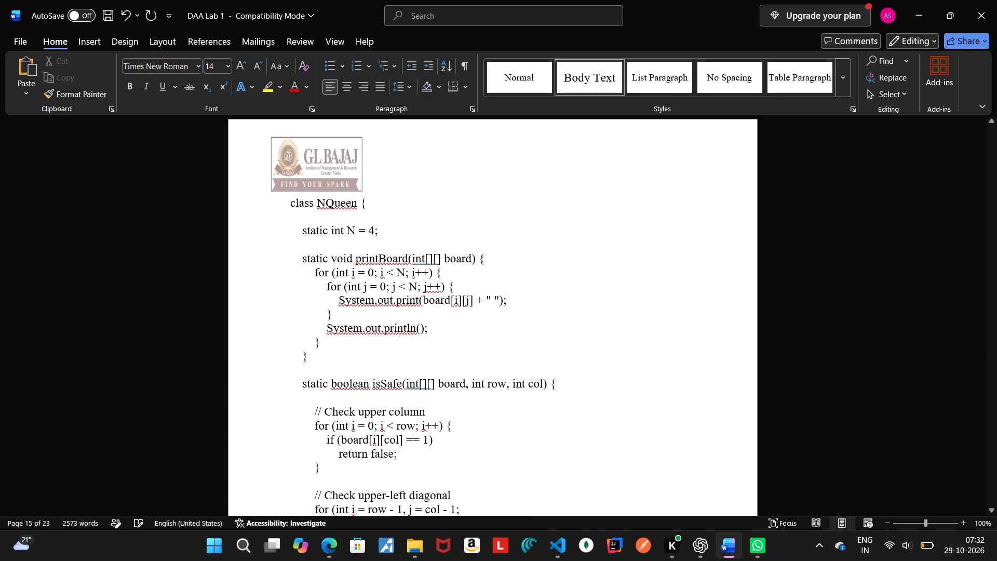
# Remove the blank lines before and after "static int N = 4;" and the one above the isSafe method.
pyautogui.click(322, 221)
pyautogui.press('BackSpace')
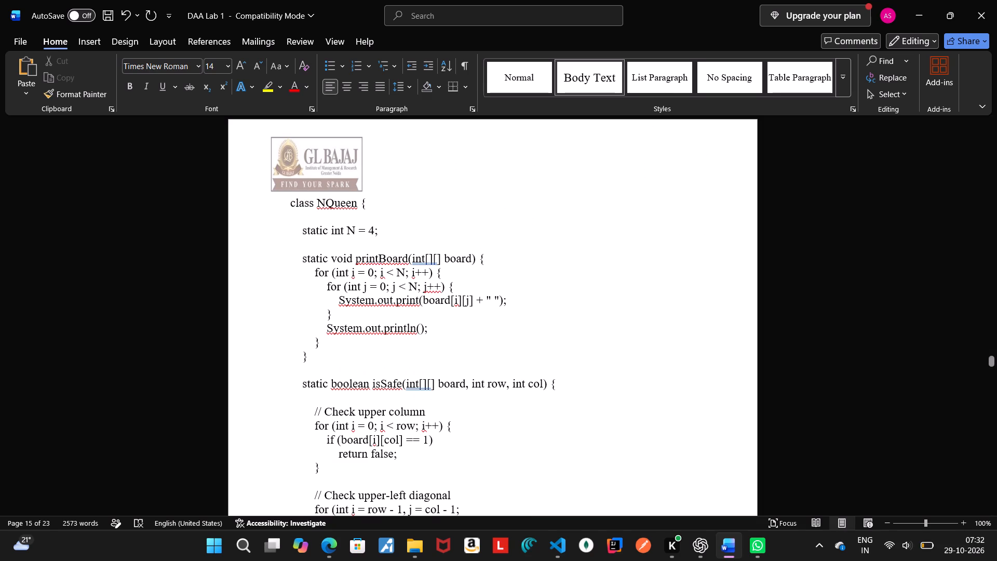
pyautogui.click(326, 232)
pyautogui.press('BackSpace')
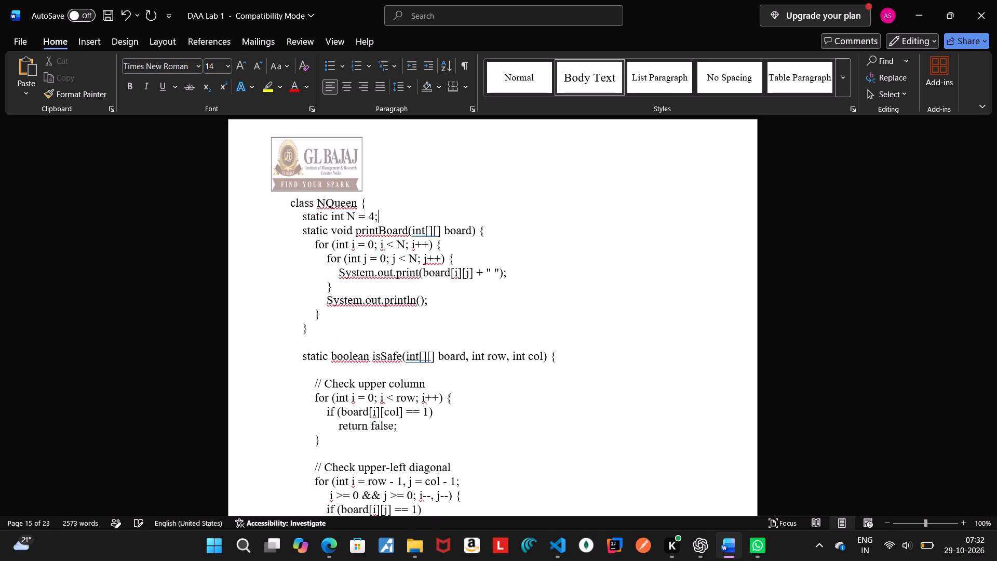
pyautogui.click(344, 344)
pyautogui.press('BackSpace')
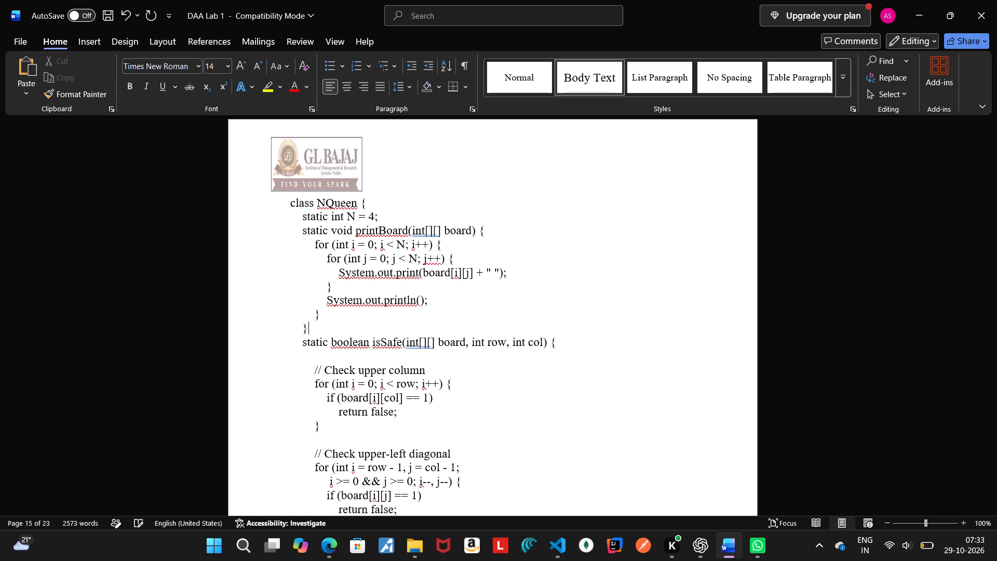
# Remove the blank lines below the solveNQueen method header and above "return true;" at the end of isSafe.
pyautogui.click(358, 348)
pyautogui.moveTo(990, 358); pyautogui.dragTo(993, 363)
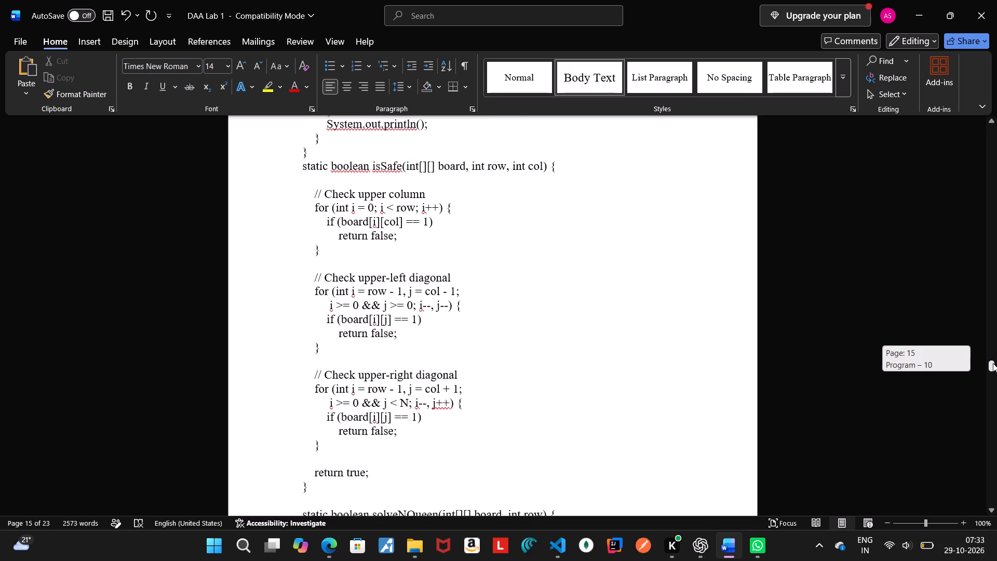
pyautogui.moveTo(993, 363); pyautogui.dragTo(996, 367)
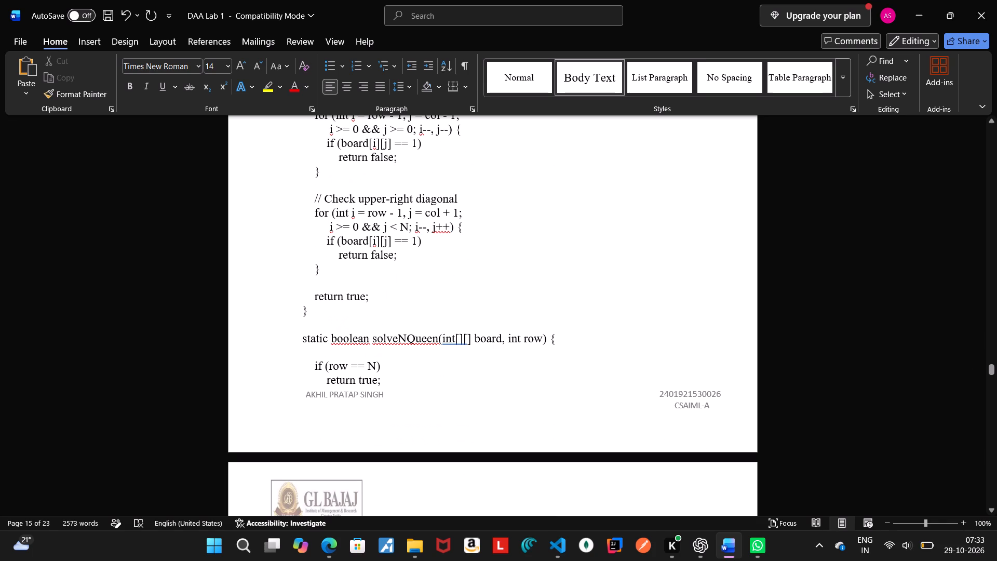
pyautogui.click(374, 350)
pyautogui.press('Delete')
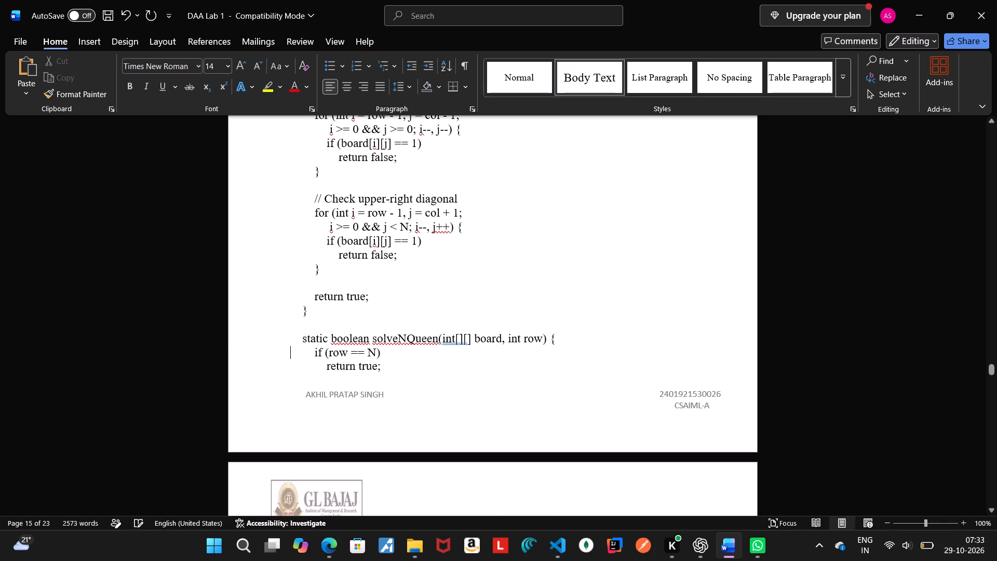
pyautogui.click(385, 289)
pyautogui.click(375, 284)
pyautogui.press('BackSpace')
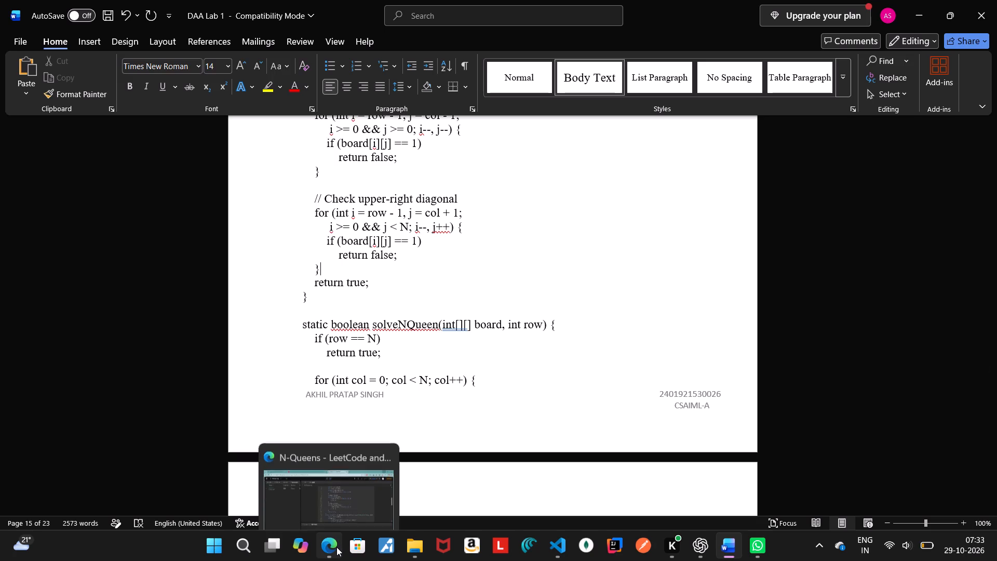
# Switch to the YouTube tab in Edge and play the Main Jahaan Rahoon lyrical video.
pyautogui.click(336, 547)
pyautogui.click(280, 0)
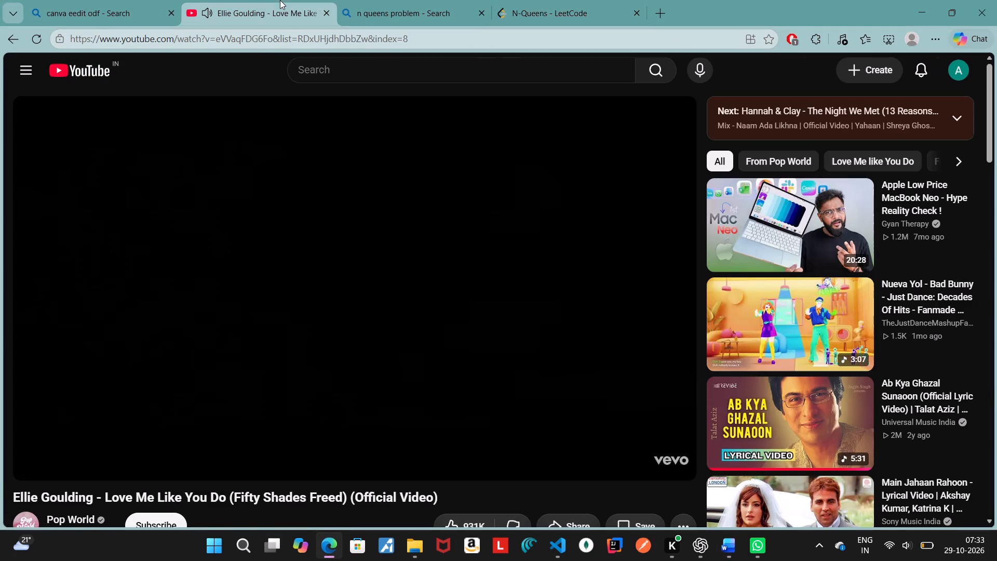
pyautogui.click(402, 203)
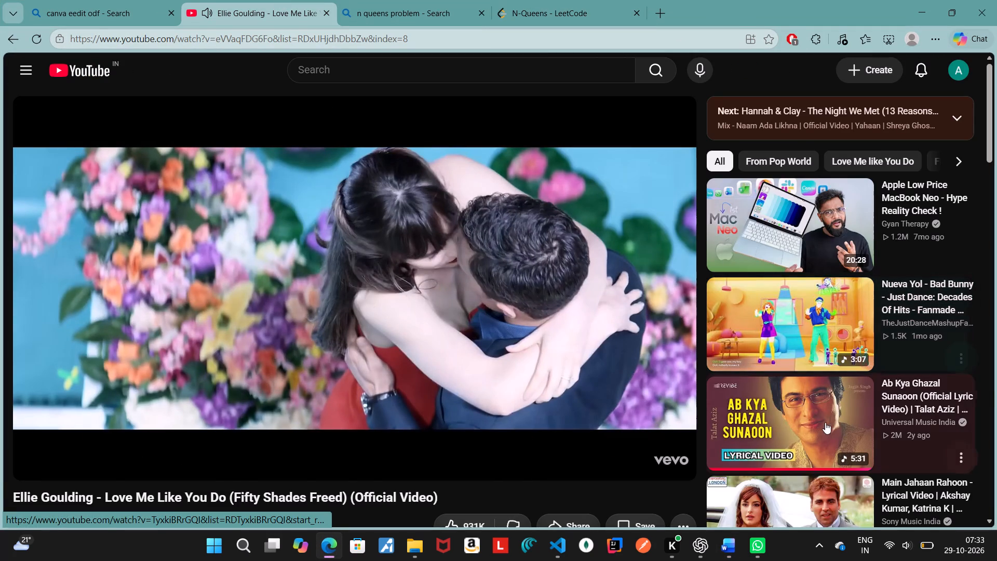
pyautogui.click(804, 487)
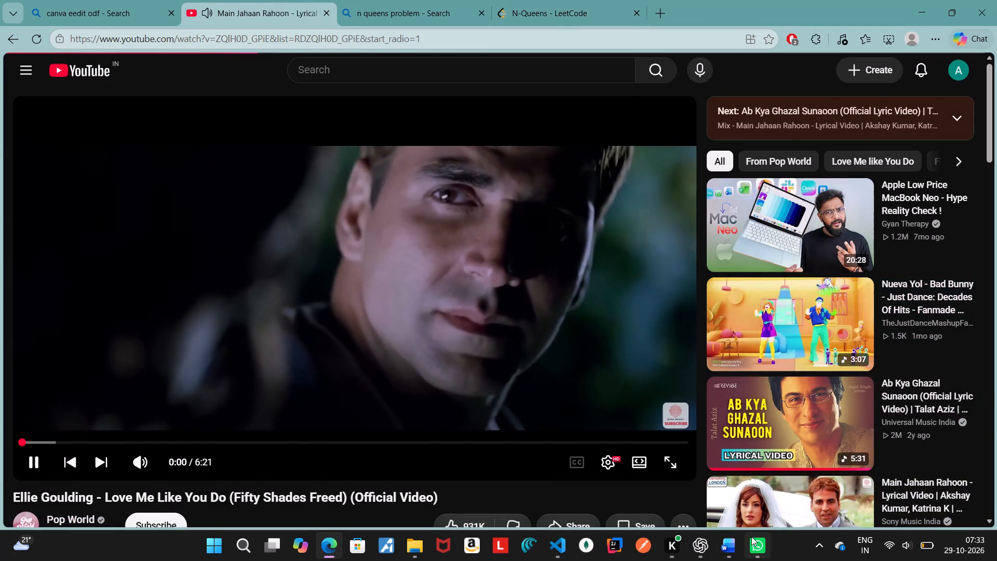
# Switch back to Word and insert two blank lines above the col loop in solveNQueen, moving it to the following page.
pyautogui.click(732, 545)
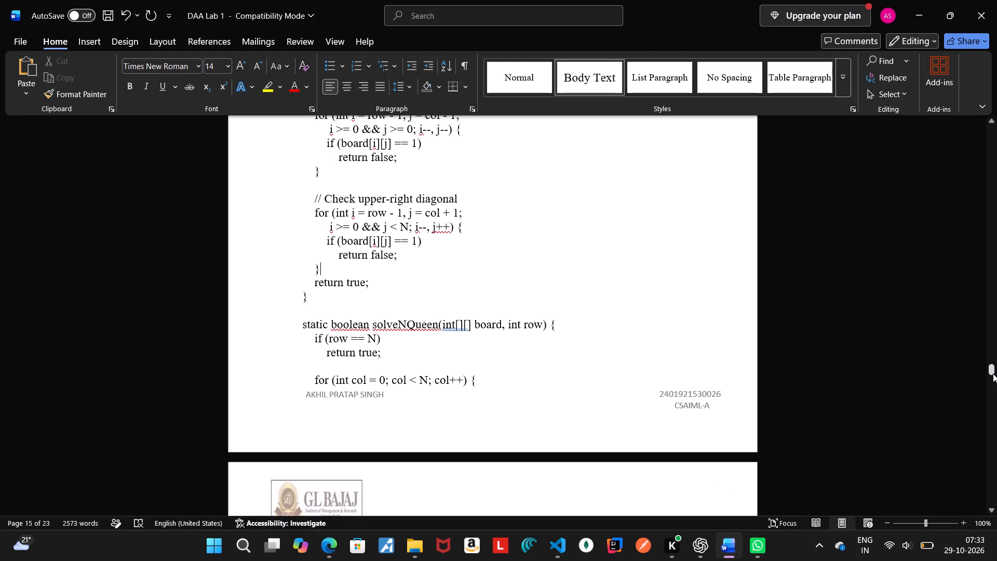
pyautogui.click(993, 373)
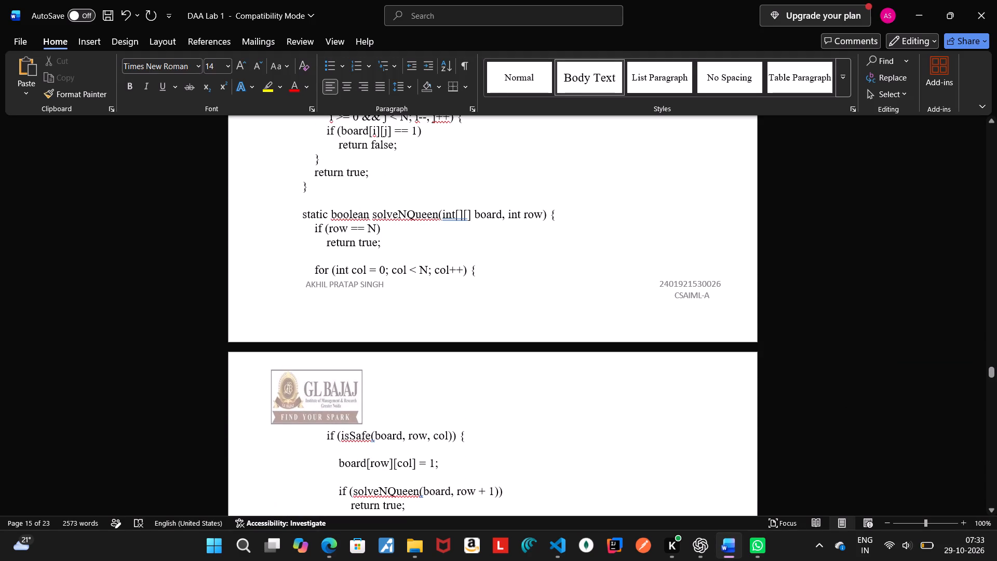
pyautogui.click(363, 250)
pyautogui.press('Return')
pyautogui.press('Return')
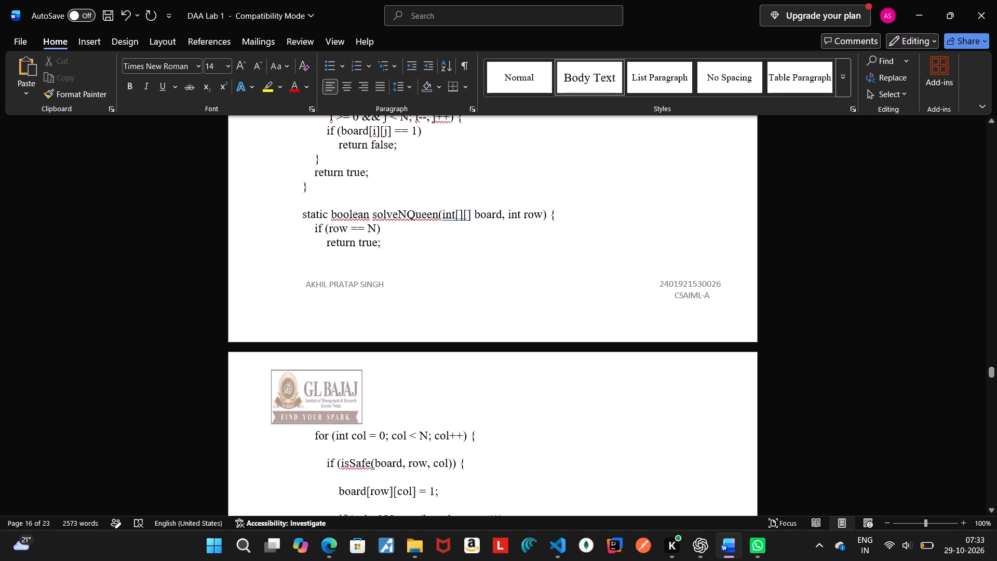
# Remove the blank lines inside the col loop: below its header, below the isSafe condition and above the recursive solveNQueen call.
pyautogui.click(357, 446)
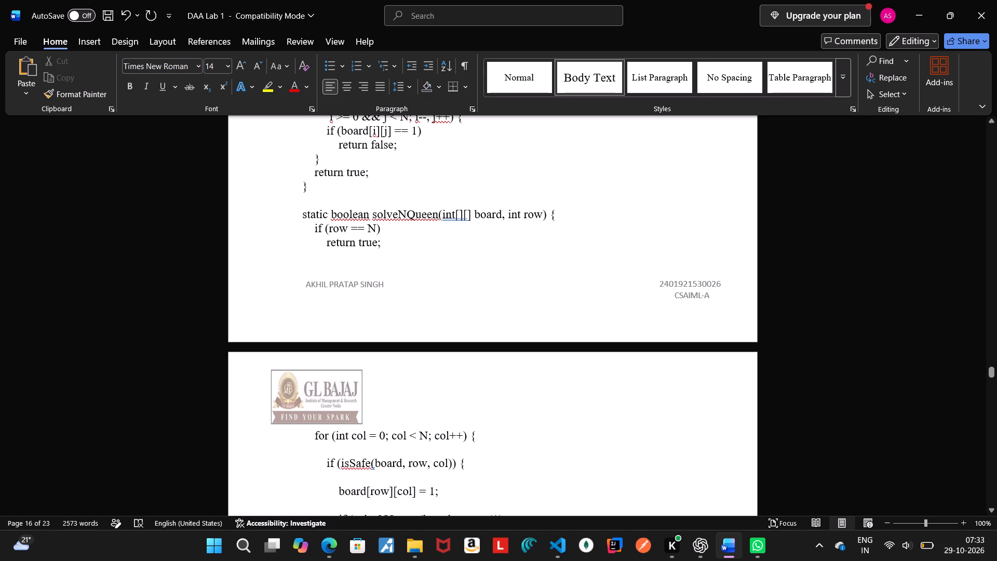
pyautogui.click(357, 446)
pyautogui.press('BackSpace')
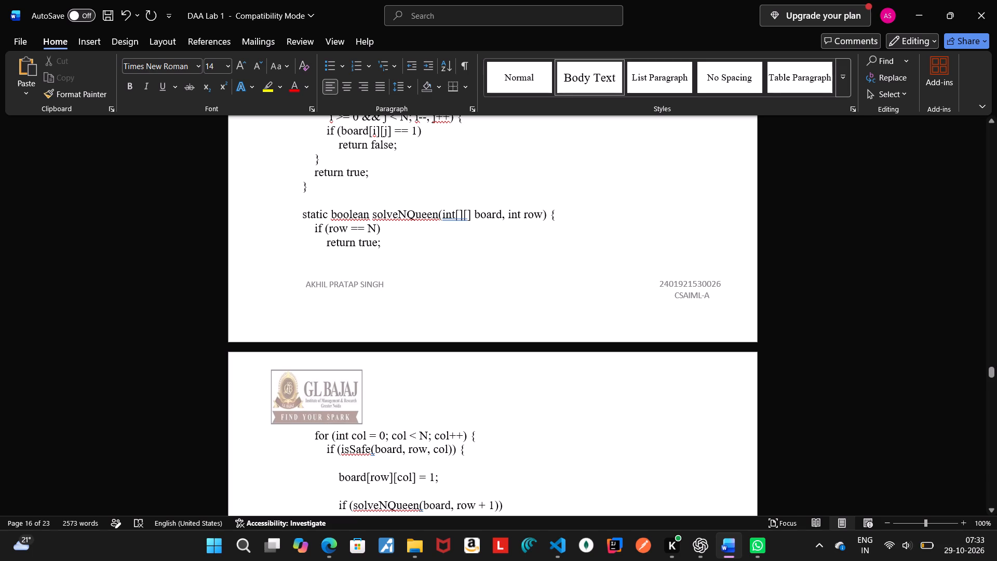
pyautogui.click(357, 463)
pyautogui.press('BackSpace')
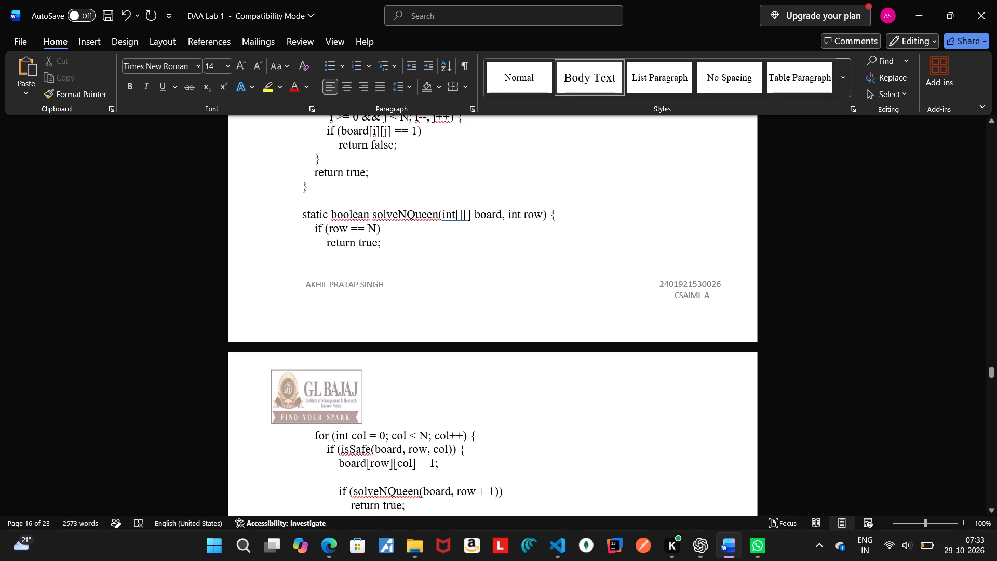
pyautogui.click(366, 476)
pyautogui.press('BackSpace')
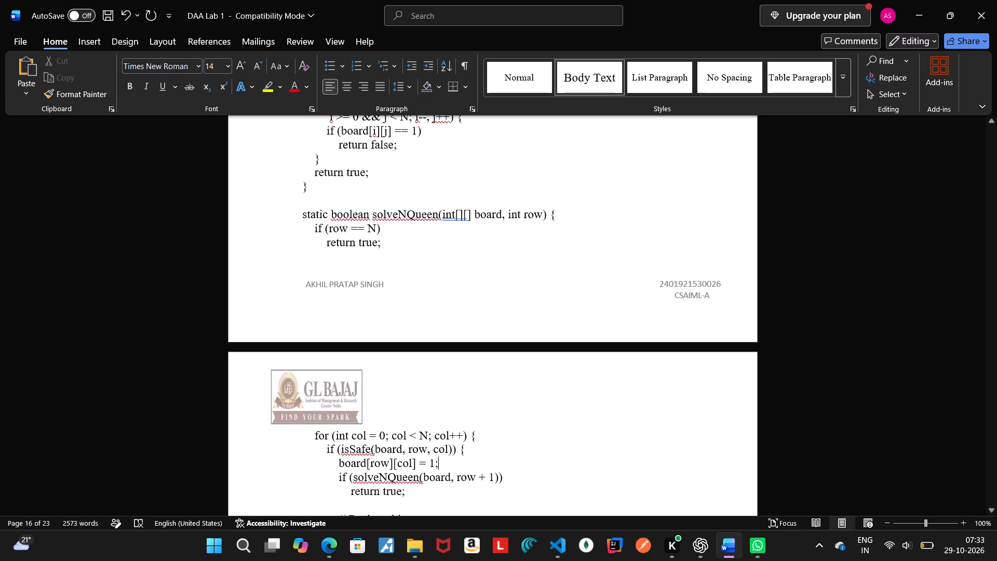
# Remove the blank lines above "return false;", above the main method and directly below the main method header.
pyautogui.click(992, 367)
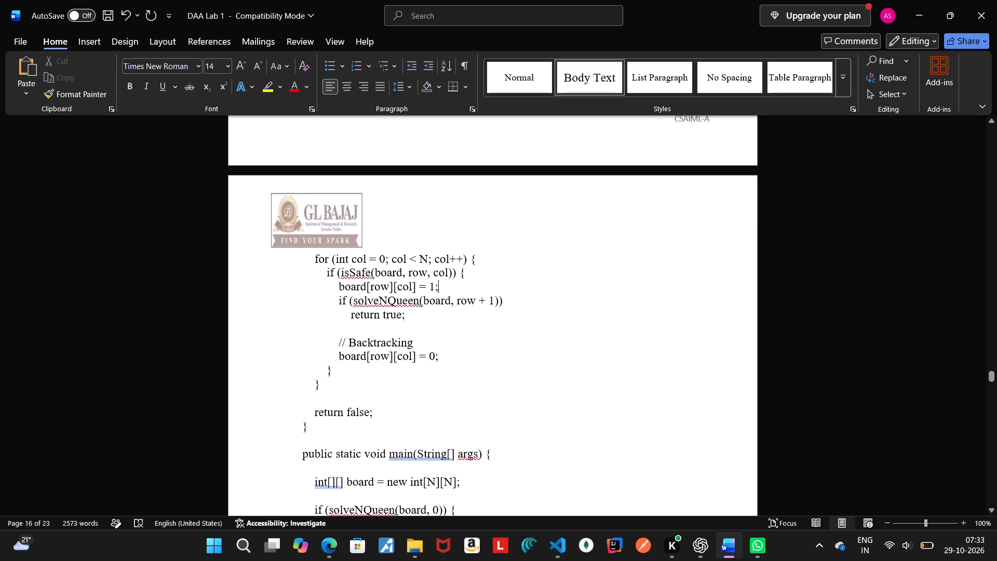
pyautogui.click(361, 397)
pyautogui.press('BackSpace')
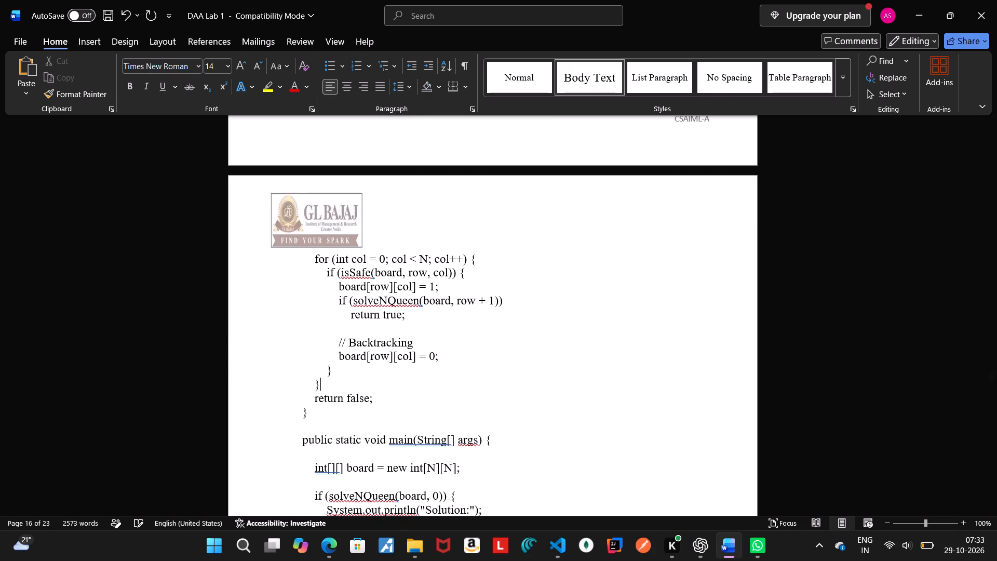
pyautogui.click(350, 424)
pyautogui.press('BackSpace')
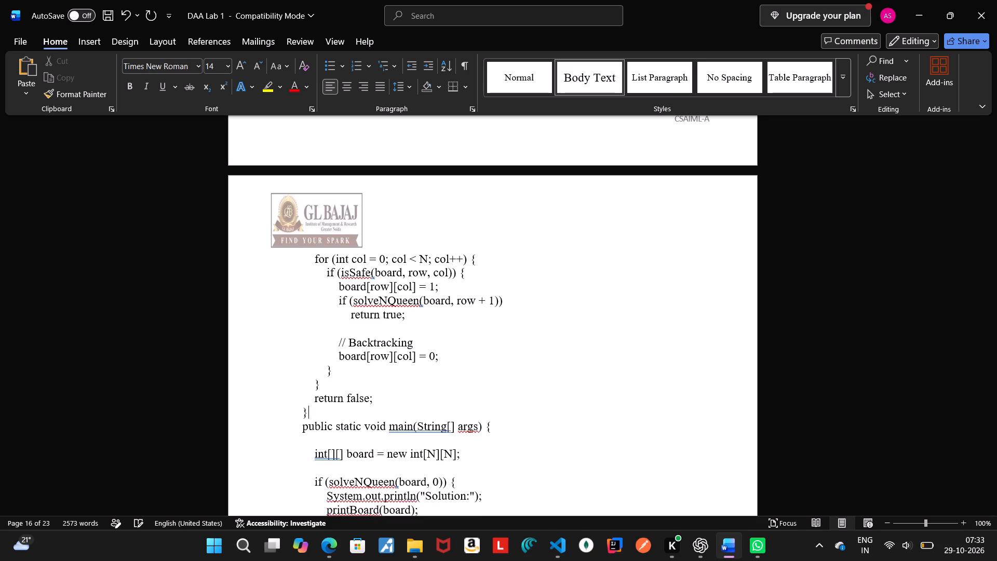
pyautogui.click(349, 439)
pyautogui.press('BackSpace')
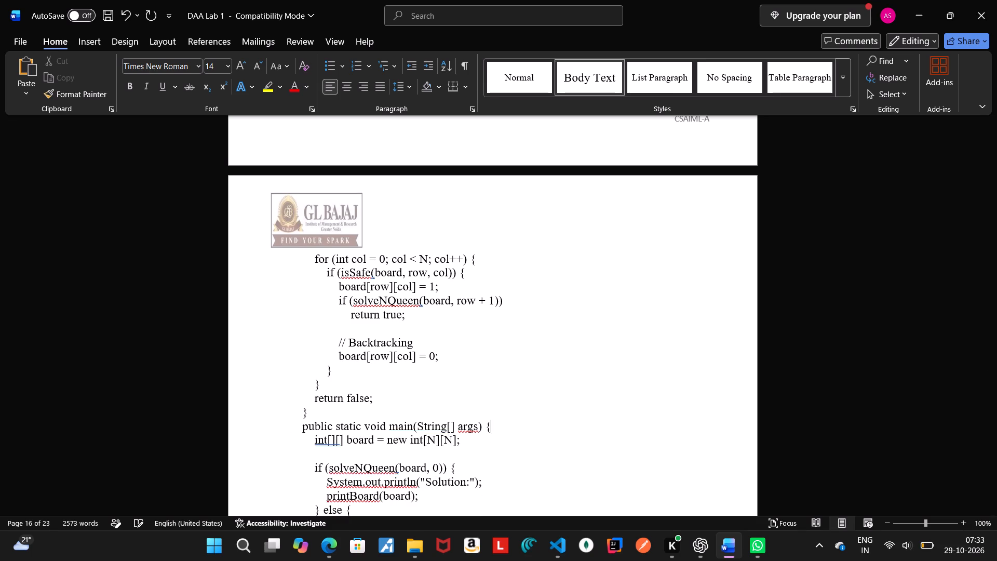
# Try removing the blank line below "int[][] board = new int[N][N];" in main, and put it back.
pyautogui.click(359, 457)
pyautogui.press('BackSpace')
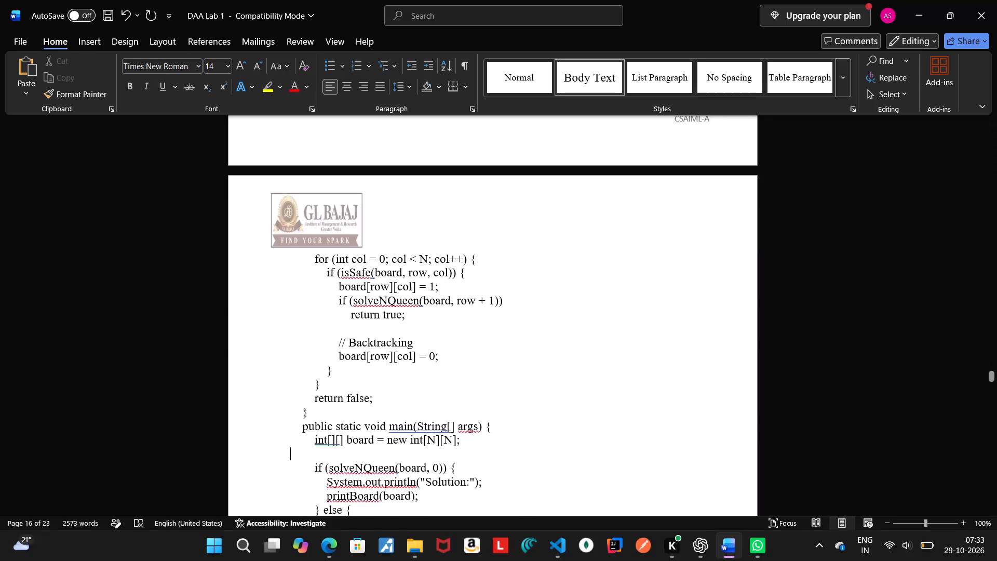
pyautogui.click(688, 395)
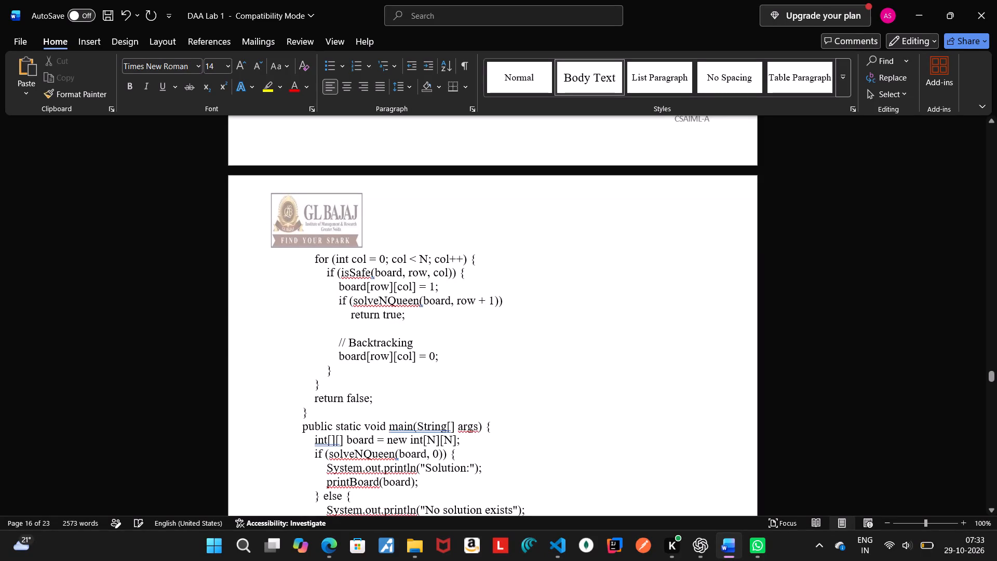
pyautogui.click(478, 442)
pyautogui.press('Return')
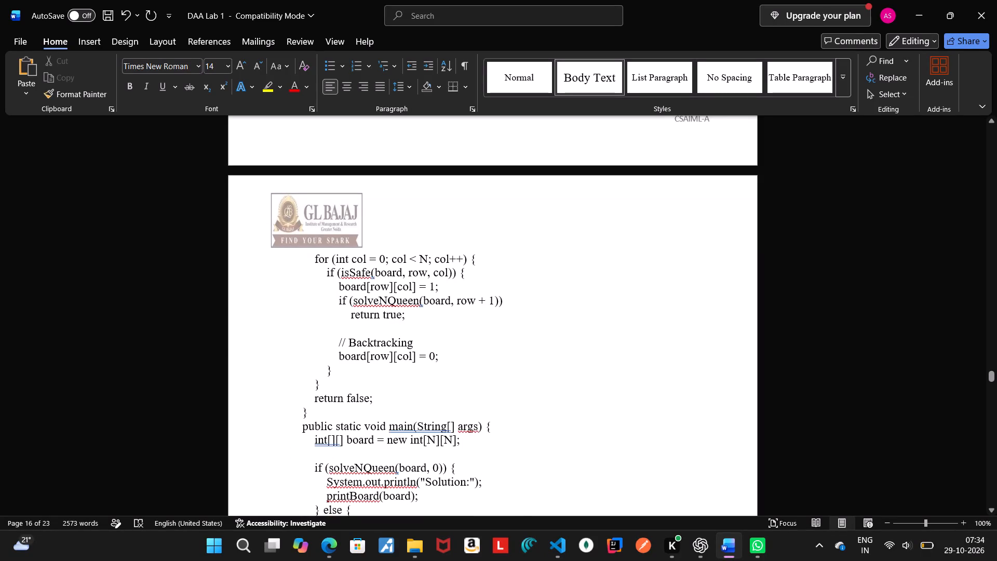
# Move "else {" in the main method onto its own line and indent it with seven spaces near the closing brace above.
pyautogui.moveTo(994, 380); pyautogui.dragTo(995, 384)
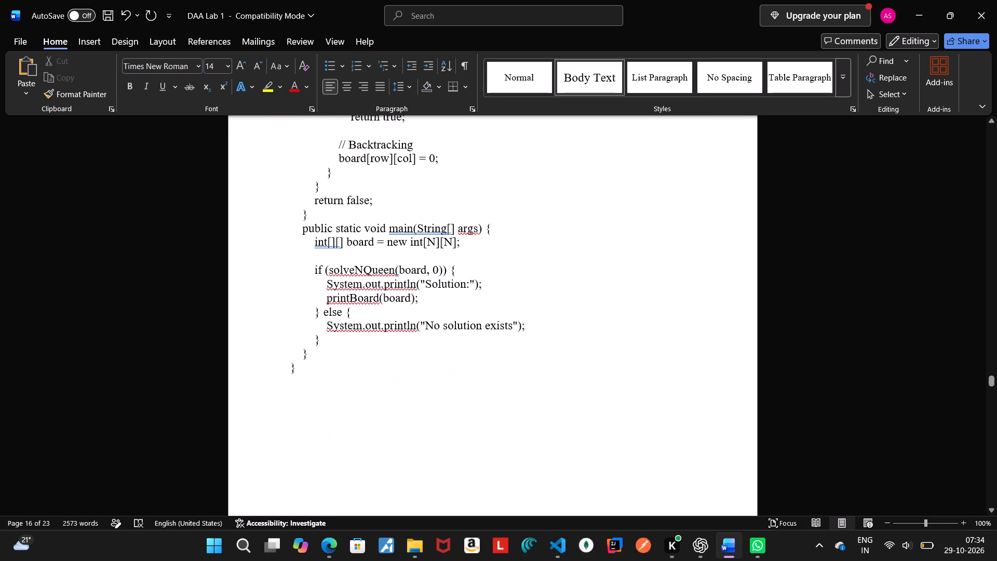
pyautogui.click(379, 277)
pyautogui.click(325, 310)
pyautogui.press('Return')
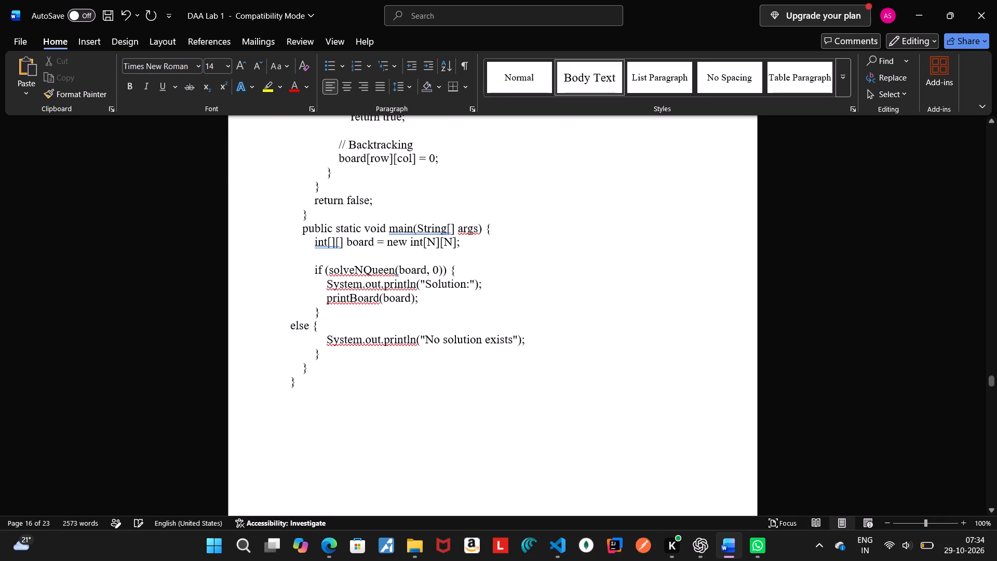
pyautogui.press('space')
pyautogui.press('space')
pyautogui.press('space')
pyautogui.press('space')
pyautogui.press('space')
pyautogui.press('space')
pyautogui.press('space')
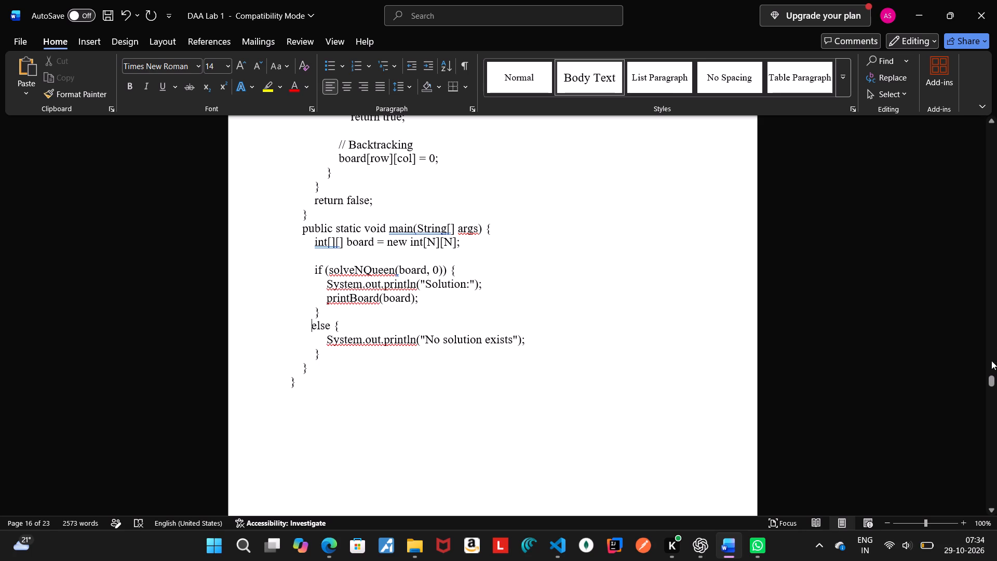
# Add a bold, underlined "Program" heading above "class NQueen {", leaving a blank line between them.
pyautogui.moveTo(993, 379); pyautogui.dragTo(995, 383)
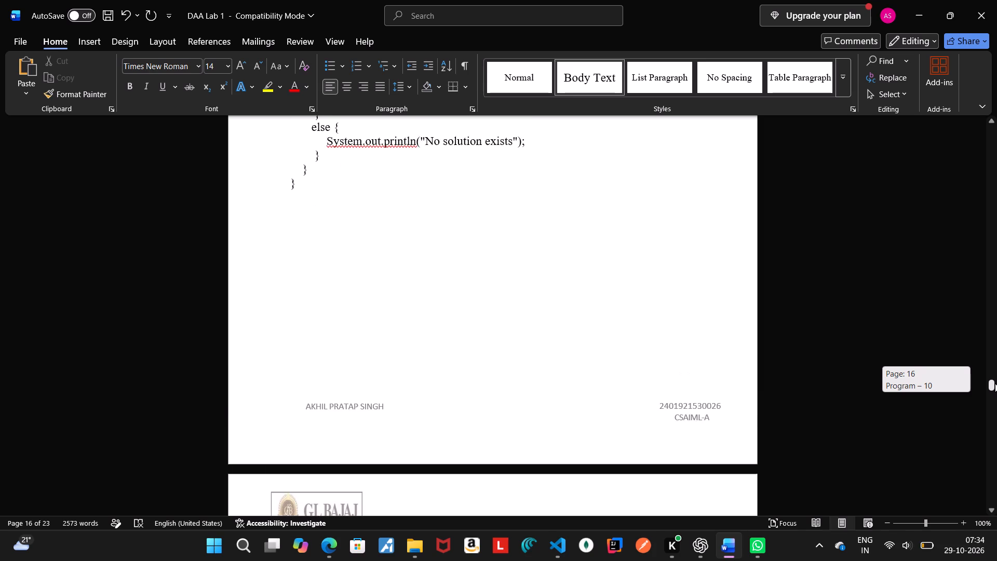
pyautogui.moveTo(995, 383); pyautogui.dragTo(994, 356)
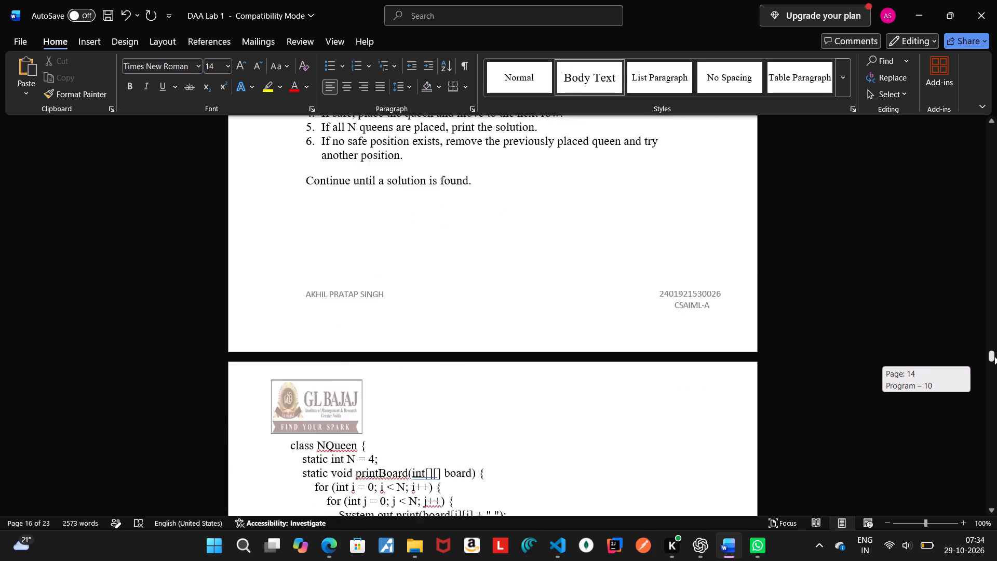
pyautogui.moveTo(994, 356); pyautogui.dragTo(995, 358)
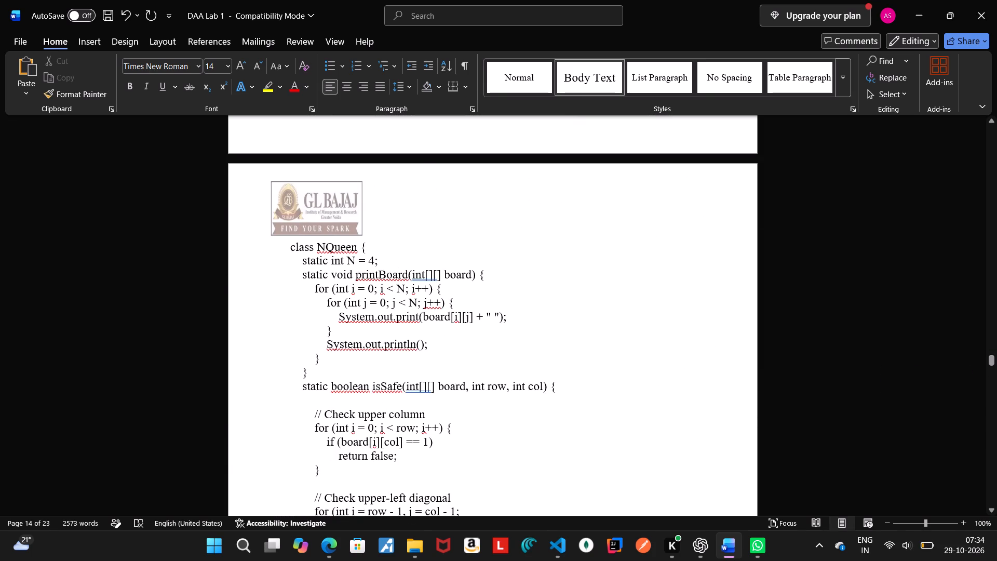
pyautogui.click(290, 247)
pyautogui.press('Return')
pyautogui.press('Return')
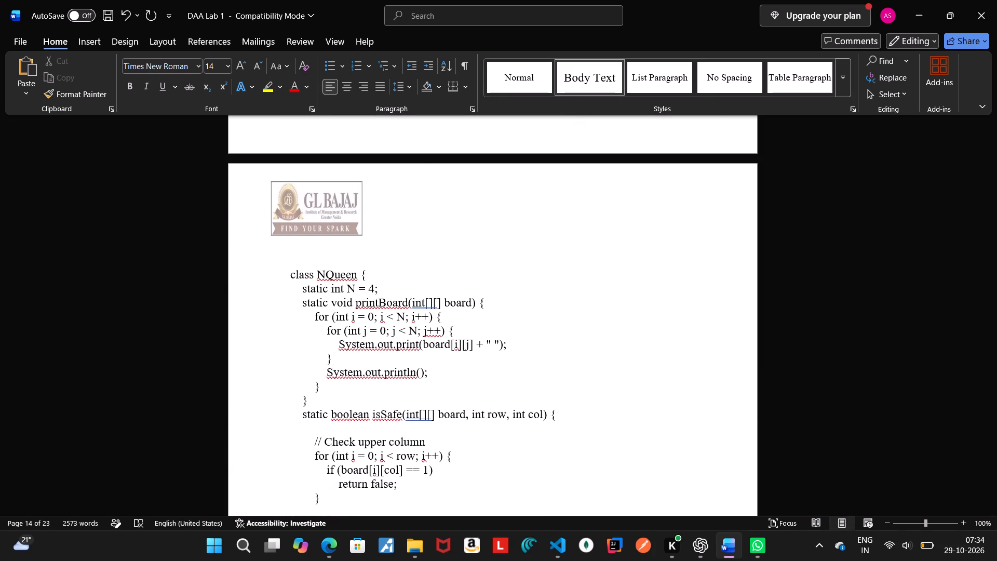
pyautogui.press('Up')
pyautogui.press('Up')
pyautogui.write('rogram')
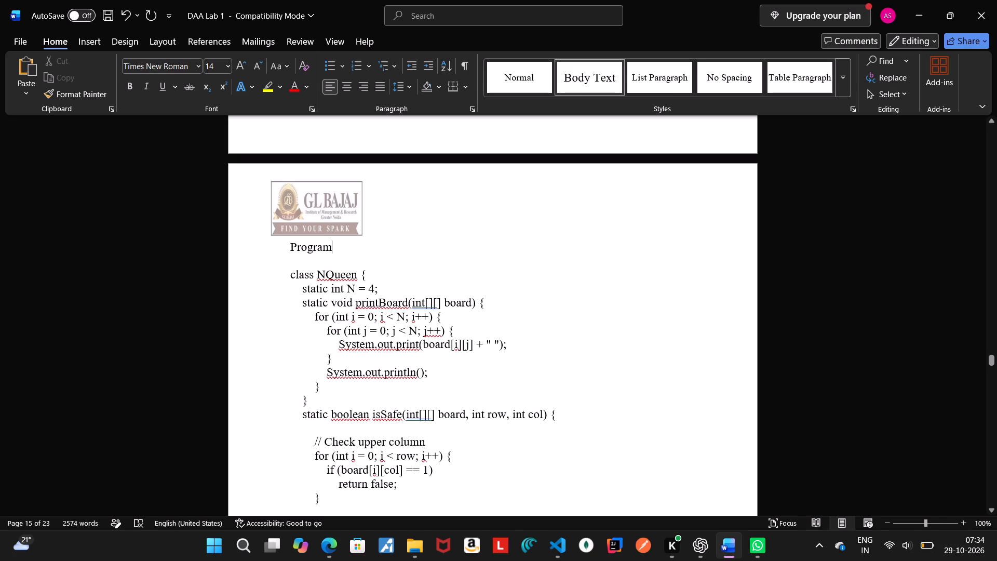
pyautogui.moveTo(292, 244); pyautogui.dragTo(328, 243)
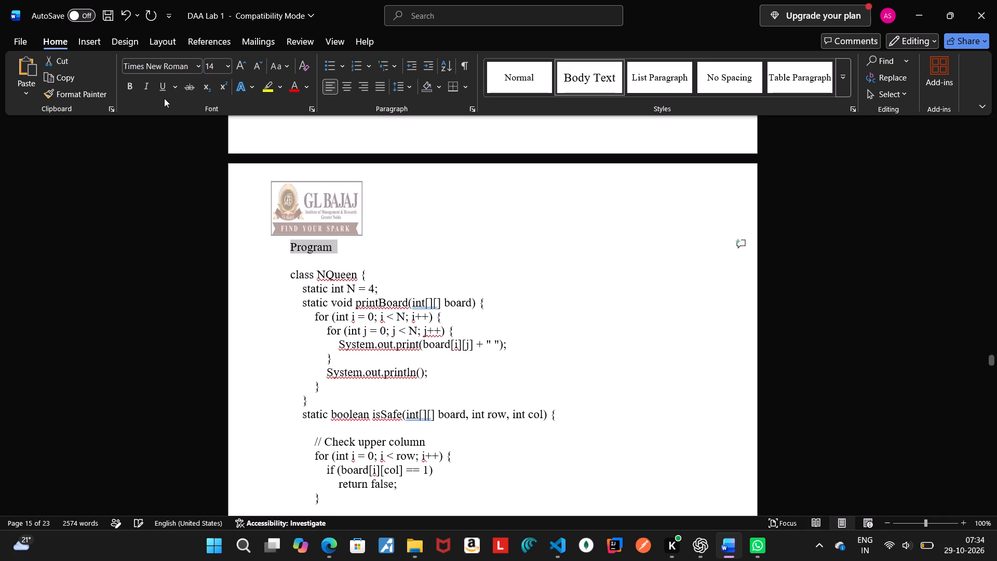
pyautogui.click(127, 82)
pyautogui.click(164, 85)
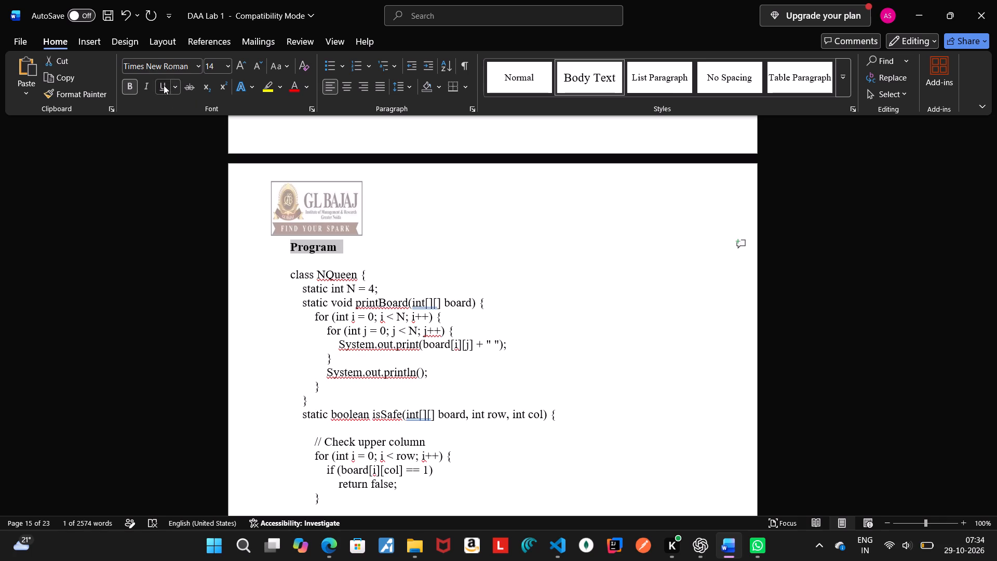
pyautogui.click(421, 226)
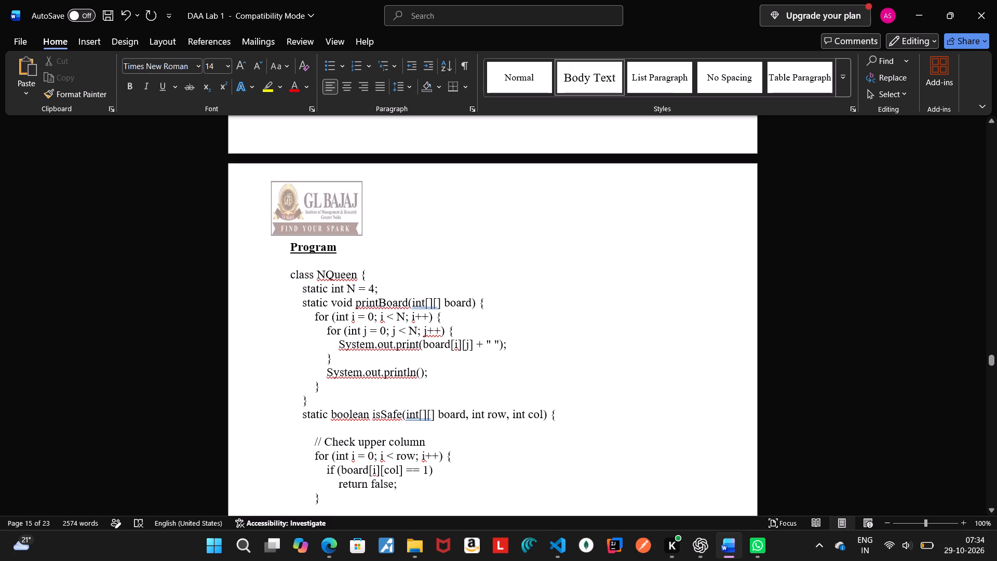
# Insert five blank lines above the solveNQueen method header to move the method to the following page, clear of the header logo.
pyautogui.moveTo(991, 360); pyautogui.dragTo(993, 365)
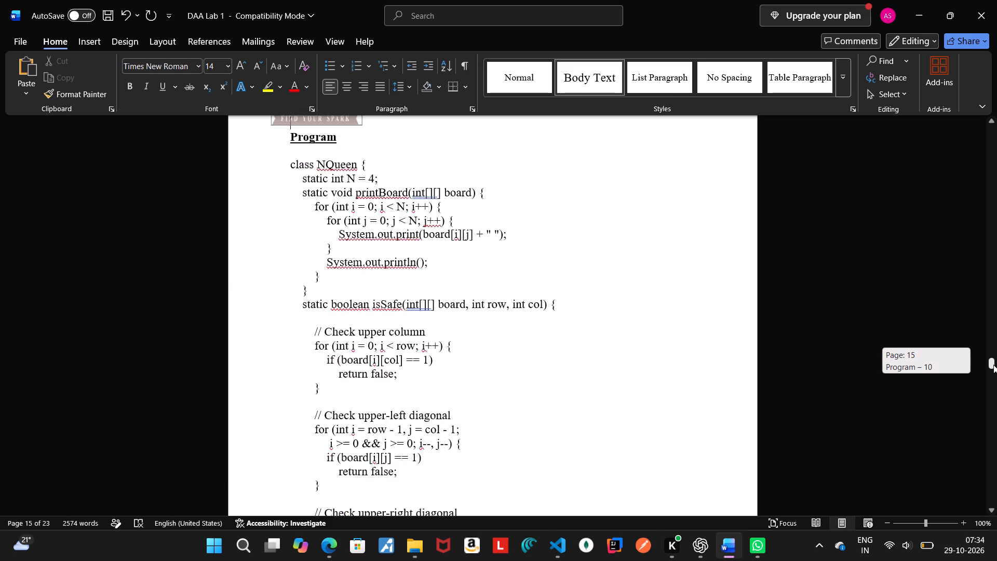
pyautogui.moveTo(993, 365); pyautogui.dragTo(993, 370)
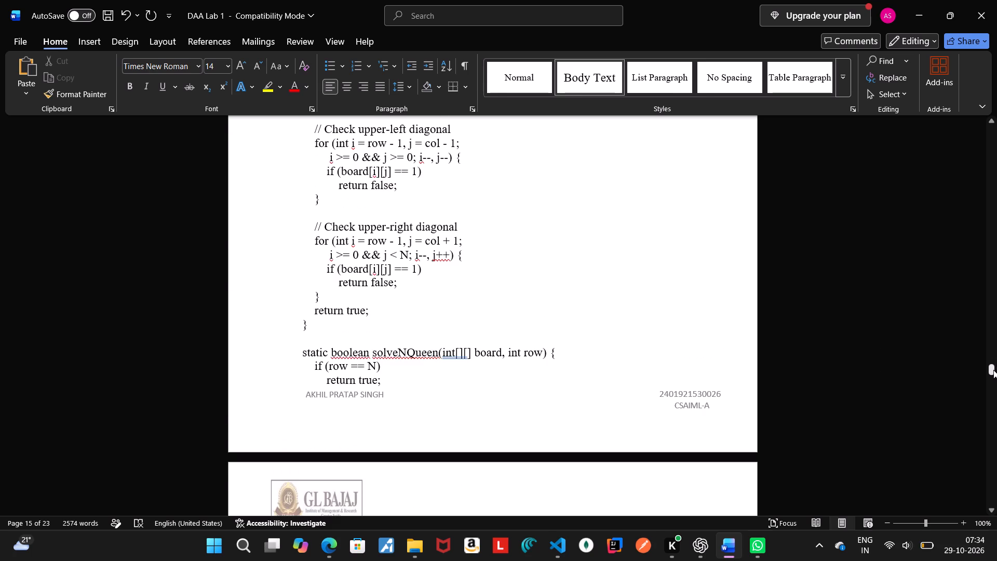
pyautogui.click(358, 336)
pyautogui.press('Return')
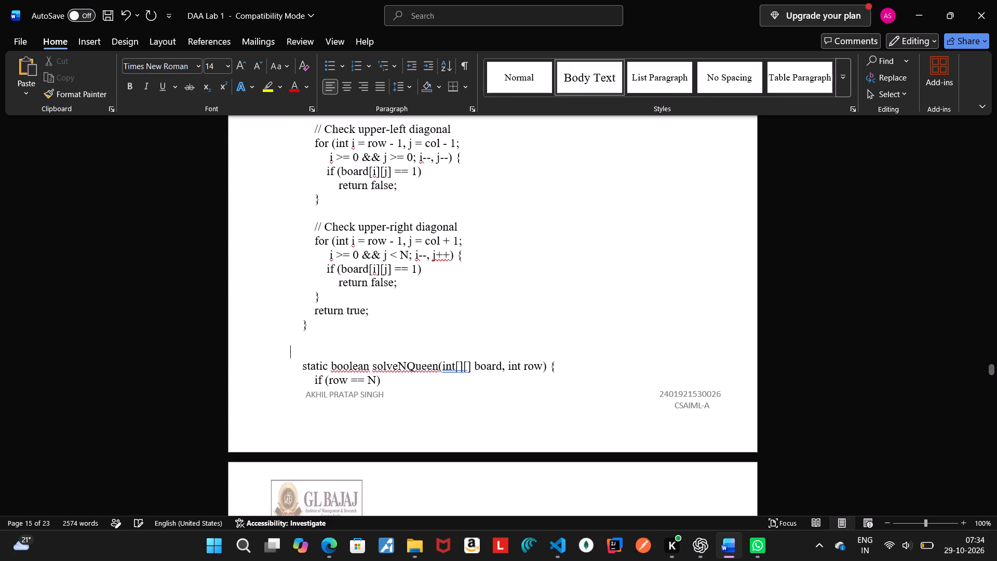
pyautogui.press('Return')
pyautogui.press('Return')
pyautogui.press('Return')
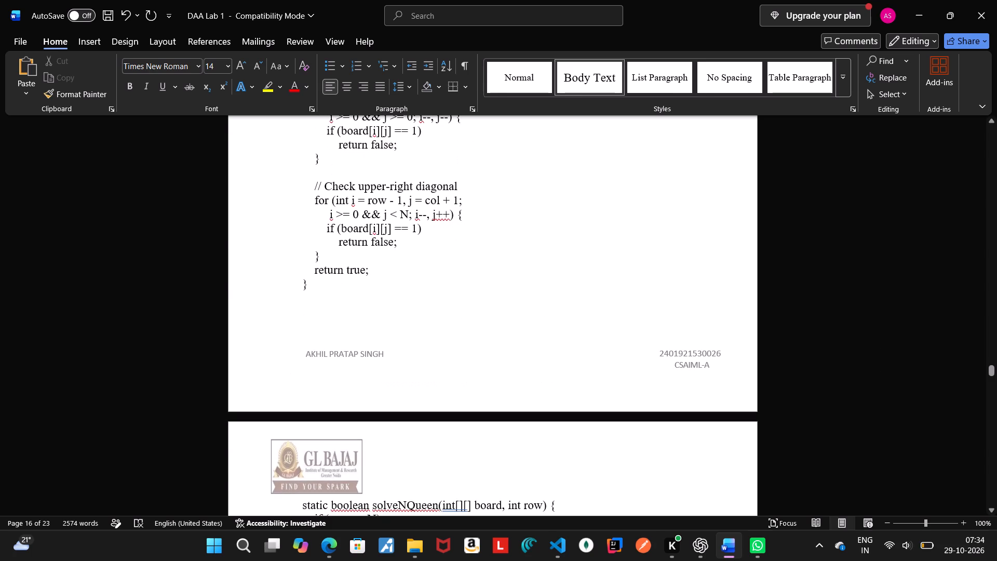
pyautogui.press('Return')
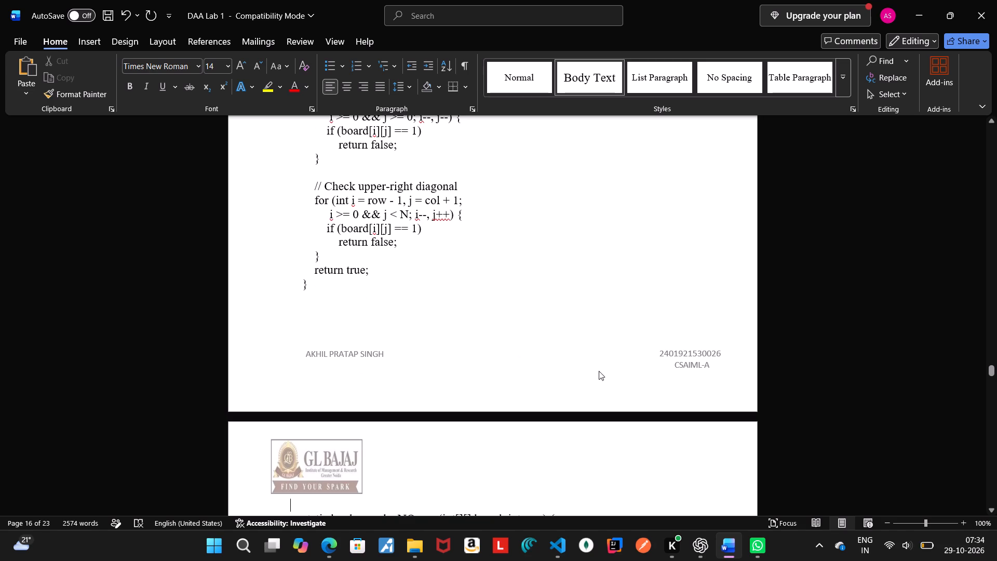
# Reduce the gap between "return true;" and the "for (int col = 0; ...)" loop in solveNQueen to a single blank line.
pyautogui.moveTo(994, 370); pyautogui.dragTo(996, 377)
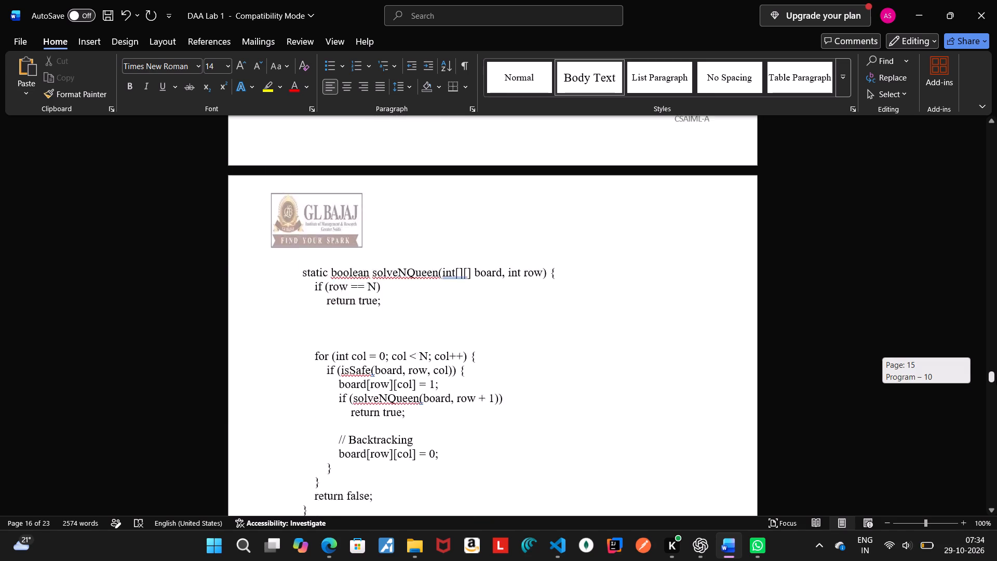
pyautogui.moveTo(996, 377); pyautogui.dragTo(996, 379)
pyautogui.click(412, 210)
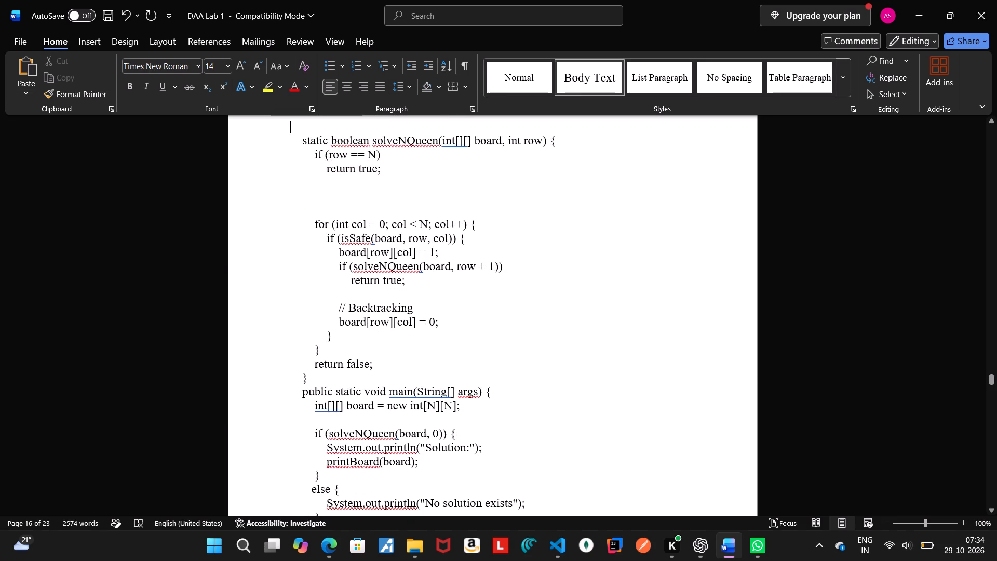
pyautogui.press('BackSpace')
pyautogui.press('BackSpace')
pyautogui.press('BackSpace')
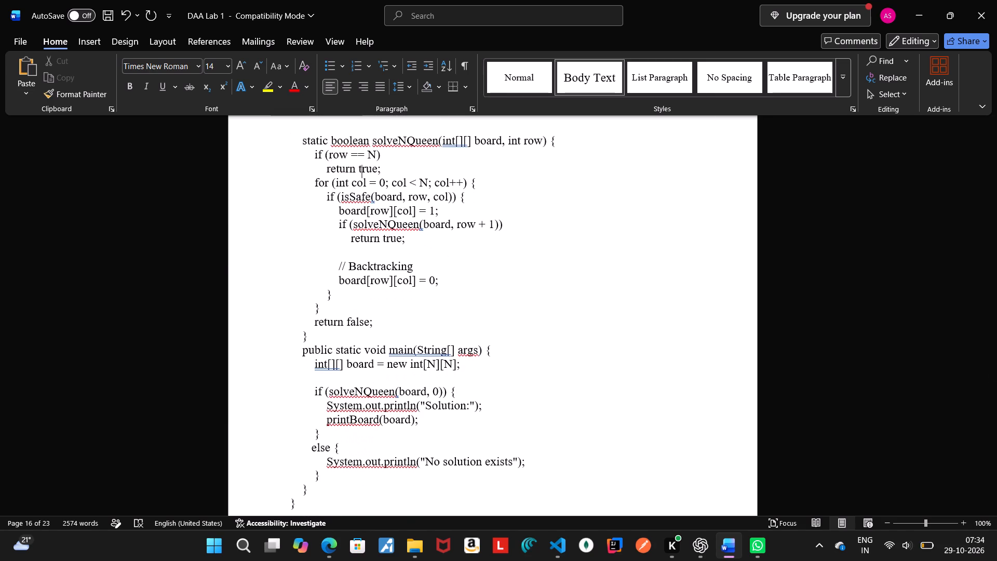
pyautogui.press('Return')
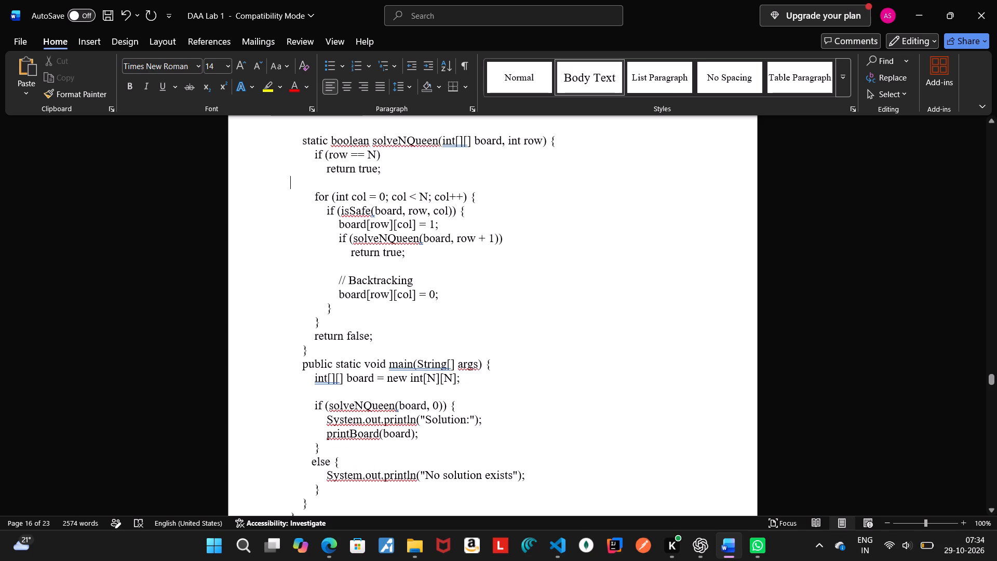
pyautogui.moveTo(994, 376); pyautogui.dragTo(996, 383)
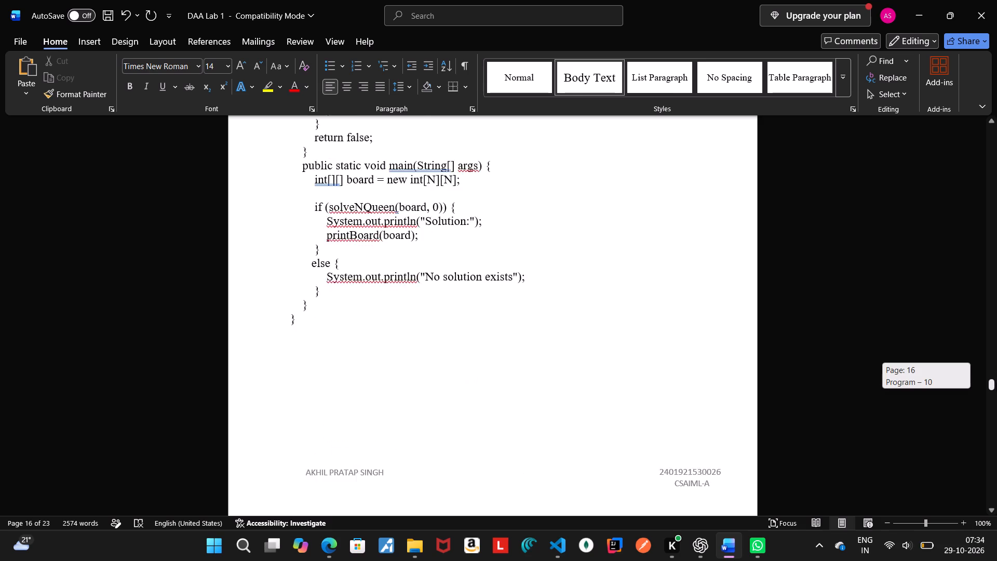
pyautogui.moveTo(996, 383); pyautogui.dragTo(996, 381)
pyautogui.click(694, 541)
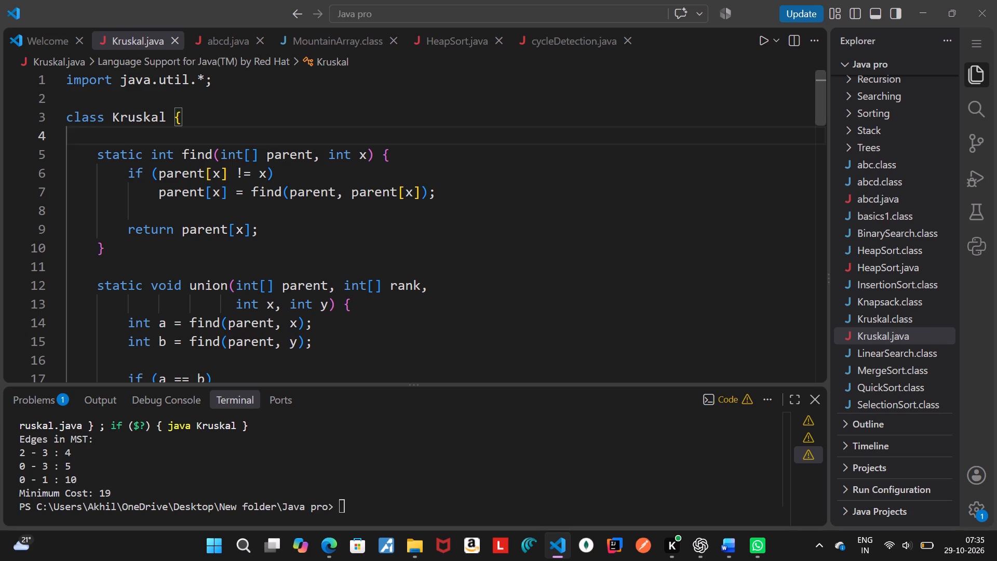
pyautogui.moveTo(67, 81); pyautogui.dragTo(435, 560)
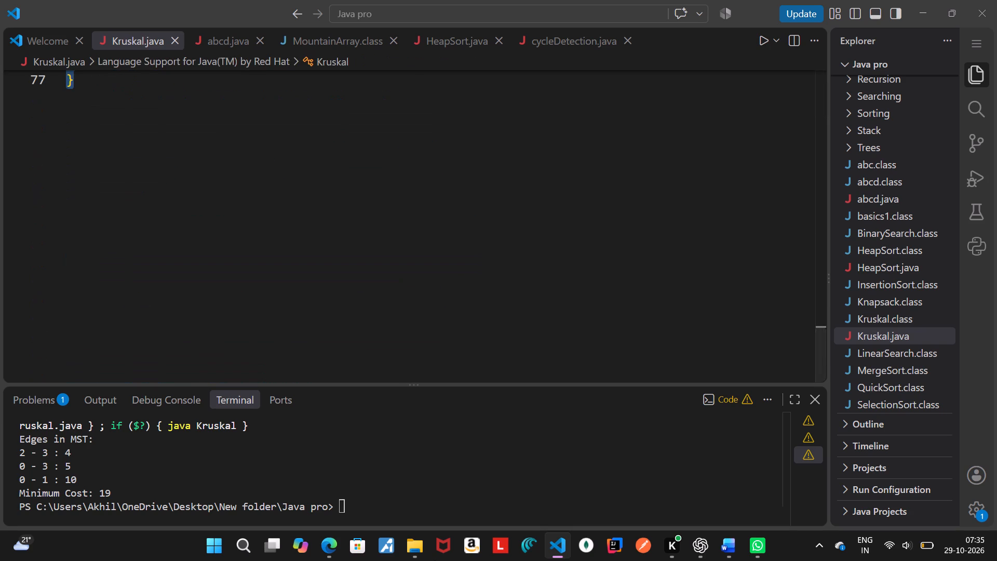
pyautogui.hotkey('ctrl', 'v')
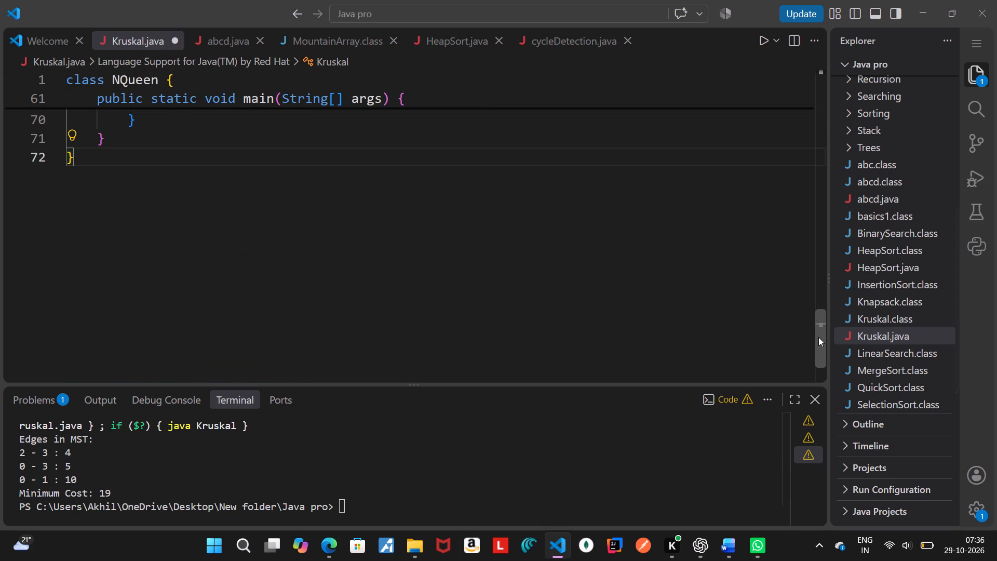
pyautogui.moveTo(818, 337); pyautogui.dragTo(824, 84)
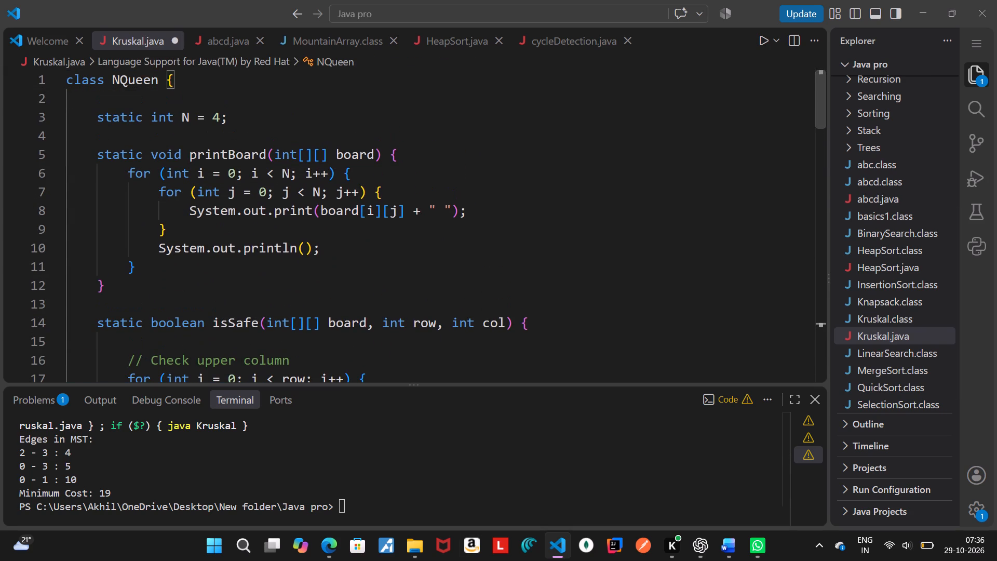
pyautogui.click(640, 198)
pyautogui.hotkey('ctrl', 's')
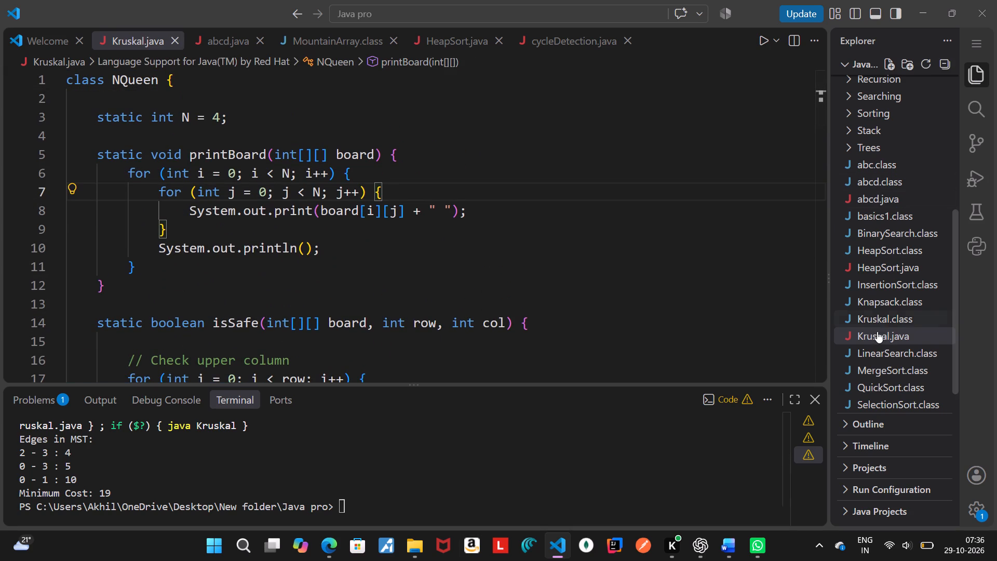
# Rename the Kruskal.java file to NQueen.java.
pyautogui.click(877, 332)
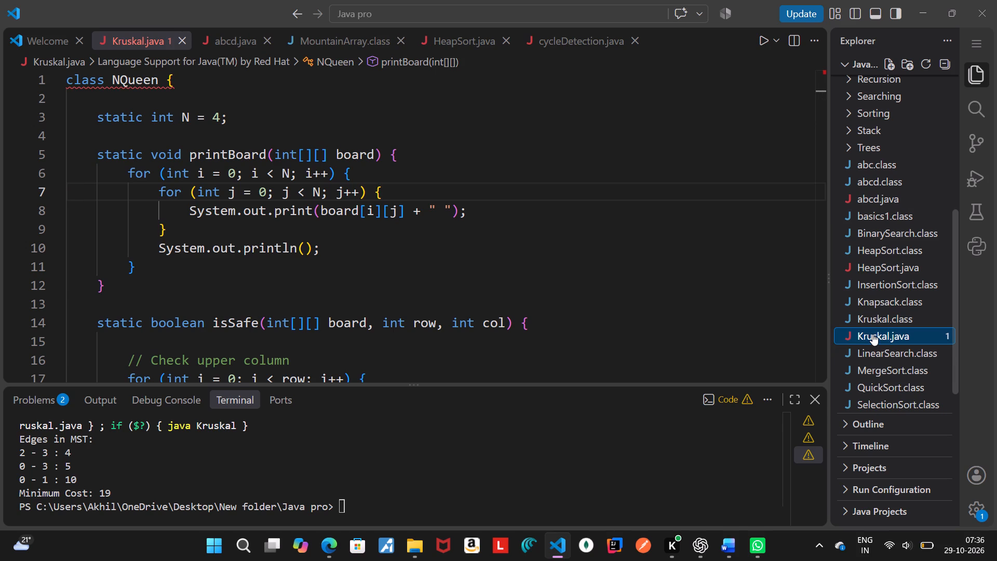
pyautogui.rightClick(872, 334)
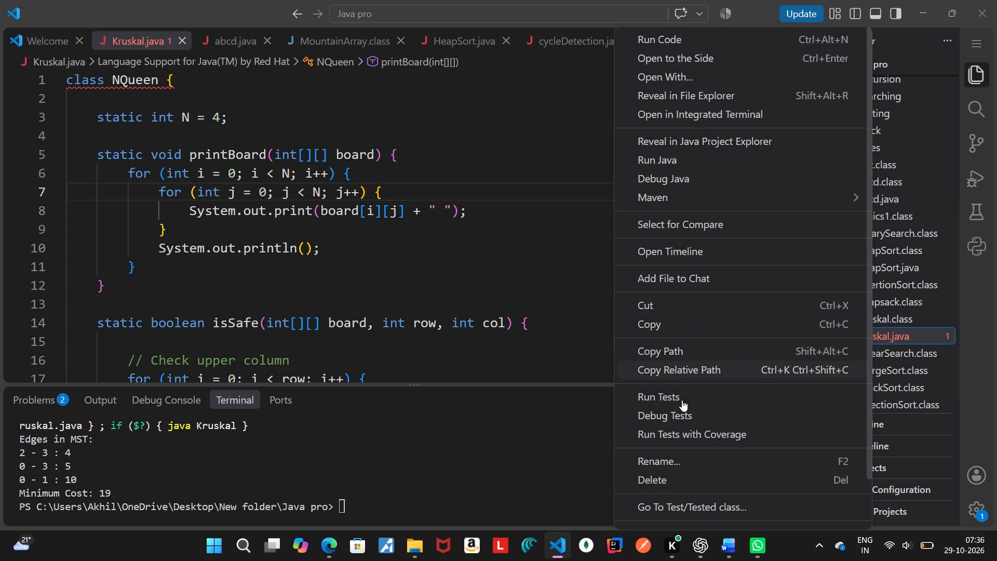
pyautogui.click(670, 452)
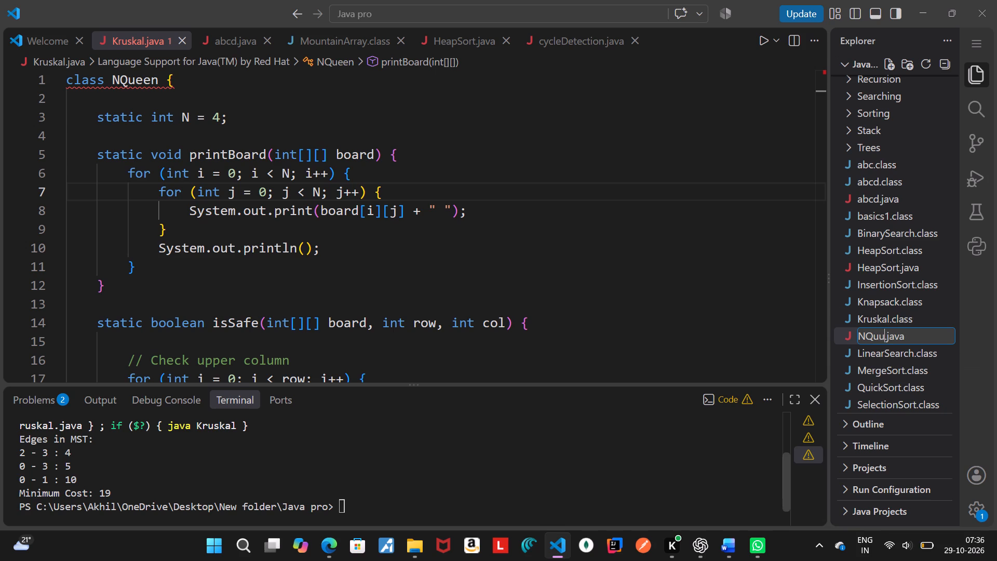
pyautogui.press('BackSpace')
pyautogui.write('een')
pyautogui.press('Return')
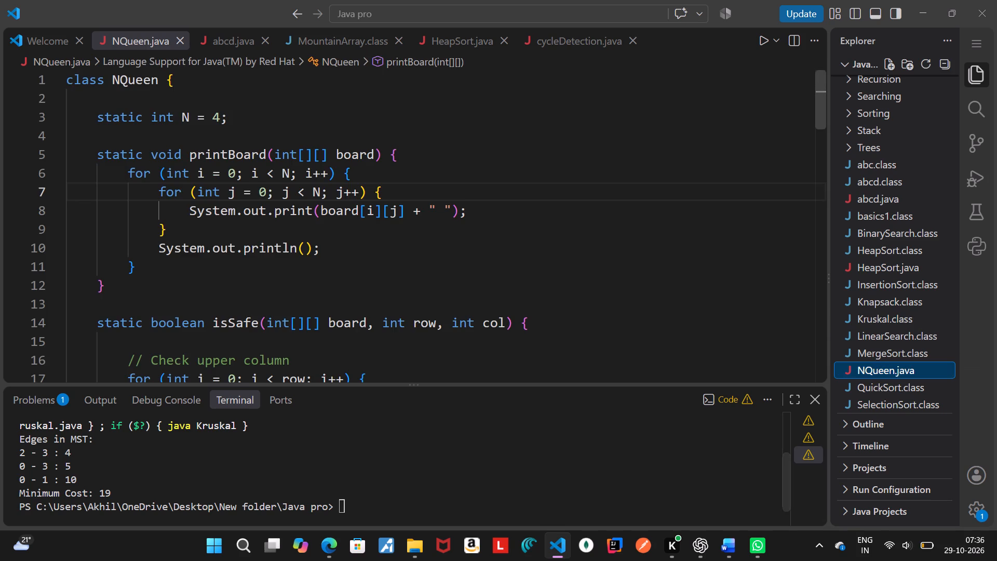
# Save NQueen.java and run the program in the terminal.
pyautogui.click(528, 182)
pyautogui.hotkey('ctrl', 's')
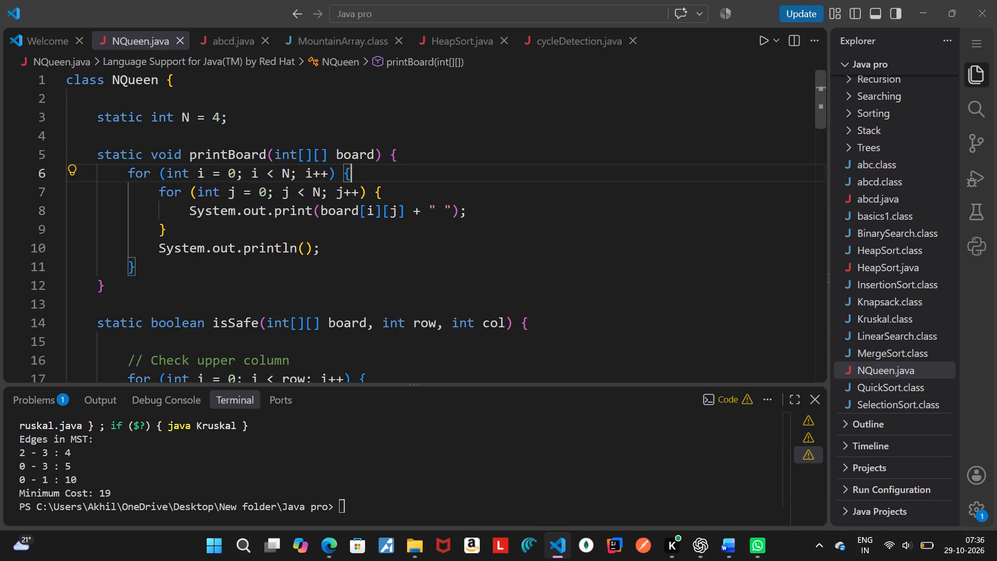
pyautogui.click(770, 42)
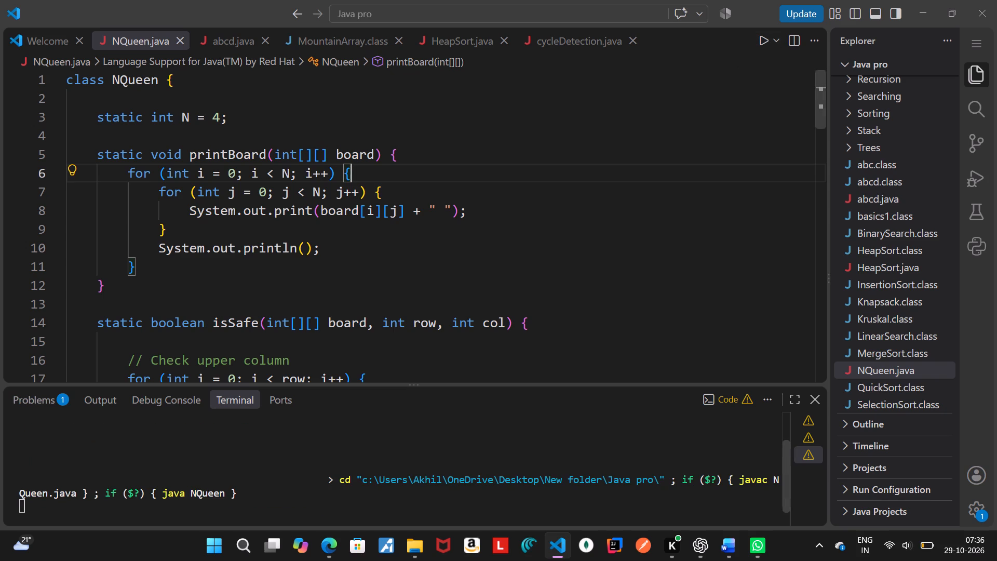
# Remove the blank lines before the isSafe method, the printBoard method and the N declaration in NQueen.java.
pyautogui.click(311, 292)
pyautogui.click(304, 301)
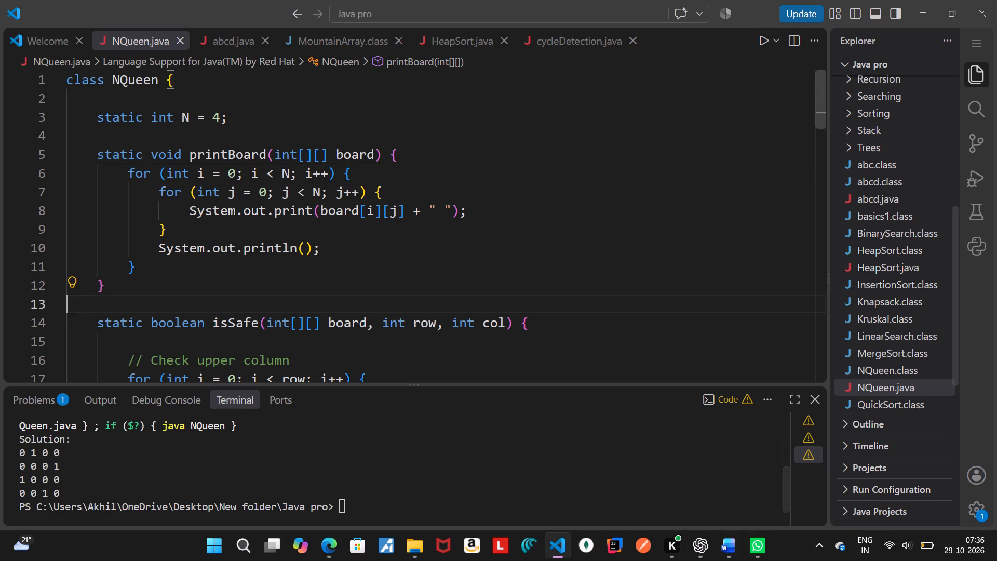
pyautogui.press('BackSpace')
pyautogui.click(249, 132)
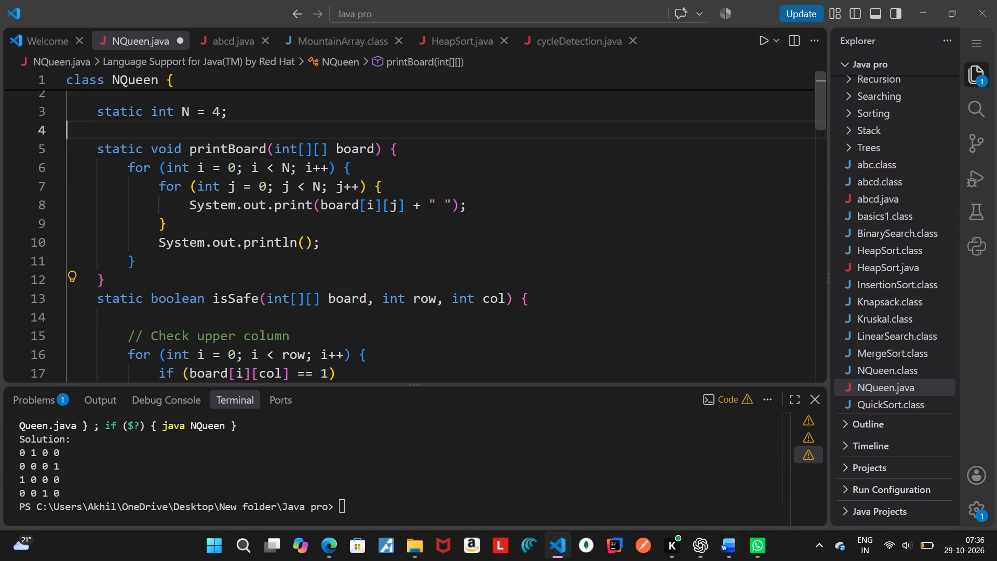
pyautogui.press('BackSpace')
pyautogui.click(216, 101)
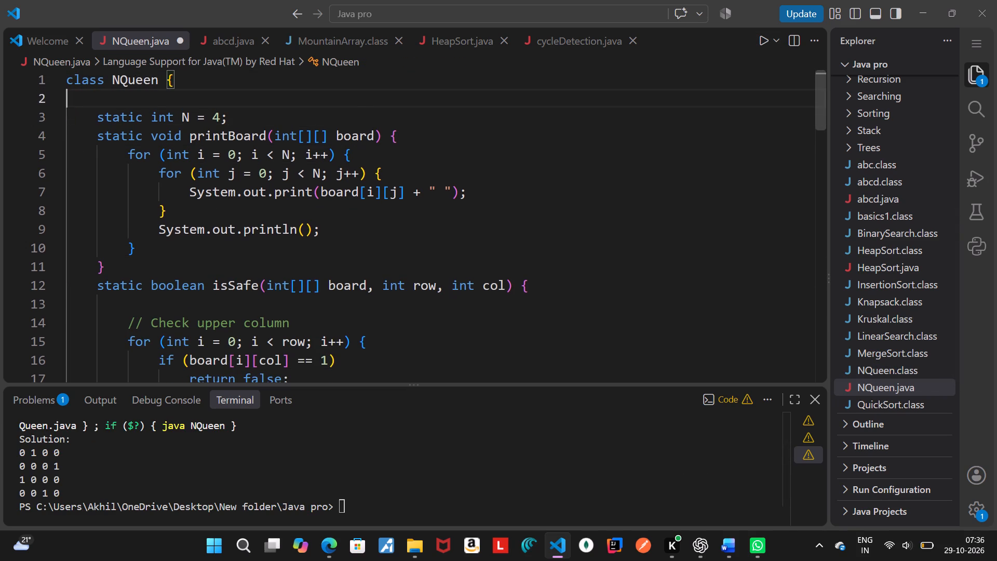
pyautogui.press('BackSpace')
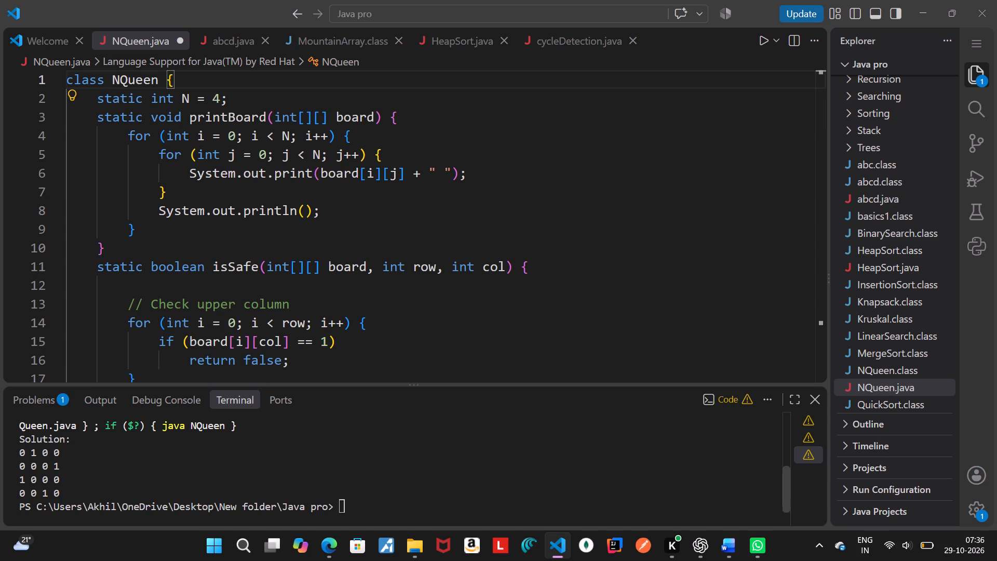
# Capture a screen snip of the NQueen program's output in the terminal.
pyautogui.press('shift+super+s')
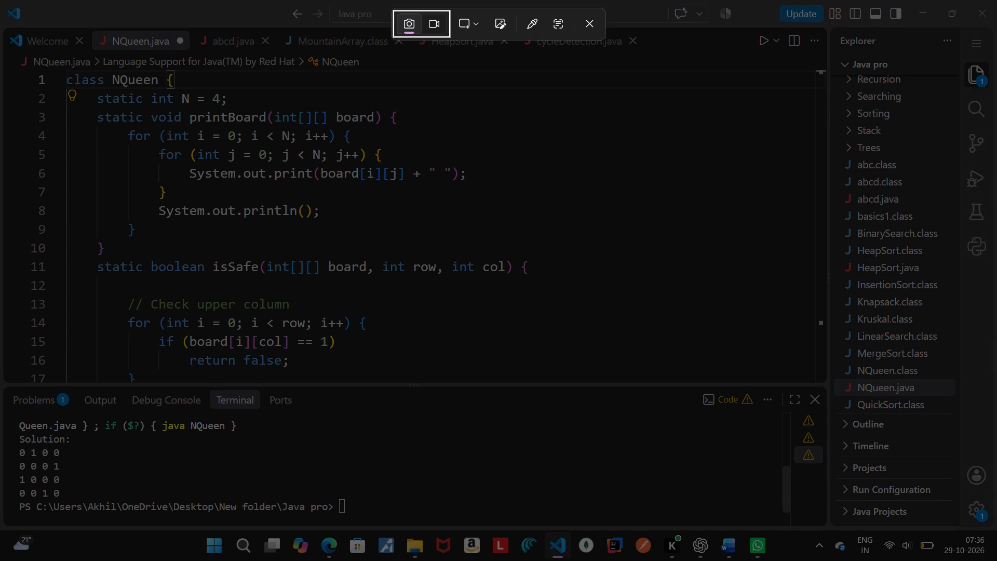
pyautogui.moveTo(11, 413); pyautogui.dragTo(395, 509)
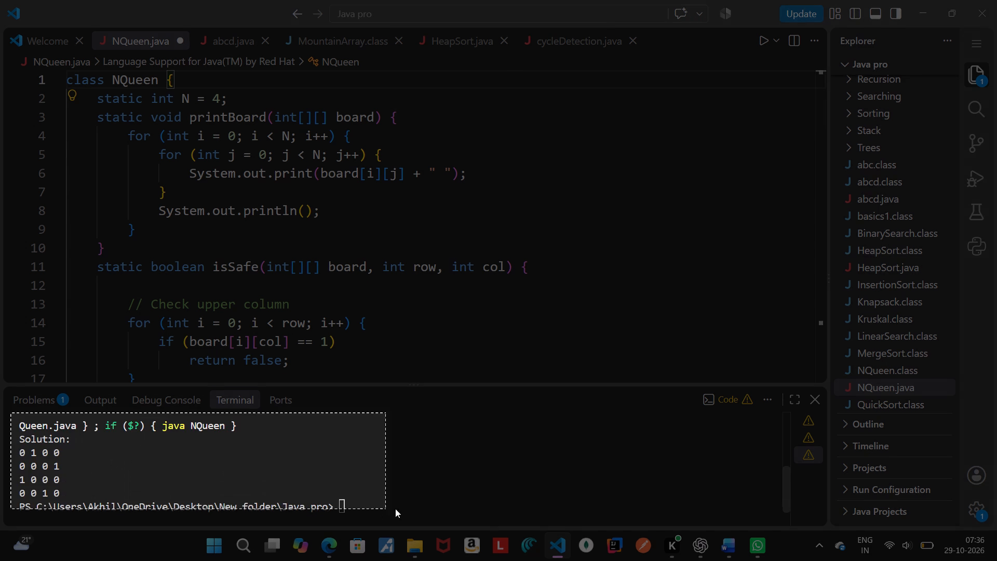
pyautogui.moveTo(395, 509); pyautogui.dragTo(599, 520)
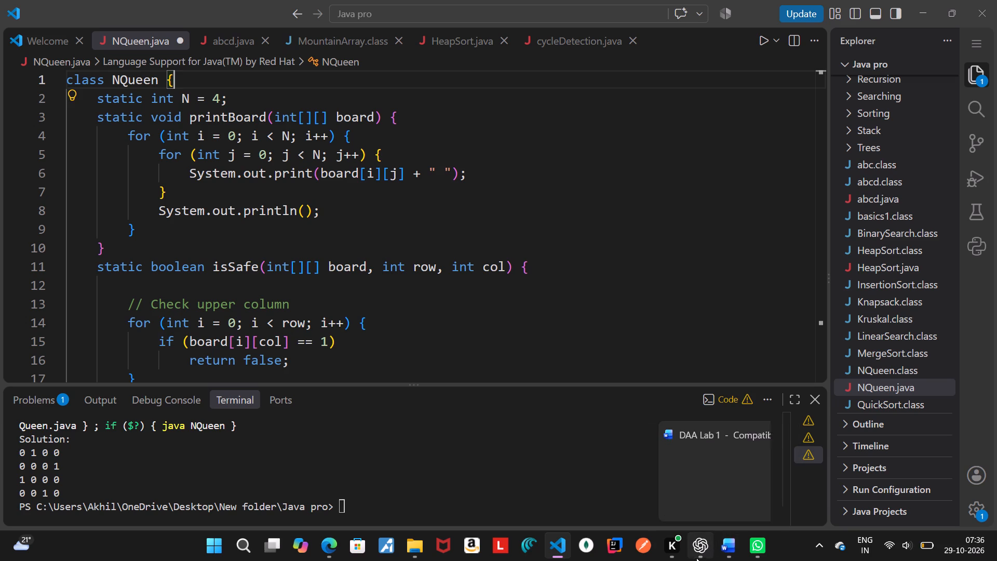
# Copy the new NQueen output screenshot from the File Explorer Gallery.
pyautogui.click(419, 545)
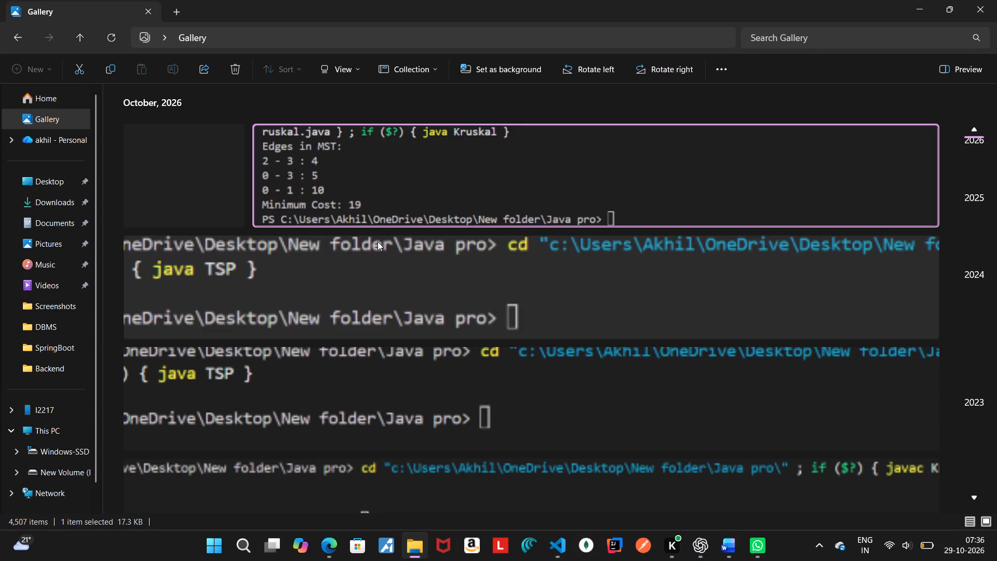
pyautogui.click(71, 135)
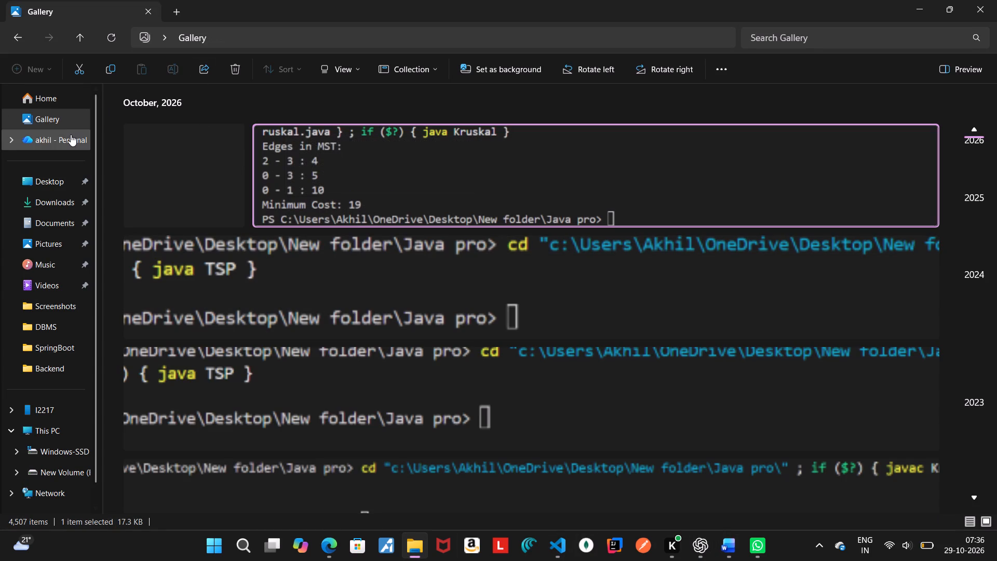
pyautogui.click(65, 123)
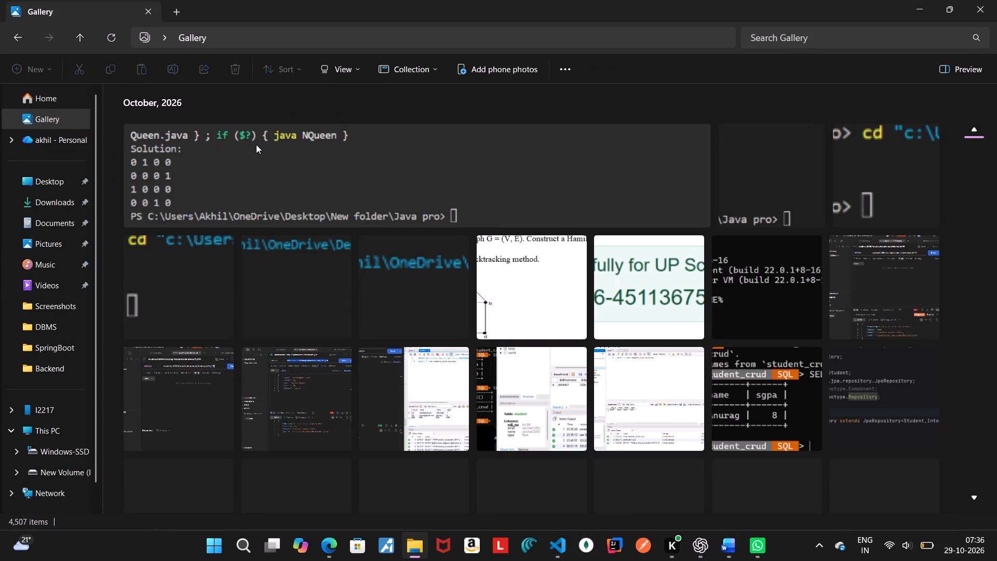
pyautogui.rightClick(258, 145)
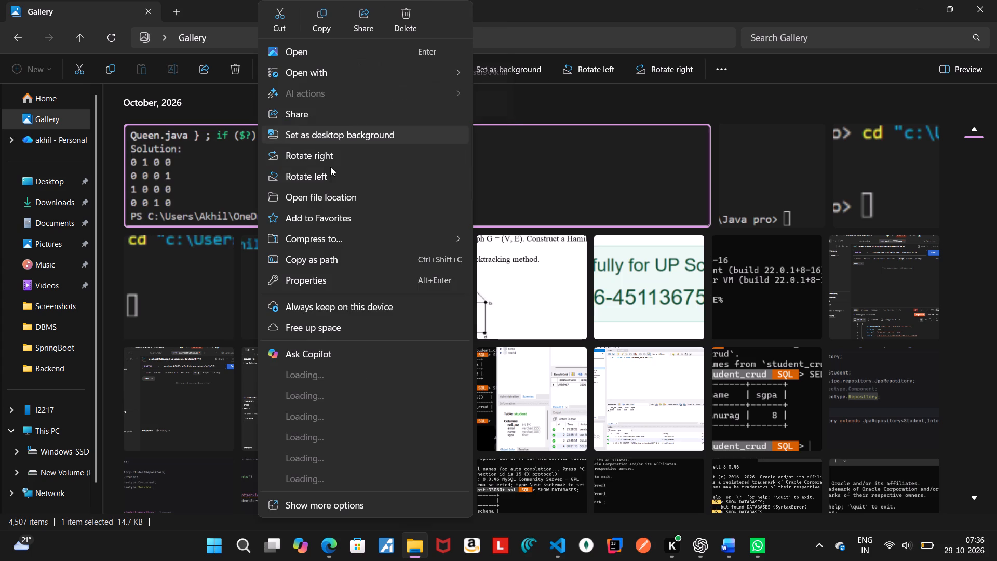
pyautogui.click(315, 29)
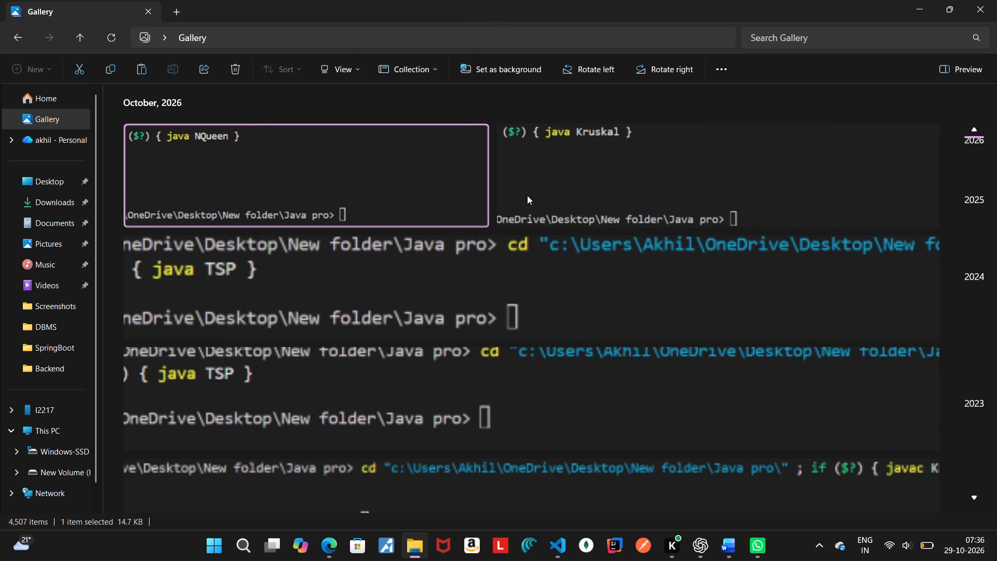
# In the DAA Lab 1 Word document, delete the leftover merge sort code above the Output heading.
pyautogui.click(717, 546)
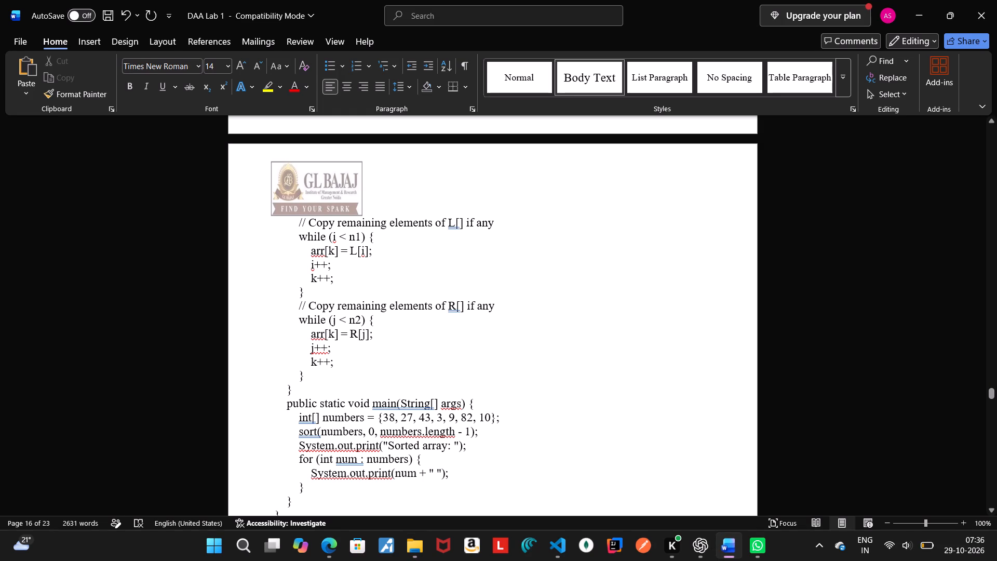
pyautogui.moveTo(297, 226); pyautogui.dragTo(498, 460)
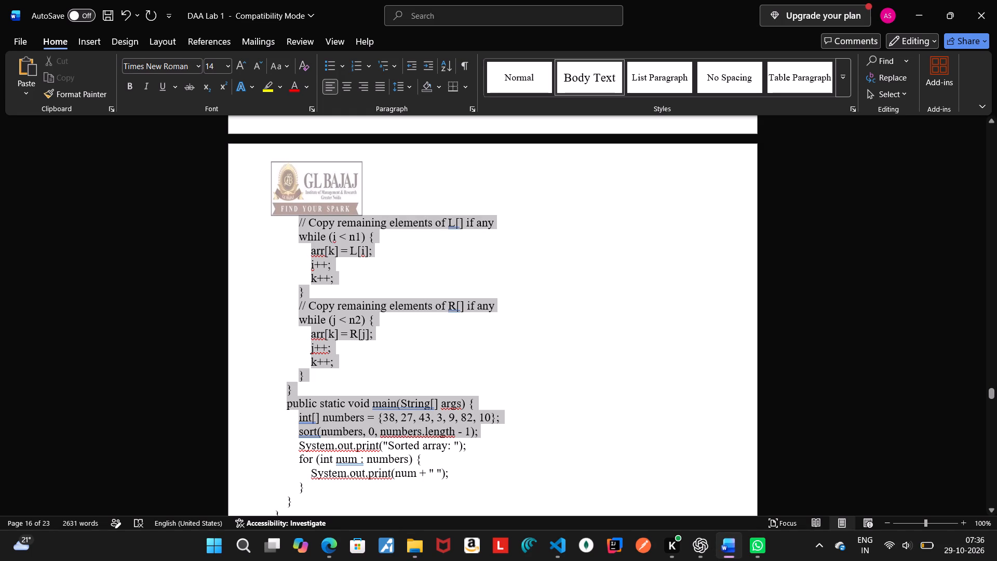
pyautogui.moveTo(498, 460); pyautogui.dragTo(497, 442)
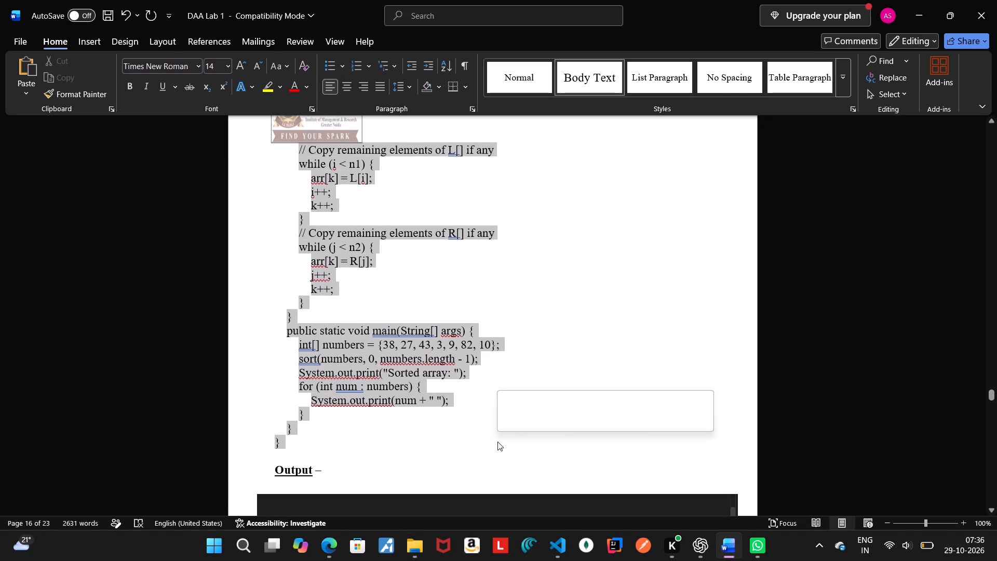
pyautogui.press('BackSpace')
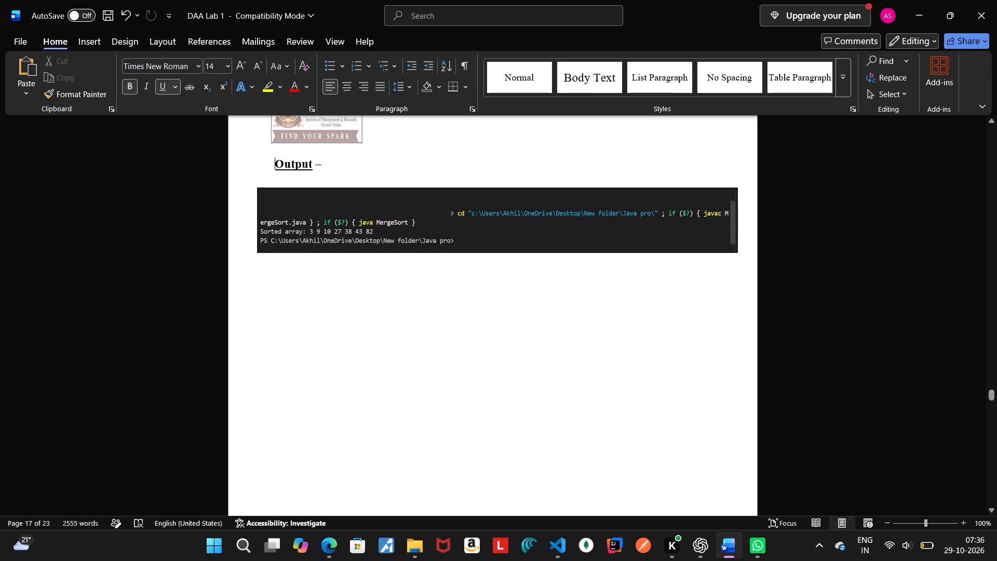
# Cut the old MergeSort output picture from below the Output heading.
pyautogui.click(486, 232)
pyautogui.rightClick(486, 232)
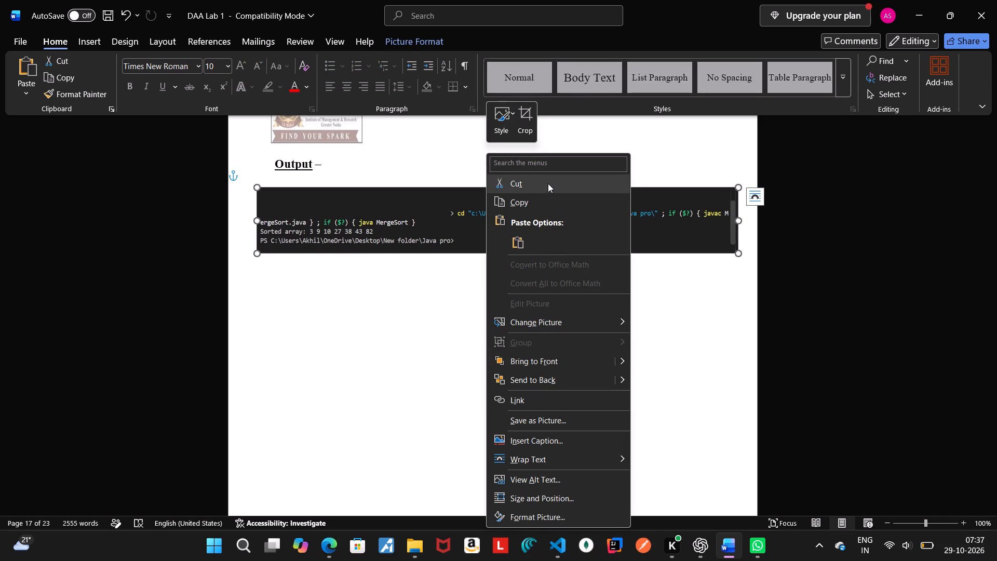
pyautogui.click(548, 183)
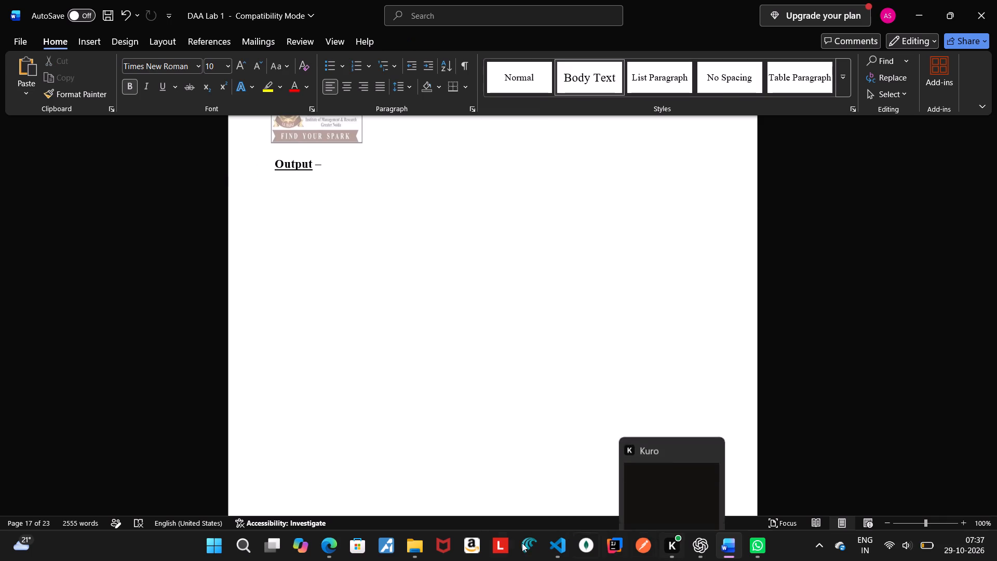
# Copy the NQueen output screenshot from the File Explorer Gallery and paste it on a new line below the Output heading in Word.
pyautogui.click(423, 547)
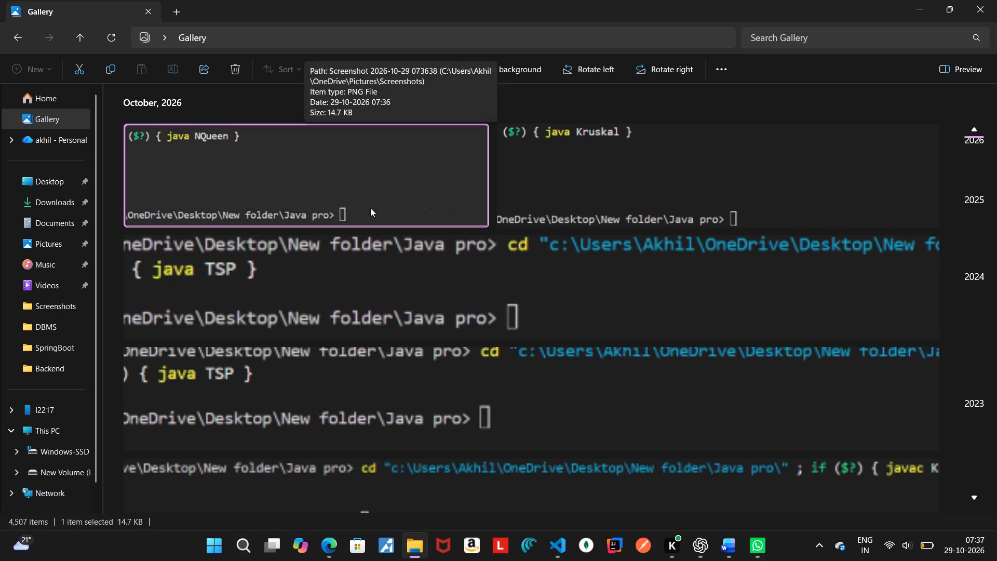
pyautogui.rightClick(370, 208)
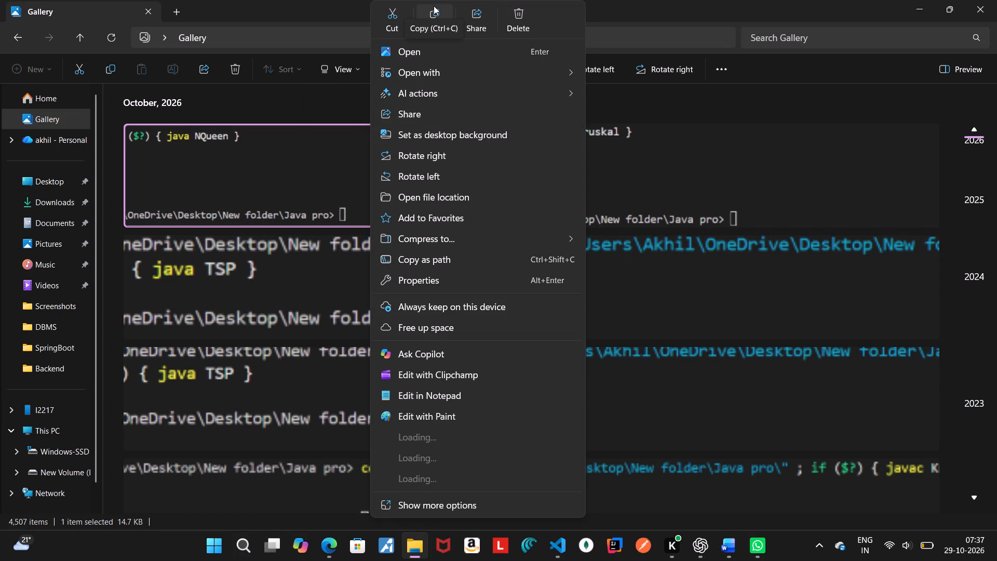
pyautogui.click(434, 6)
pyautogui.click(912, 13)
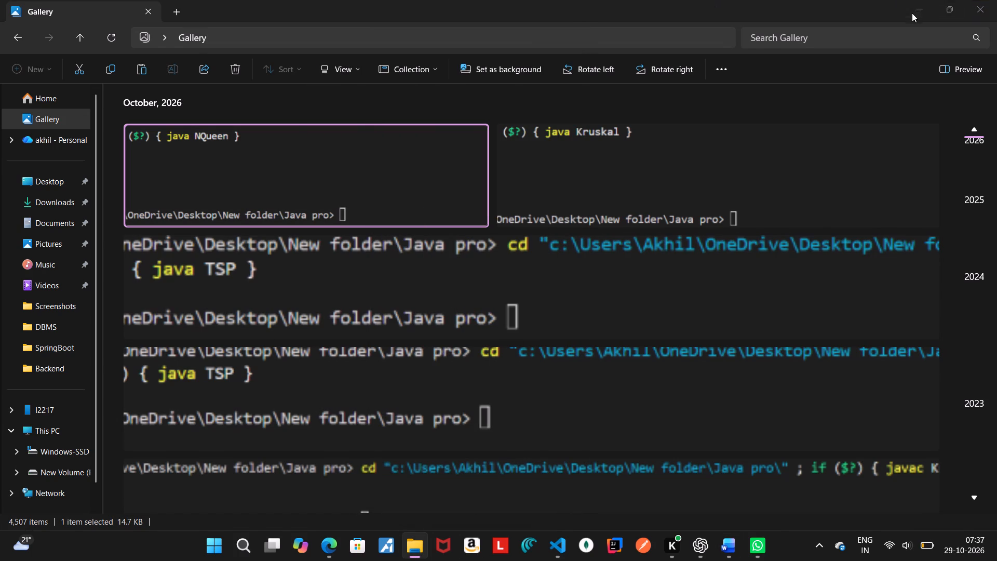
pyautogui.click(400, 168)
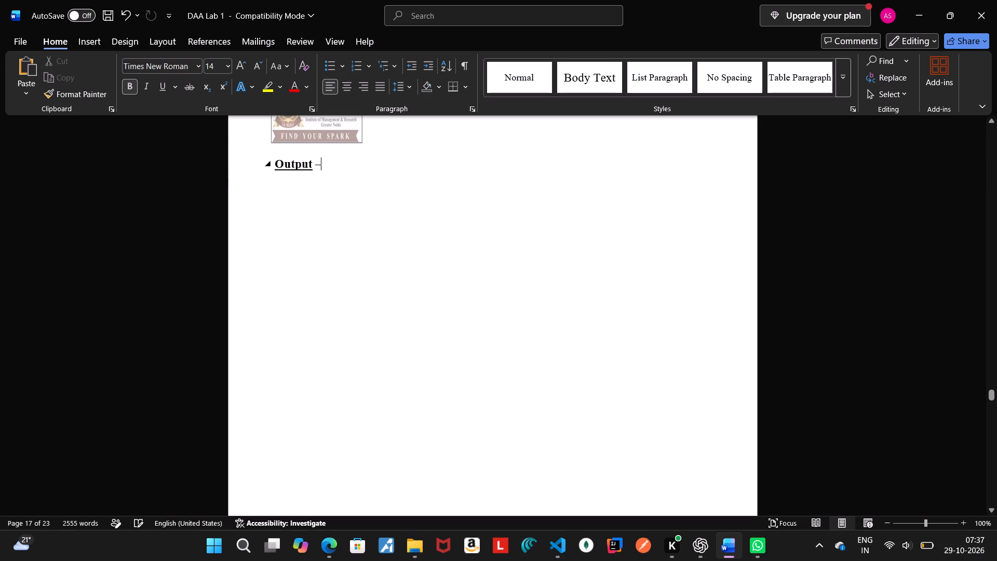
pyautogui.press('Return')
pyautogui.hotkey('ctrl', 'v')
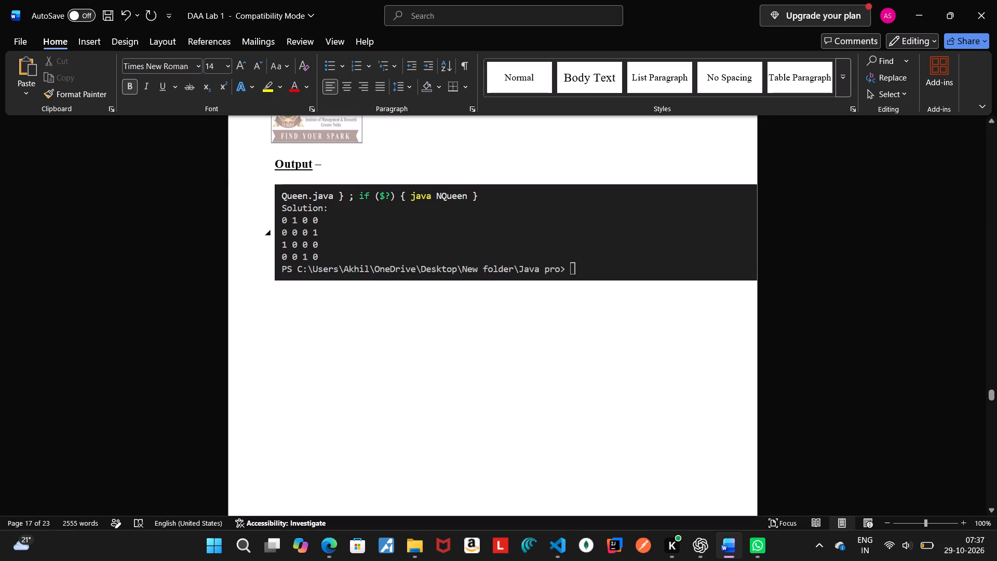
# Set the NQueen output picture's text wrapping to Through and narrow it on both sides to leave space at the page edges.
pyautogui.click(414, 231)
pyautogui.rightClick(414, 231)
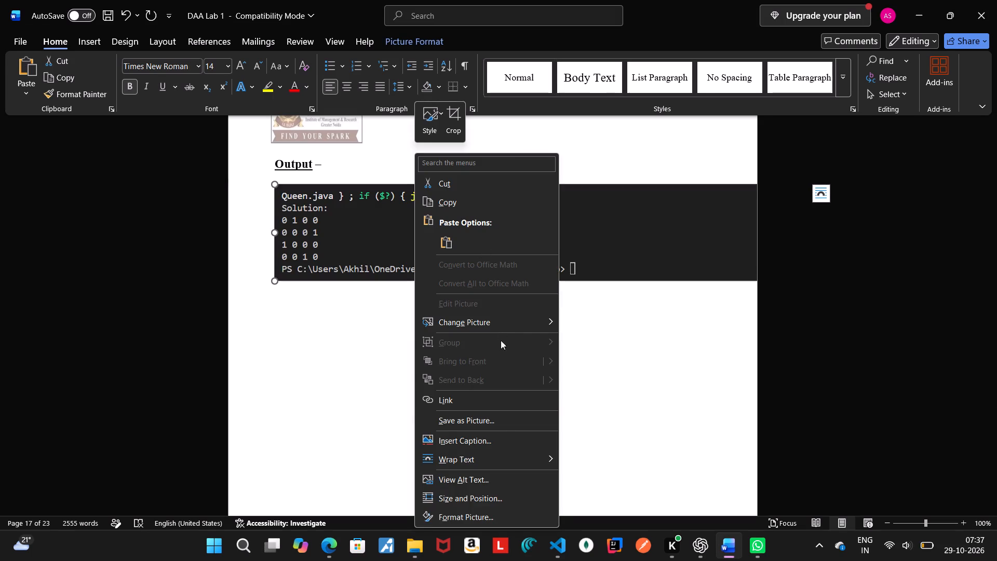
pyautogui.click(486, 455)
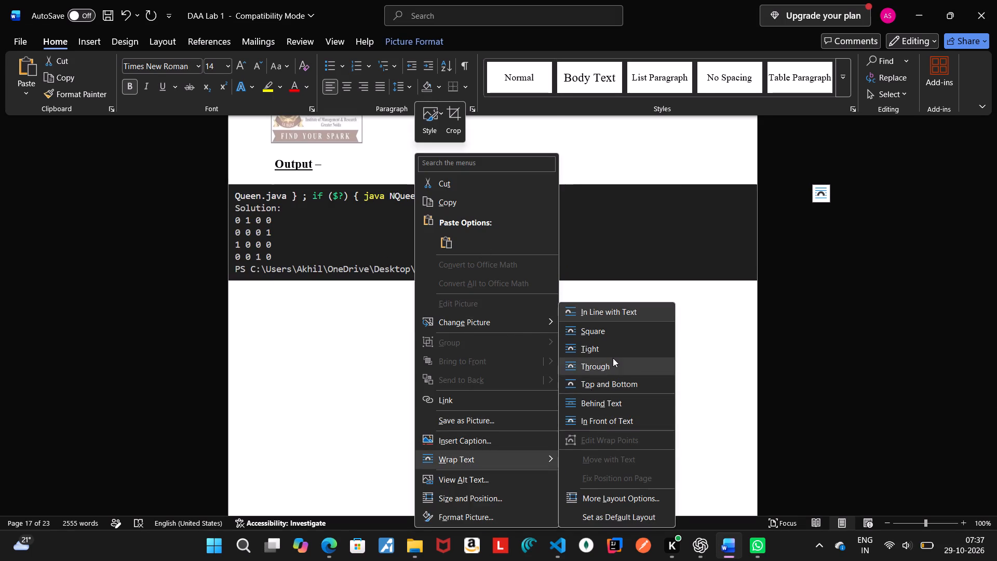
pyautogui.click(613, 358)
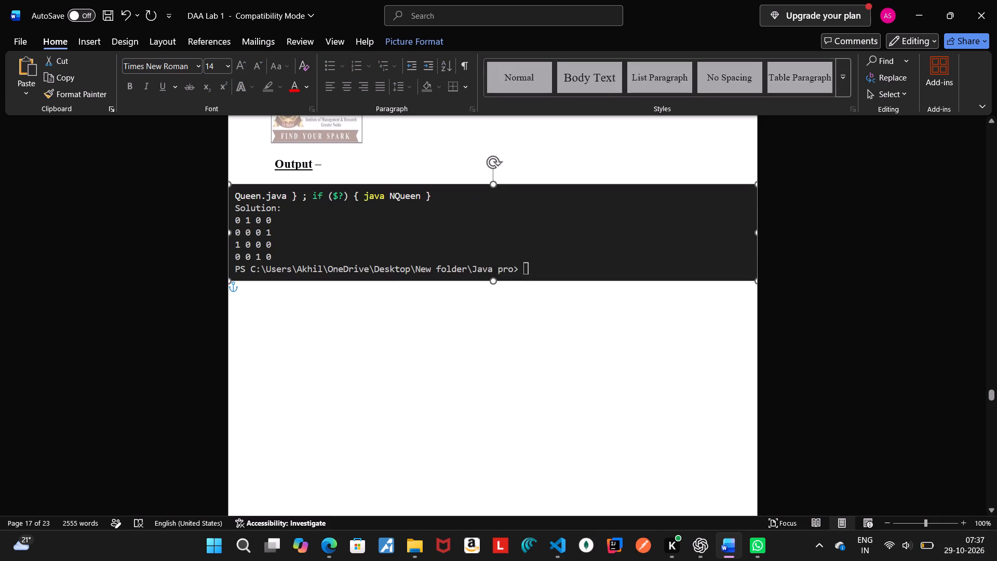
pyautogui.click(230, 230)
pyautogui.moveTo(230, 230); pyautogui.dragTo(259, 226)
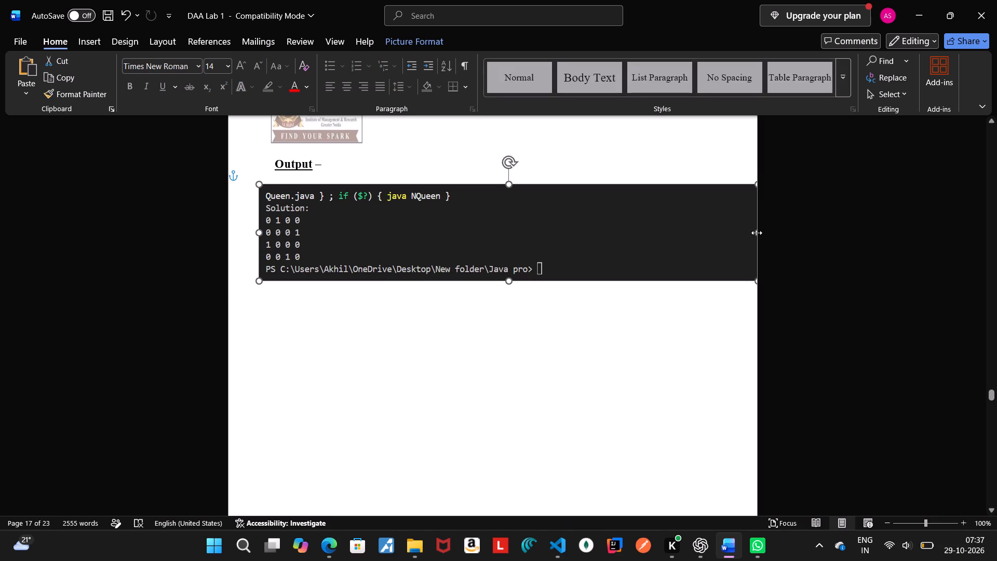
pyautogui.moveTo(757, 233); pyautogui.dragTo(732, 234)
pyautogui.click(664, 336)
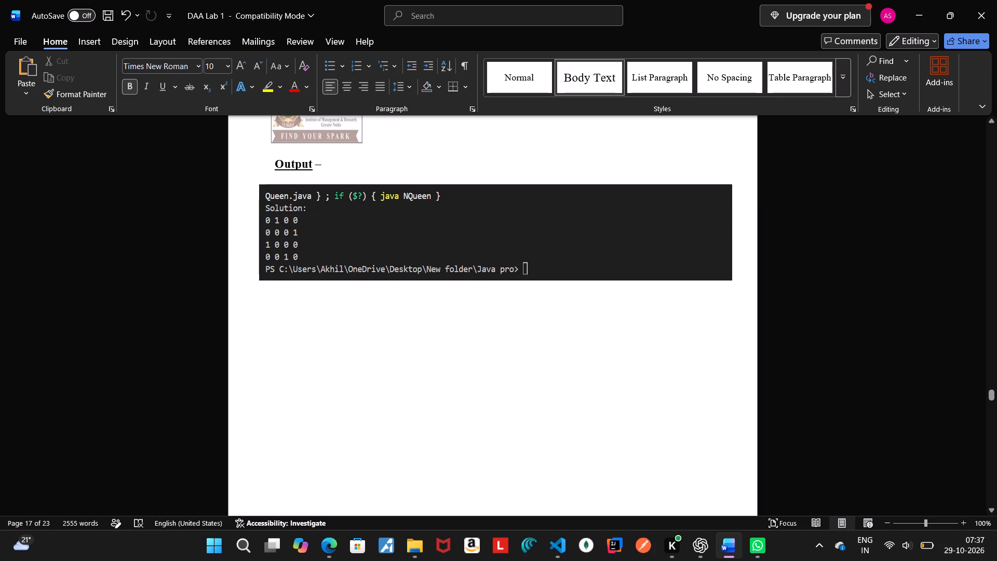
# Delete the leftover content from the Program – 5 Quick Sort heading through the end of the document.
pyautogui.moveTo(987, 397); pyautogui.dragTo(995, 411)
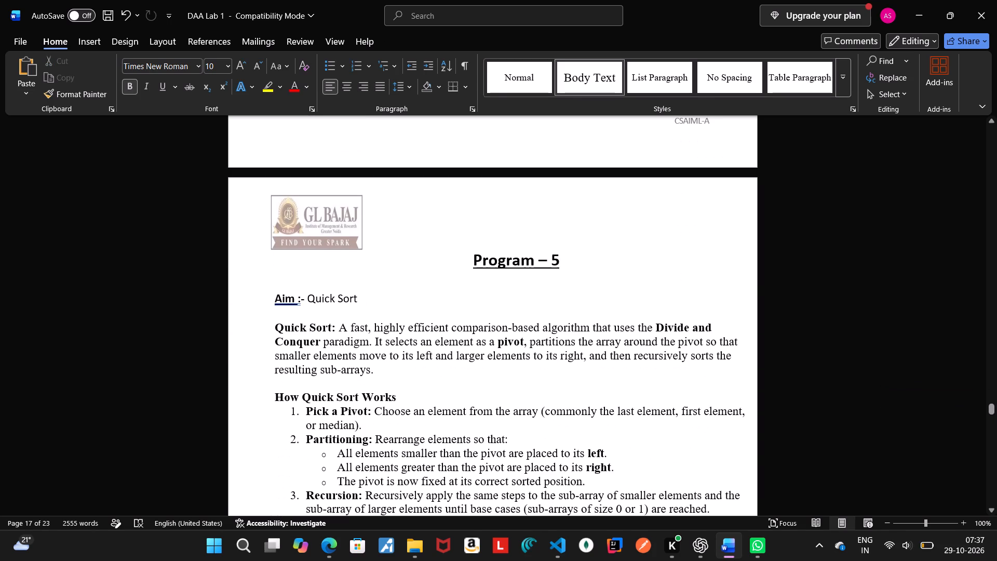
pyautogui.moveTo(474, 255); pyautogui.dragTo(642, 477)
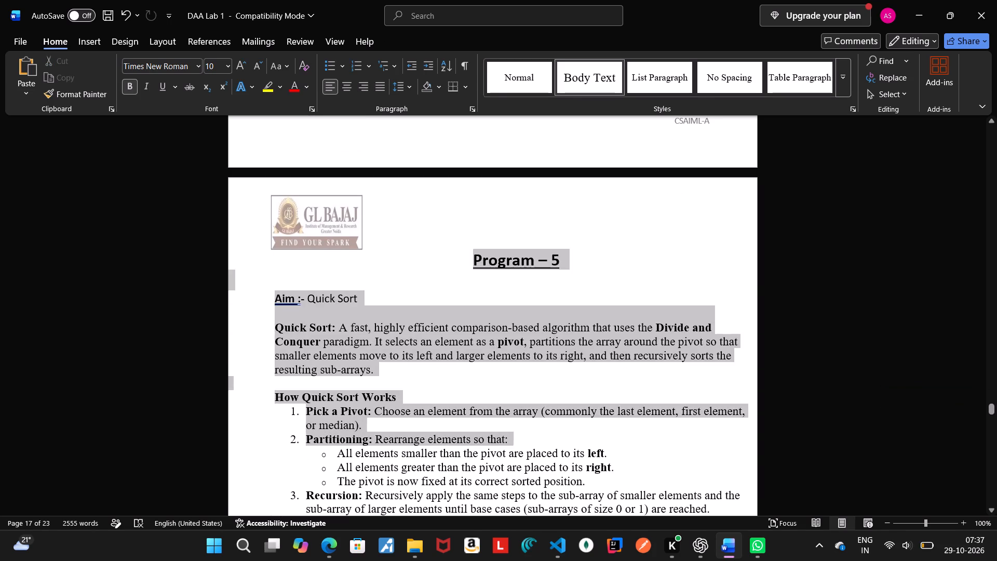
pyautogui.moveTo(642, 477); pyautogui.dragTo(713, 560)
pyautogui.press('Delete')
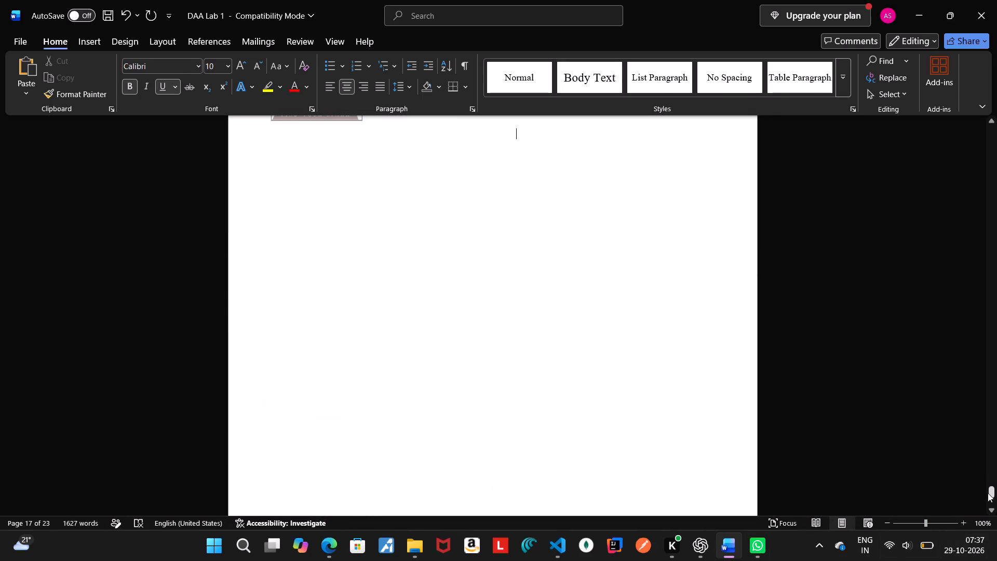
# Align Program 7's AIM line with the Theory heading below it, leaving blank lines between it and the program title.
pyautogui.moveTo(988, 492); pyautogui.dragTo(996, 463)
pyautogui.moveTo(996, 447); pyautogui.dragTo(996, 347)
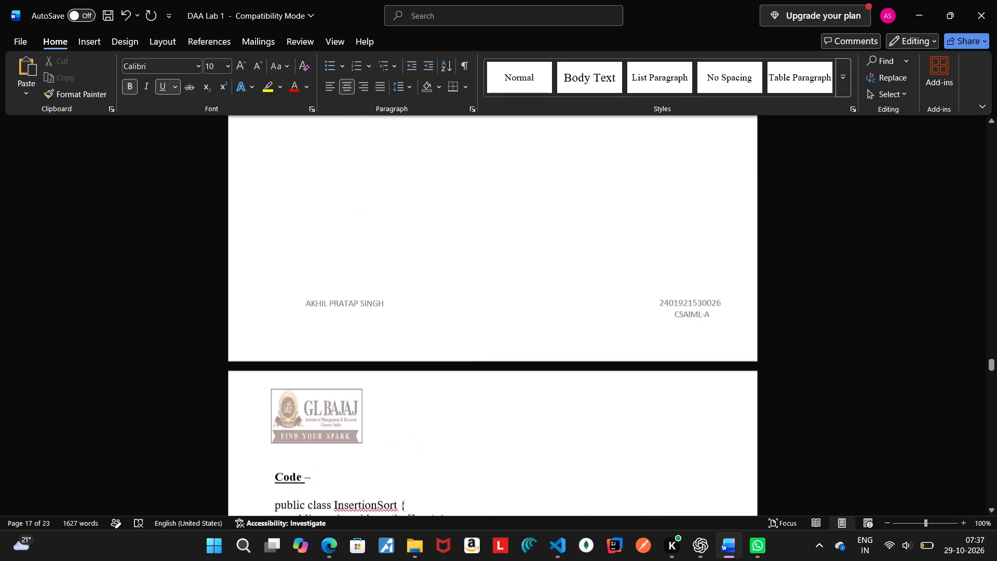
pyautogui.moveTo(996, 347); pyautogui.dragTo(996, 0)
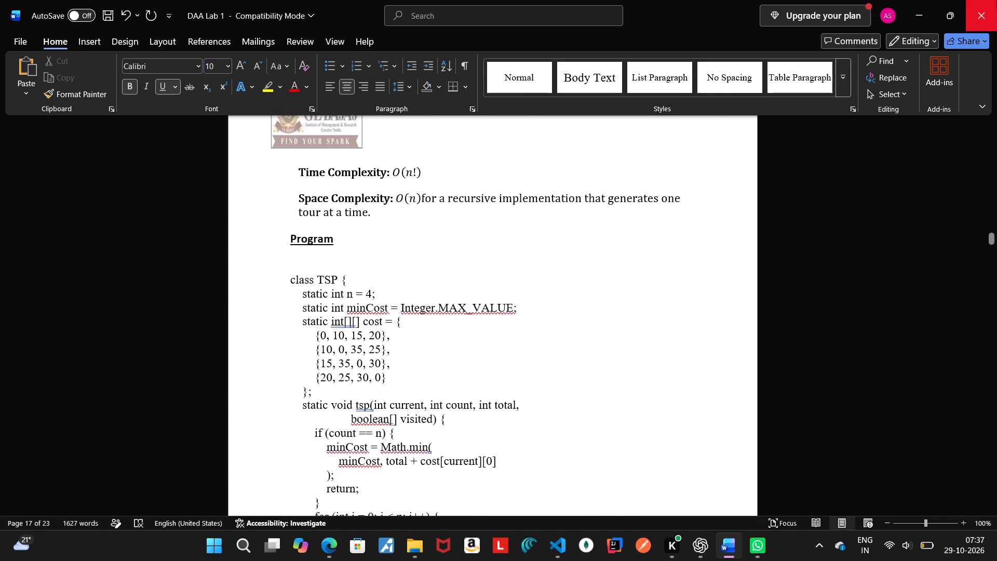
pyautogui.moveTo(991, 238); pyautogui.dragTo(996, 107)
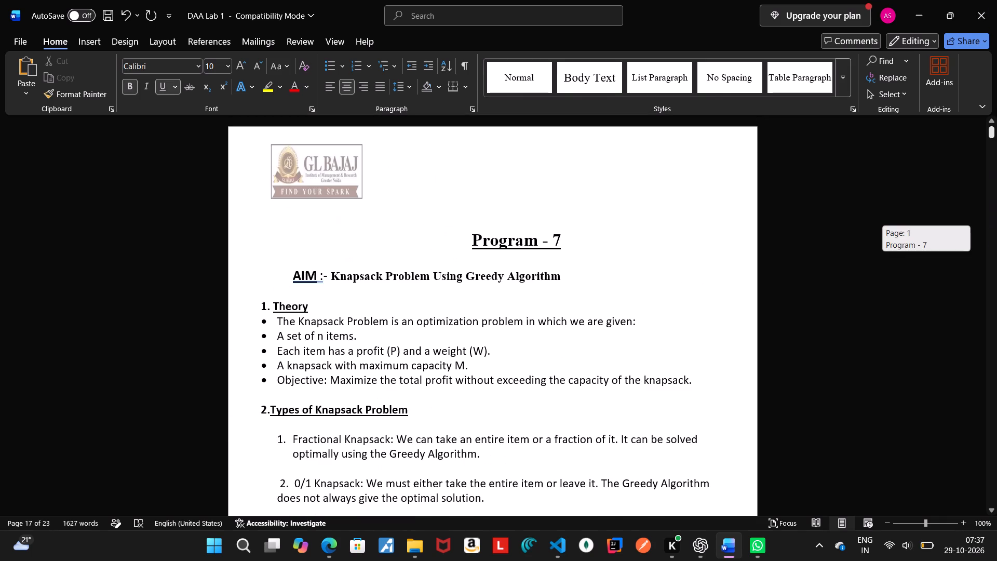
pyautogui.moveTo(996, 107); pyautogui.dragTo(996, 106)
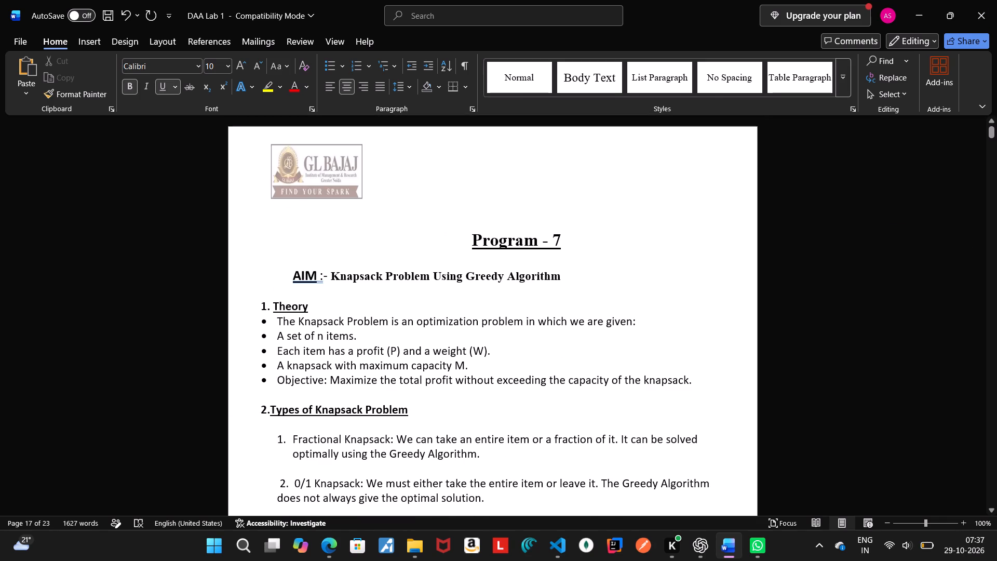
pyautogui.click(292, 280)
pyautogui.press('BackSpace')
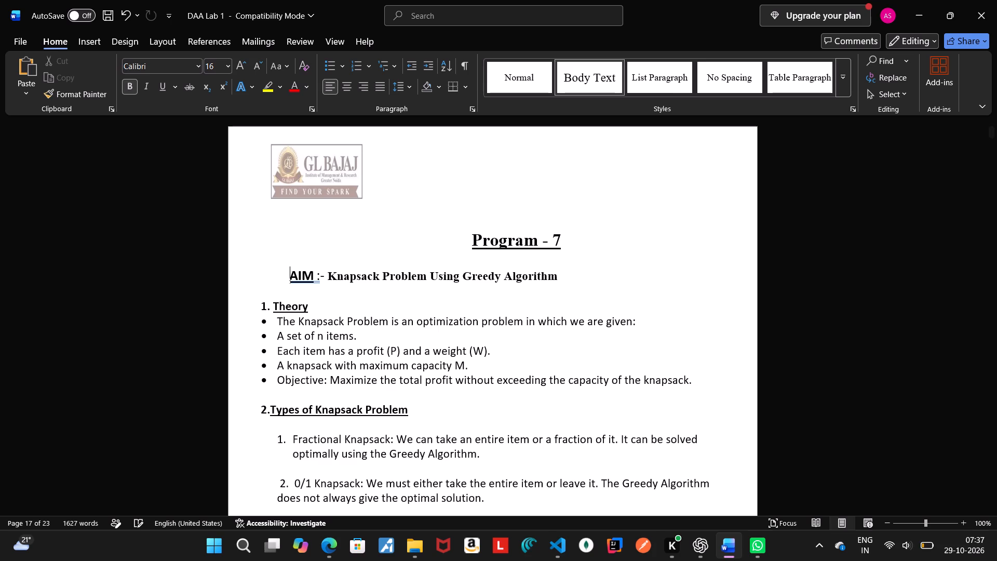
pyautogui.press('BackSpace')
pyautogui.press('BackSpace')
pyautogui.press('BackSpace')
pyautogui.press('BackSpace')
pyautogui.press('BackSpace')
pyautogui.press('BackSpace')
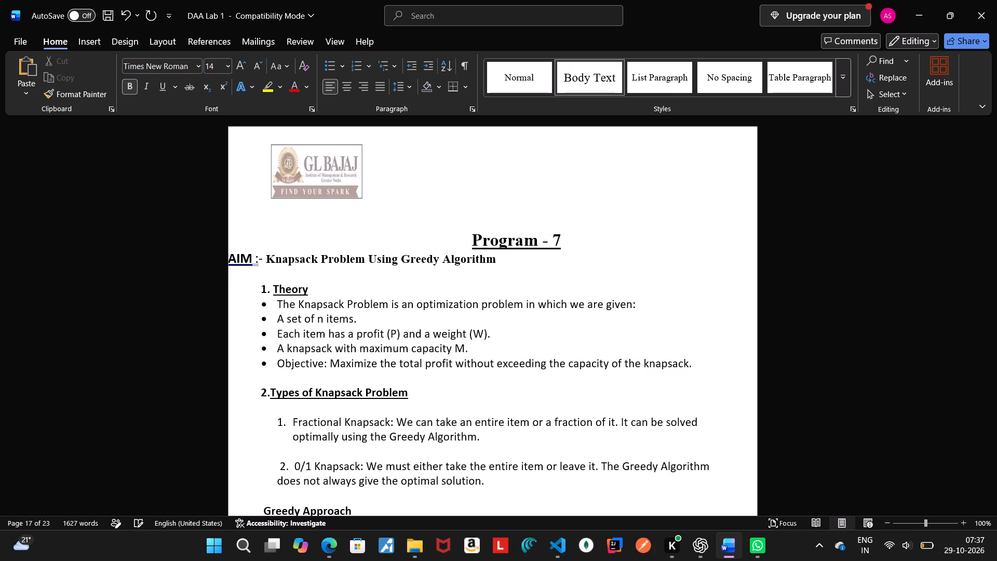
pyautogui.press('Return')
pyautogui.press('Return')
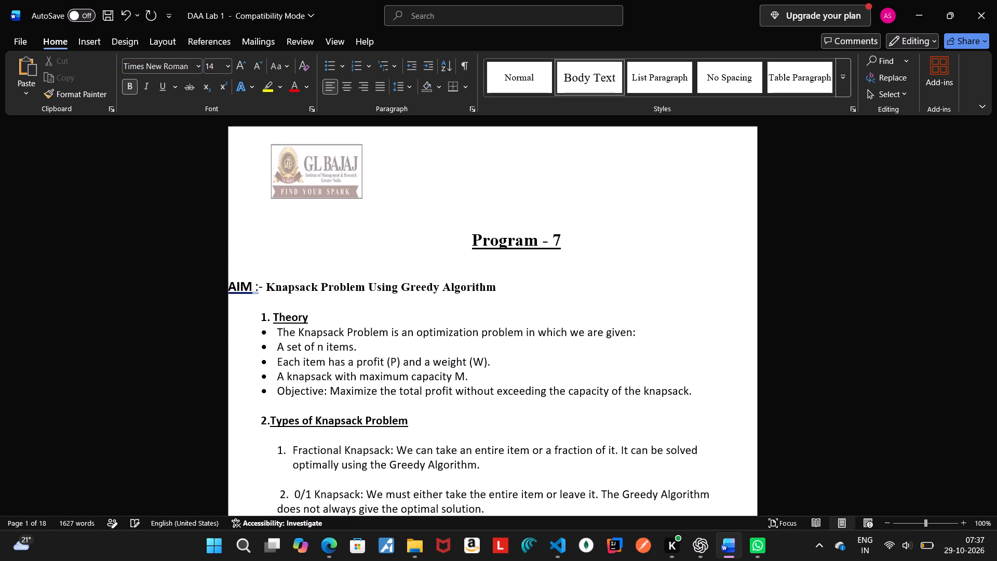
pyautogui.press('space')
pyautogui.press('space')
pyautogui.press('space')
pyautogui.press('space')
pyautogui.press('space')
pyautogui.press('space')
pyautogui.press('space')
pyautogui.press('space')
pyautogui.press('space')
pyautogui.press('space')
pyautogui.press('space')
pyautogui.press('space')
pyautogui.press('space')
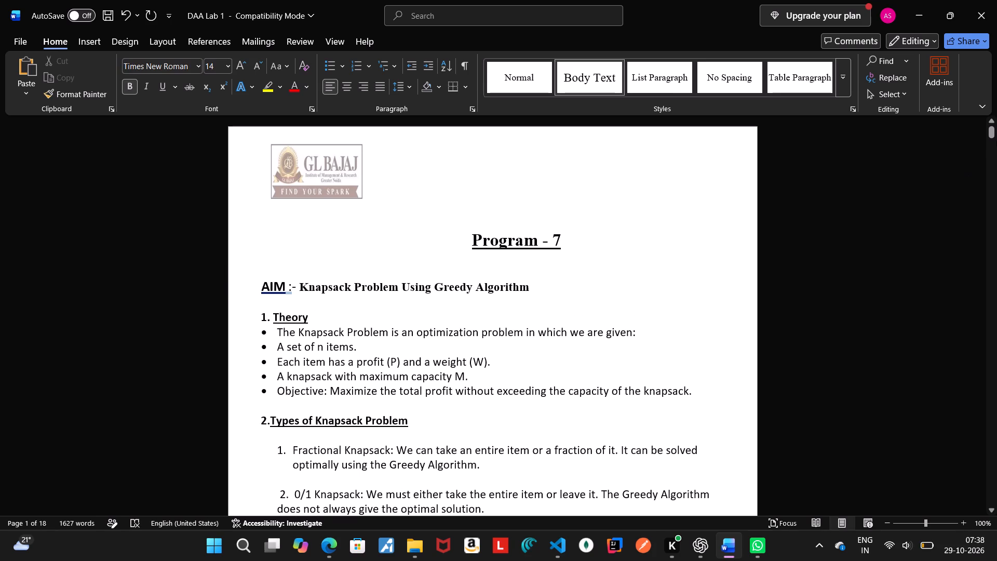
# Underline the Program heading above the Knapsack code in Program 7.
pyautogui.moveTo(993, 132); pyautogui.dragTo(995, 143)
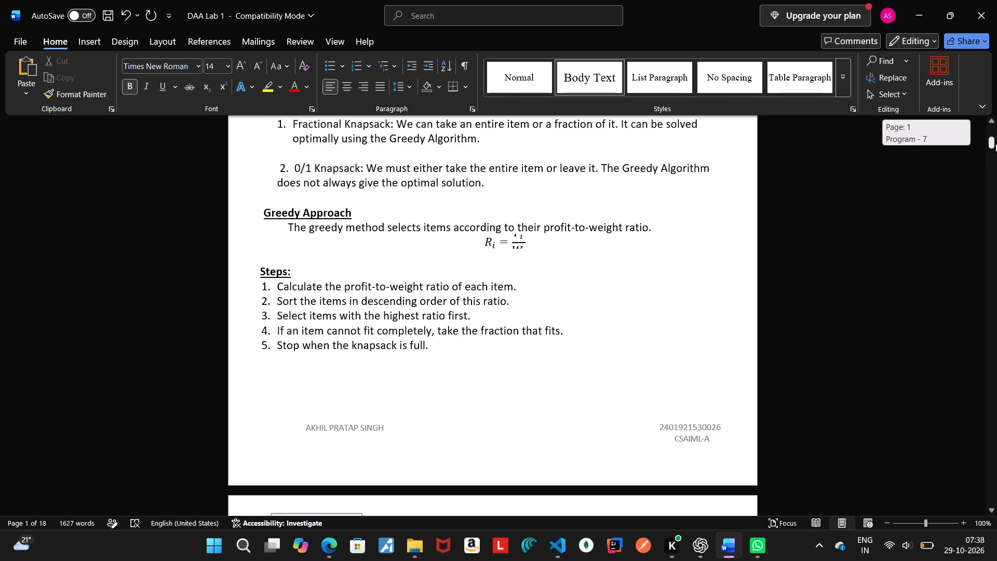
pyautogui.moveTo(995, 143); pyautogui.dragTo(996, 154)
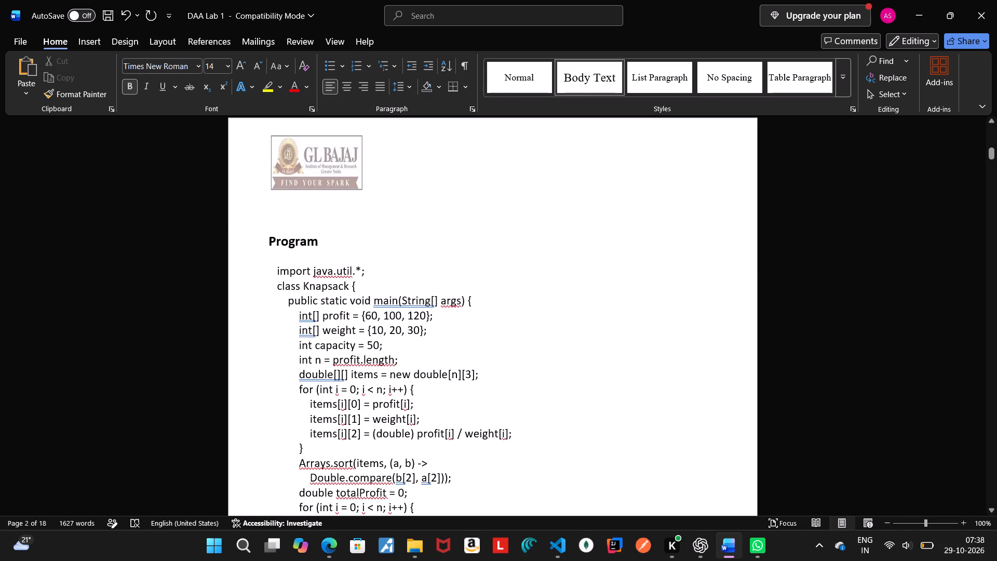
pyautogui.moveTo(270, 241); pyautogui.dragTo(312, 239)
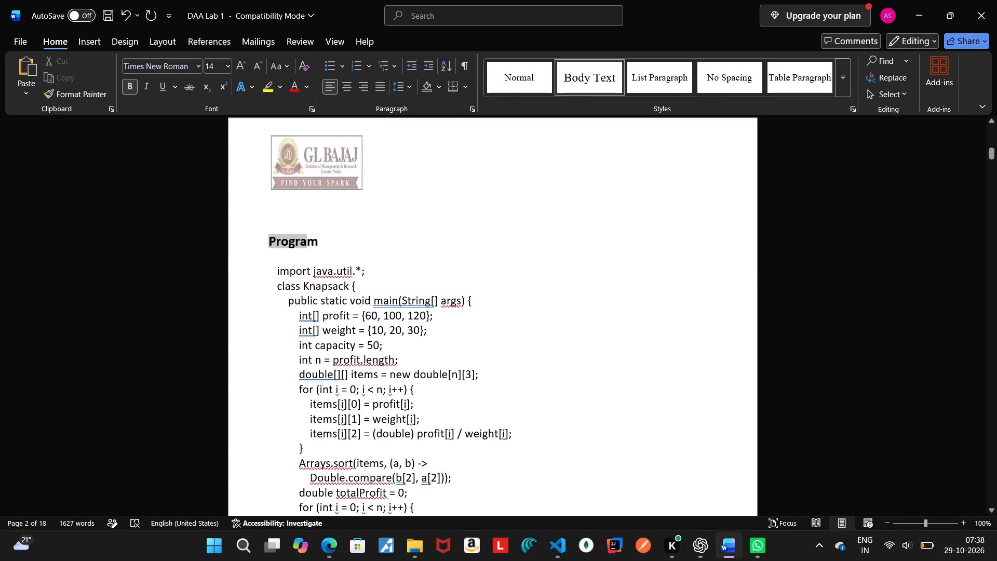
pyautogui.moveTo(312, 239); pyautogui.dragTo(314, 239)
pyautogui.click(165, 85)
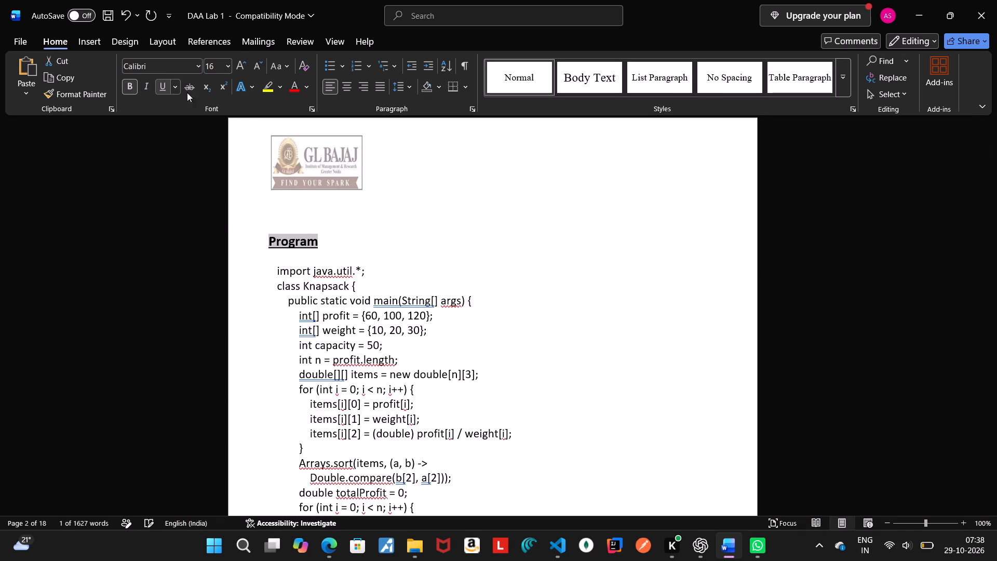
pyautogui.click(628, 295)
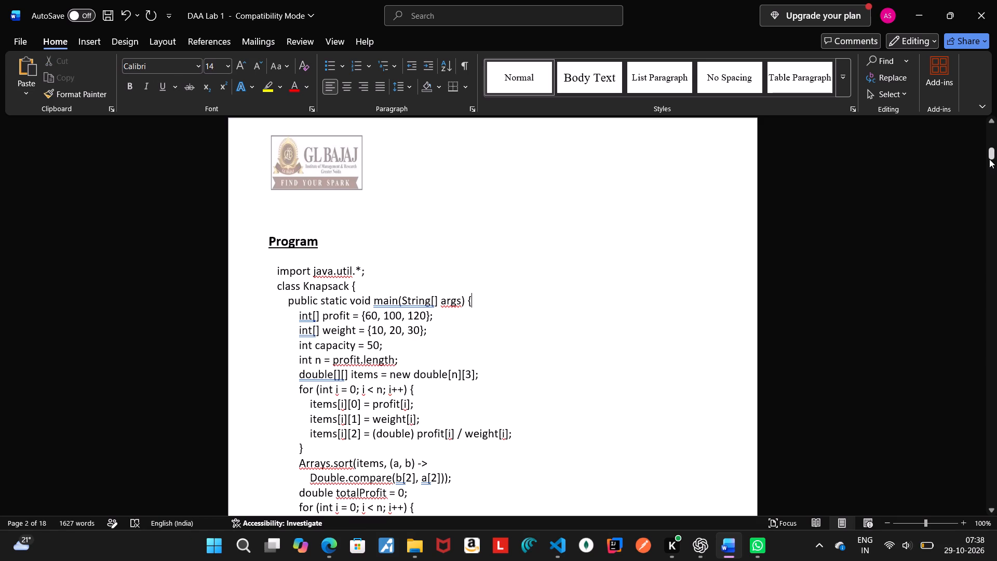
# Make the whole AIM line of Program 8, "Perform travelling salesman problem", bold.
pyautogui.moveTo(989, 159); pyautogui.dragTo(996, 180)
pyautogui.click(994, 167)
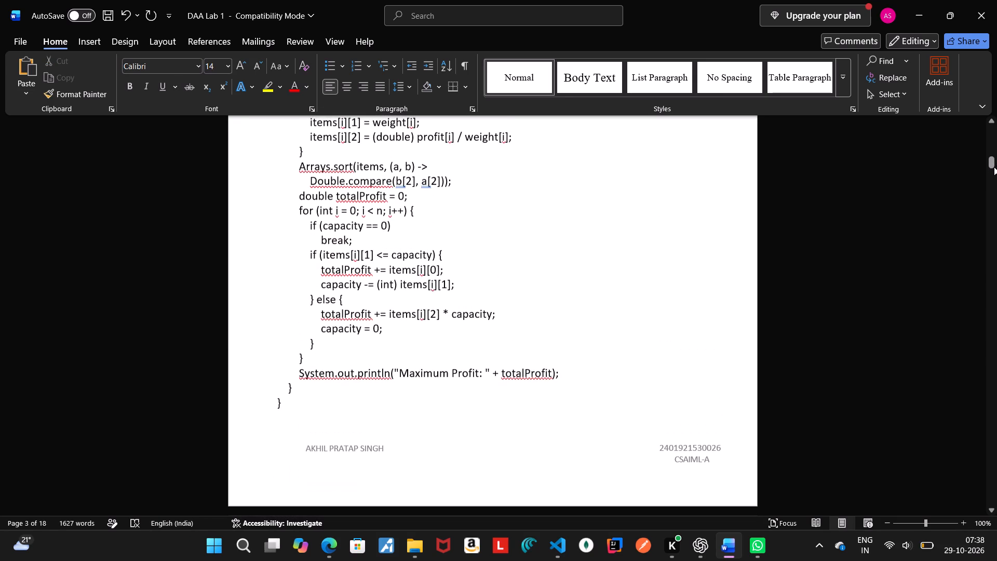
pyautogui.moveTo(994, 167); pyautogui.dragTo(996, 204)
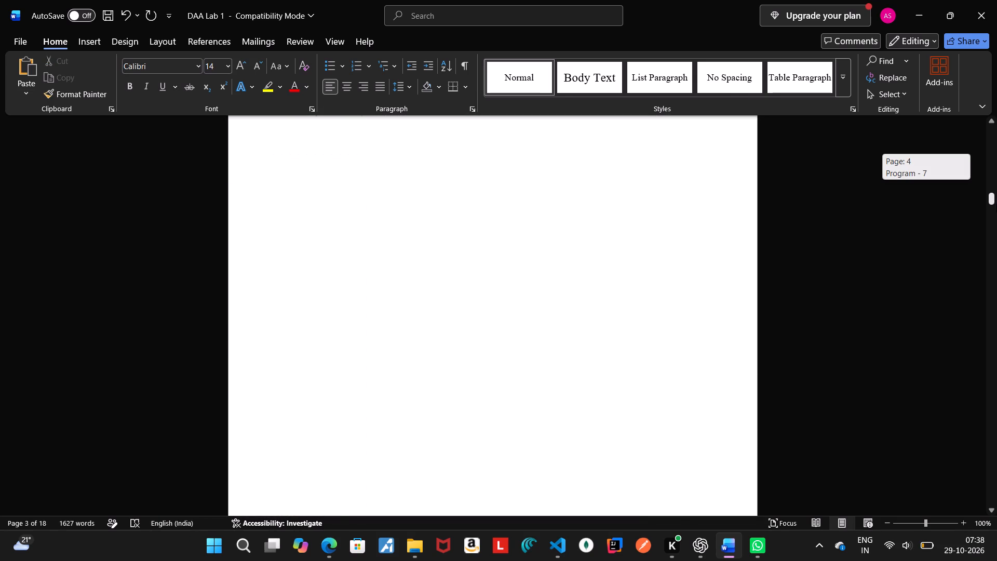
pyautogui.moveTo(996, 204); pyautogui.dragTo(996, 223)
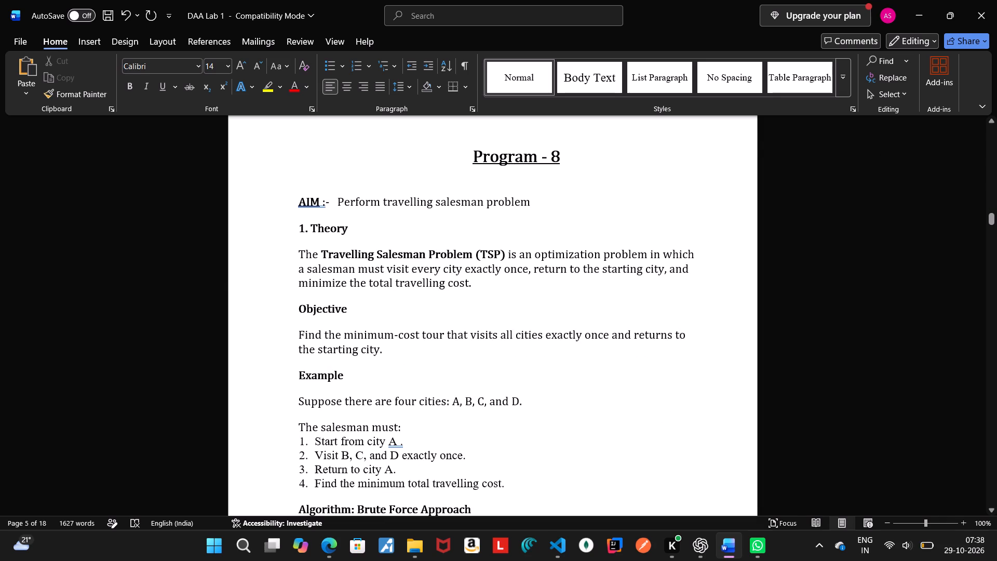
pyautogui.moveTo(298, 200); pyautogui.dragTo(518, 205)
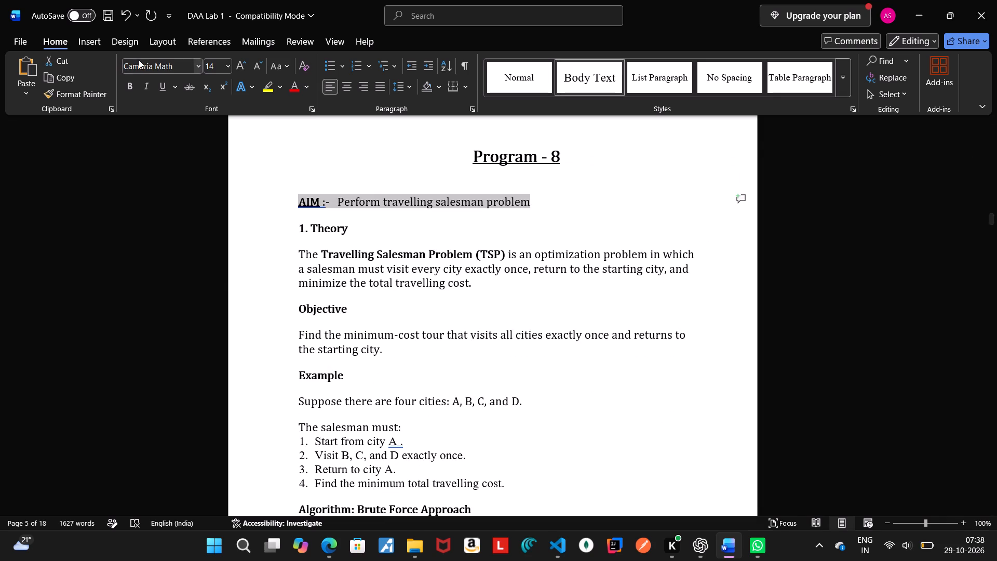
pyautogui.click(131, 90)
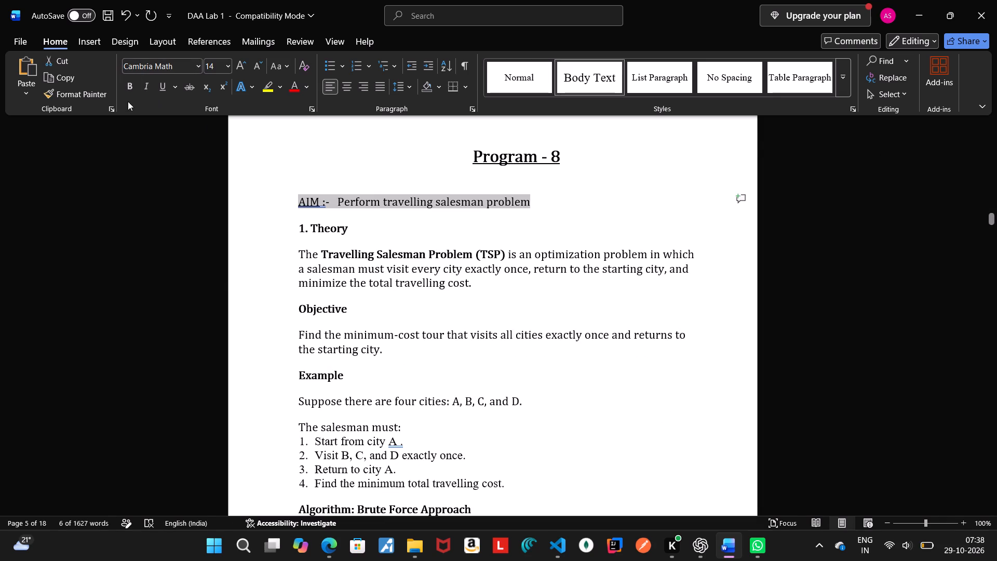
pyautogui.click(128, 86)
pyautogui.click(388, 224)
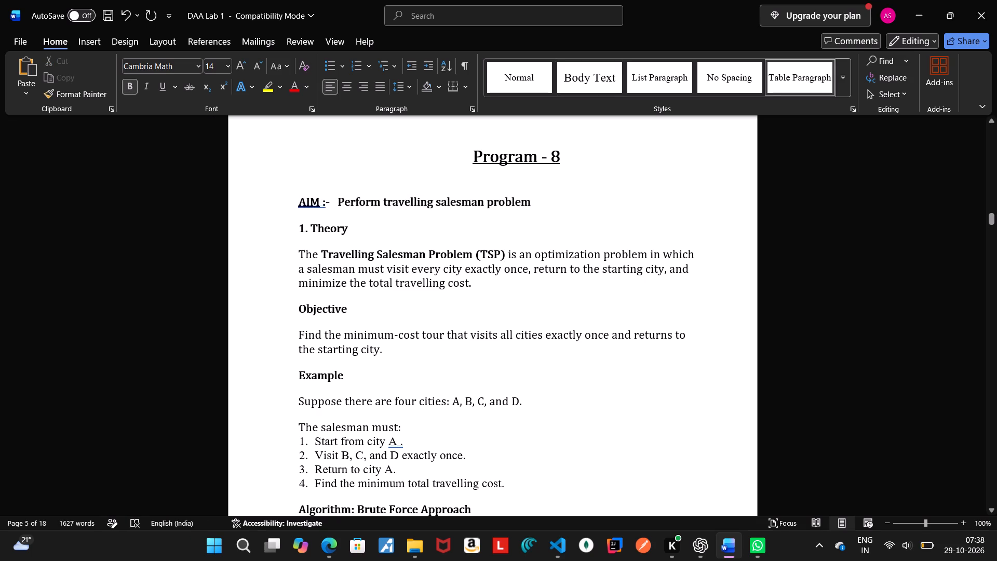
# Remove the number "1." from Program 8's Theory heading and underline the heading.
pyautogui.moveTo(300, 226); pyautogui.dragTo(336, 224)
pyautogui.click(336, 232)
pyautogui.click(311, 227)
pyautogui.press('BackSpace')
pyautogui.press('BackSpace')
pyautogui.press('BackSpace')
pyautogui.moveTo(299, 230); pyautogui.dragTo(322, 228)
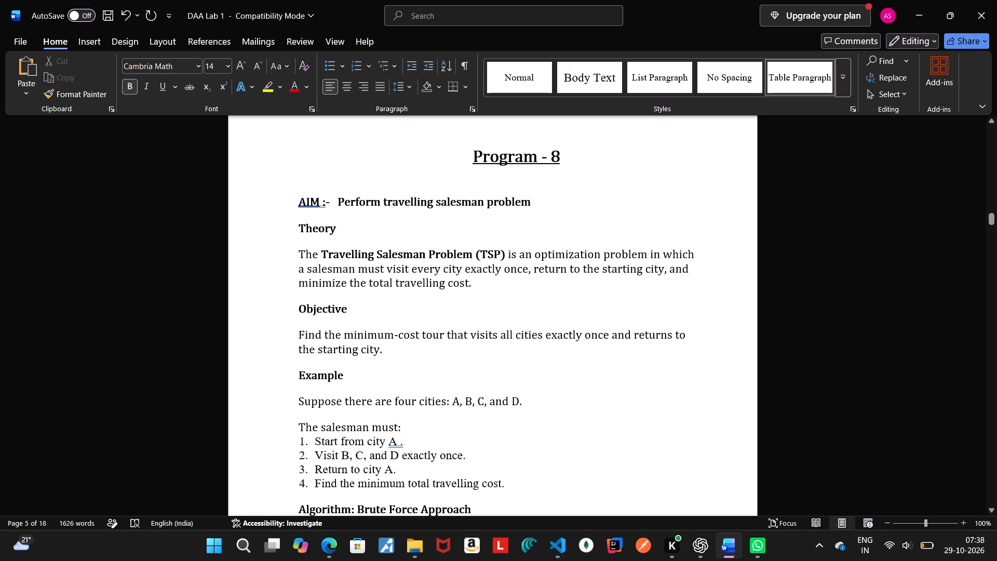
pyautogui.moveTo(322, 228); pyautogui.dragTo(338, 228)
pyautogui.click(164, 84)
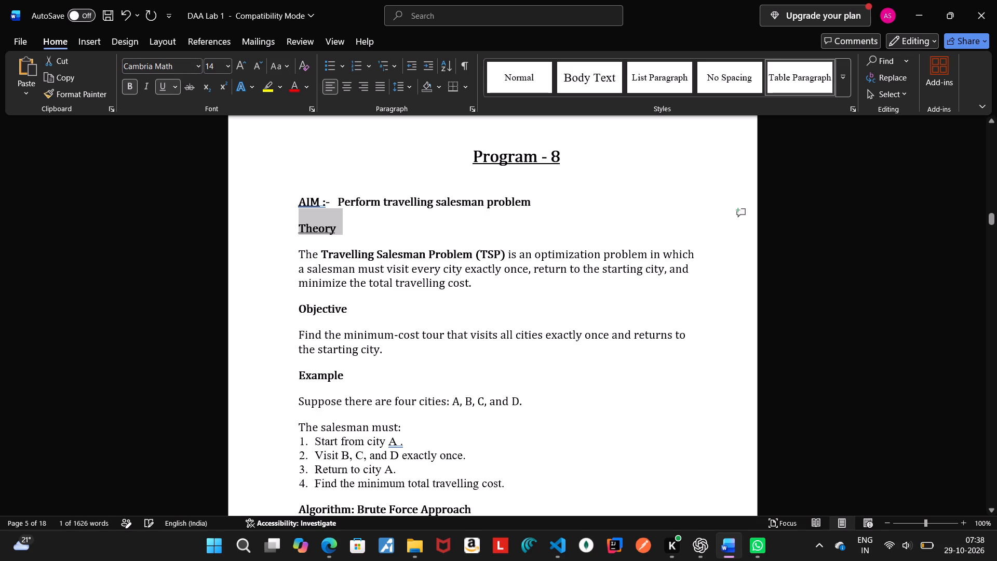
# Underline the Objective heading in Program 8.
pyautogui.moveTo(303, 312); pyautogui.dragTo(339, 308)
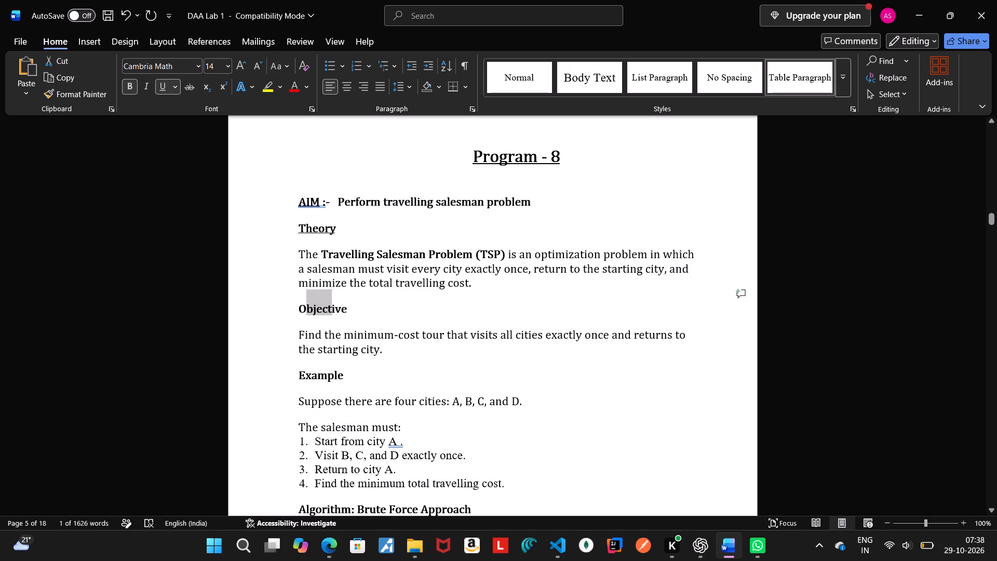
pyautogui.moveTo(339, 308); pyautogui.dragTo(345, 308)
pyautogui.click(338, 318)
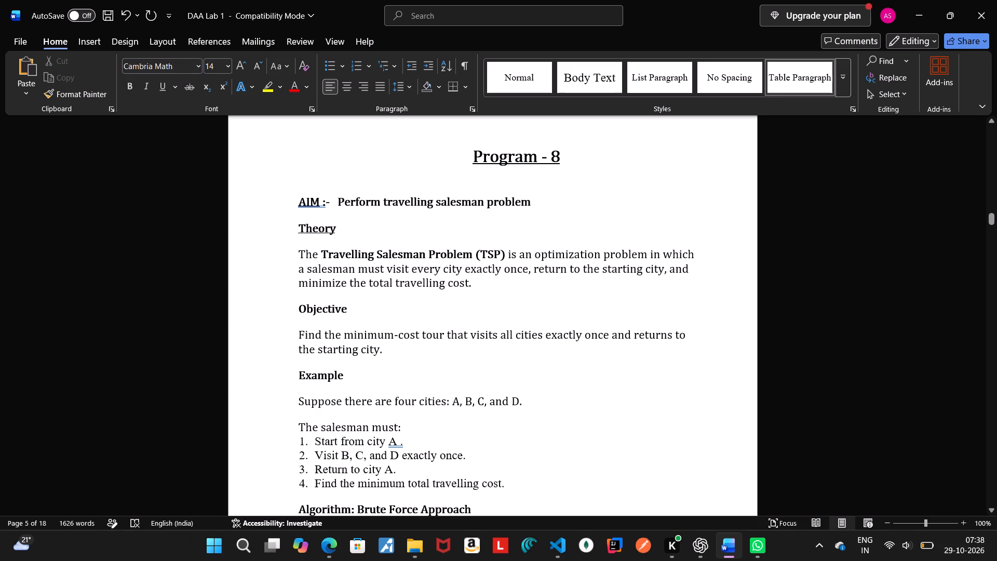
pyautogui.moveTo(298, 305); pyautogui.dragTo(349, 310)
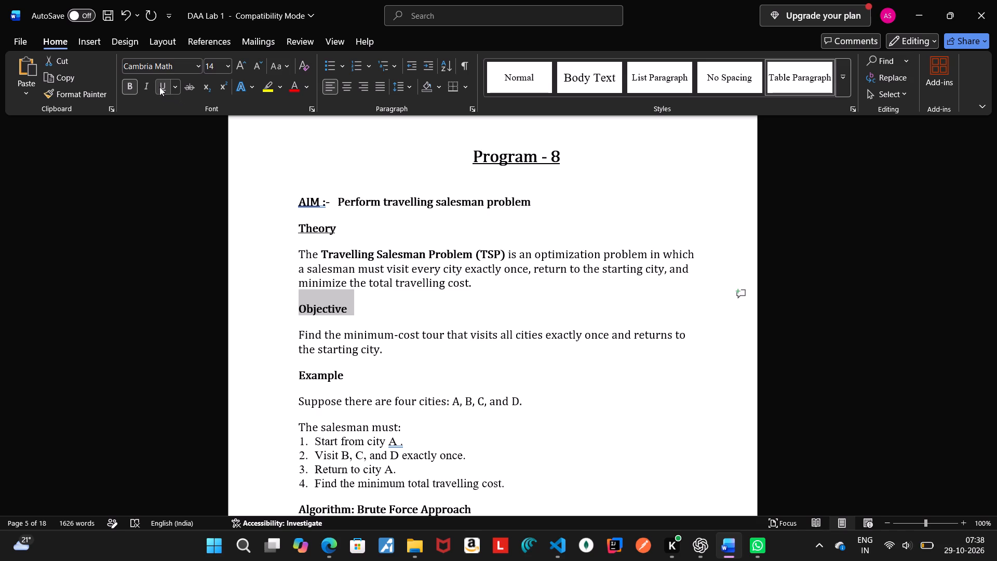
pyautogui.click(159, 87)
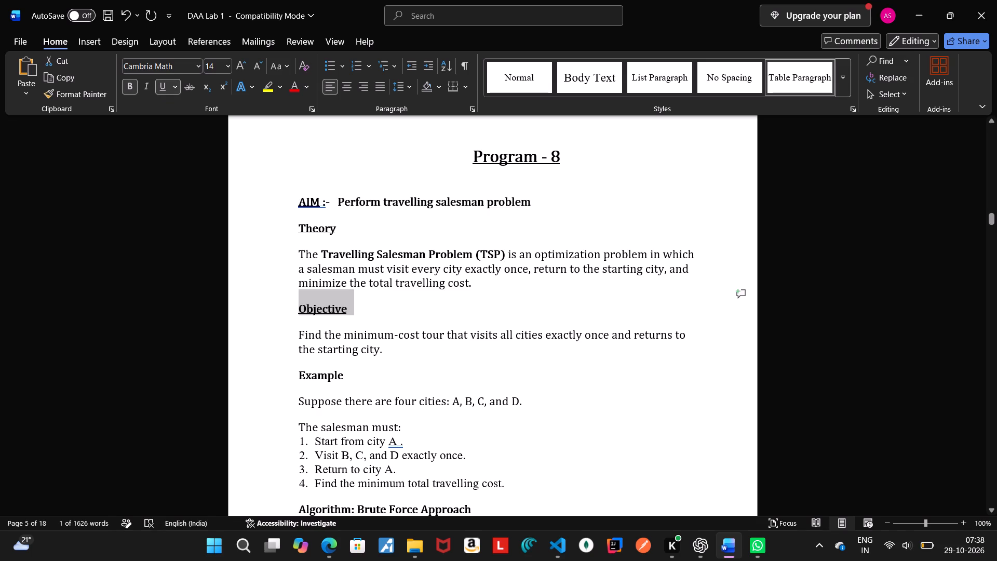
pyautogui.click(495, 369)
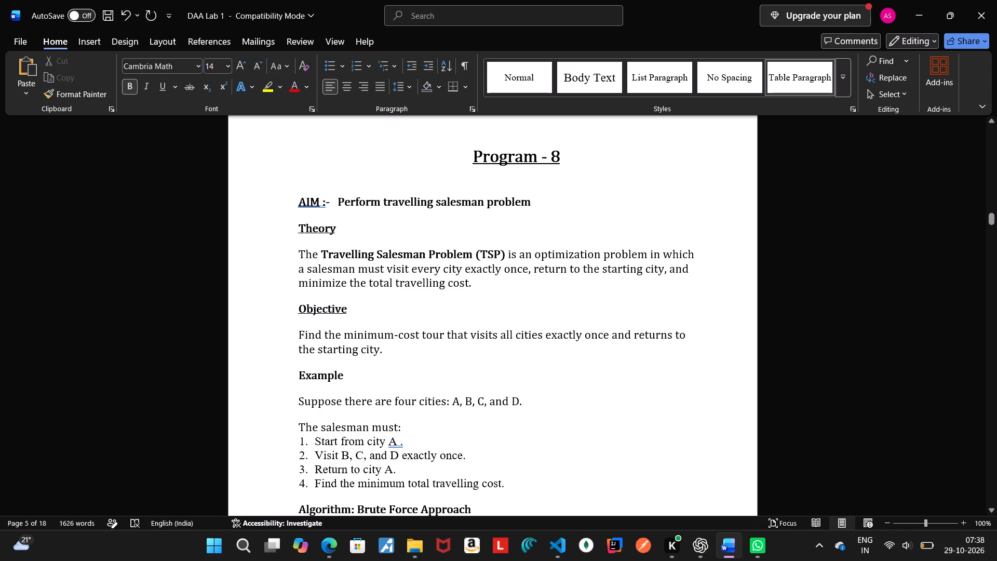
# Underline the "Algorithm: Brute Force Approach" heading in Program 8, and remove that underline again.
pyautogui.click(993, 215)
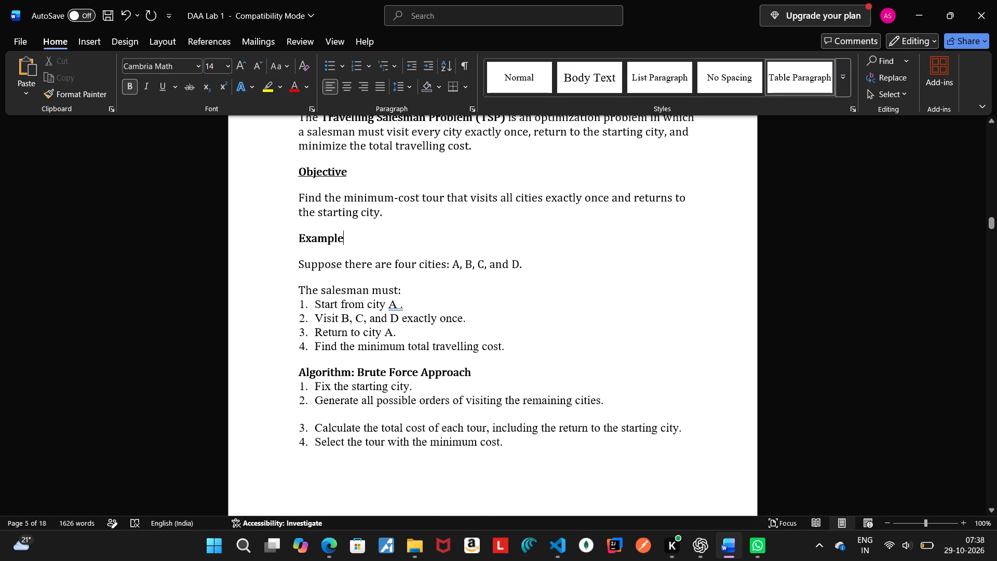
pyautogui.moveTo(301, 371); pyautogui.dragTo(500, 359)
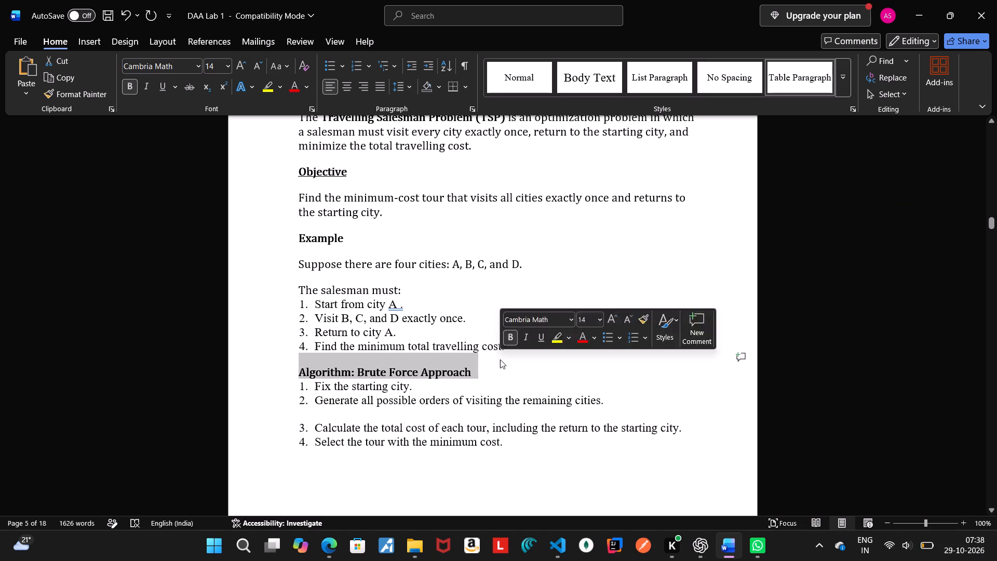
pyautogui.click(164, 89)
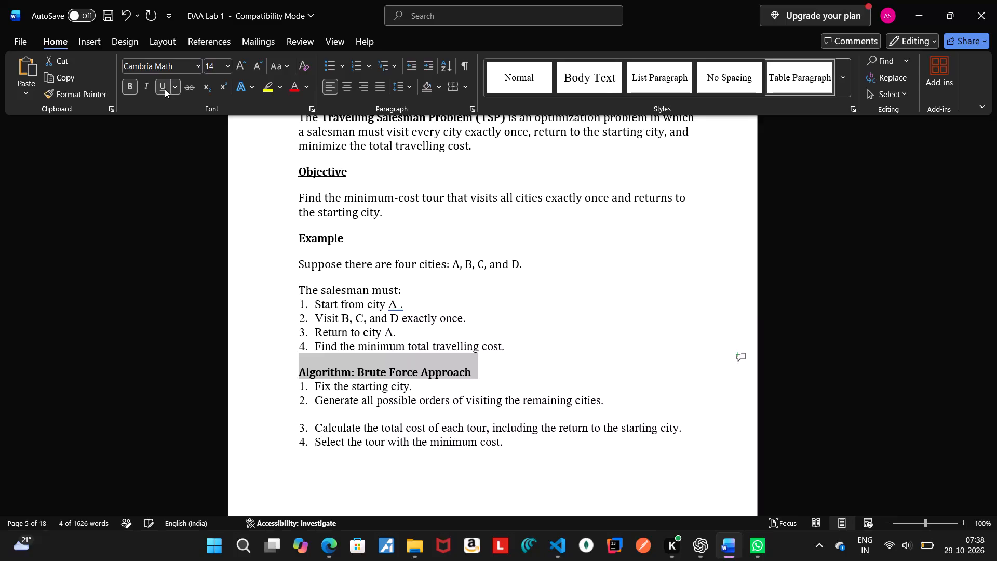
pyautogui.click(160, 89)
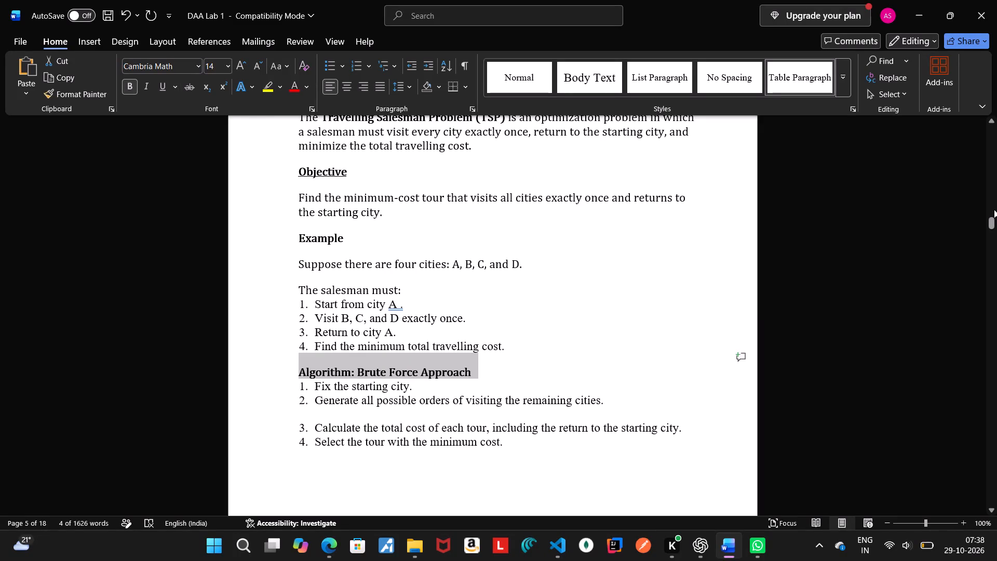
# Make the Aim text of Program 9, "Find minimun spanning tree using kruskal's algorithm", bold.
pyautogui.moveTo(989, 223); pyautogui.dragTo(996, 234)
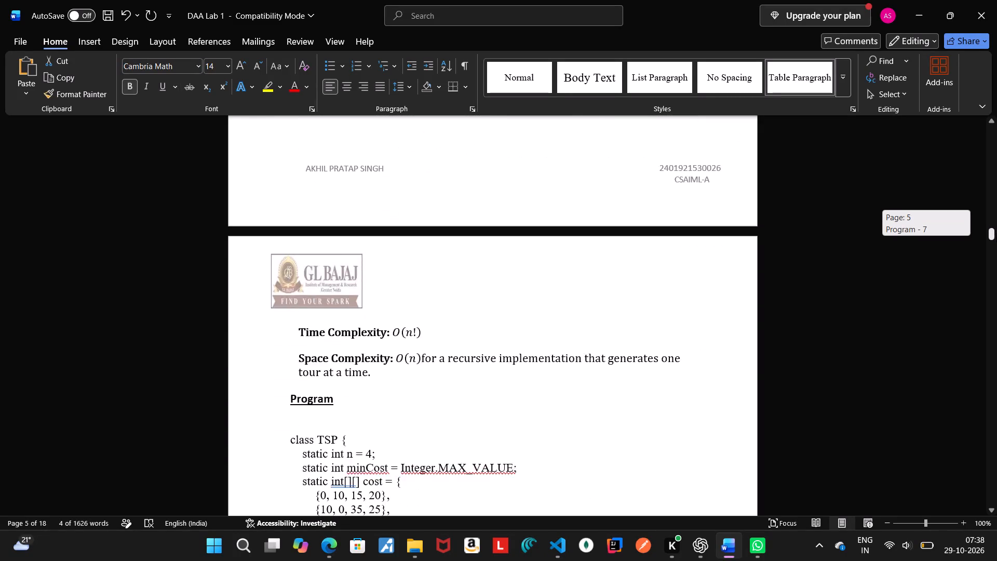
pyautogui.moveTo(996, 234); pyautogui.dragTo(996, 247)
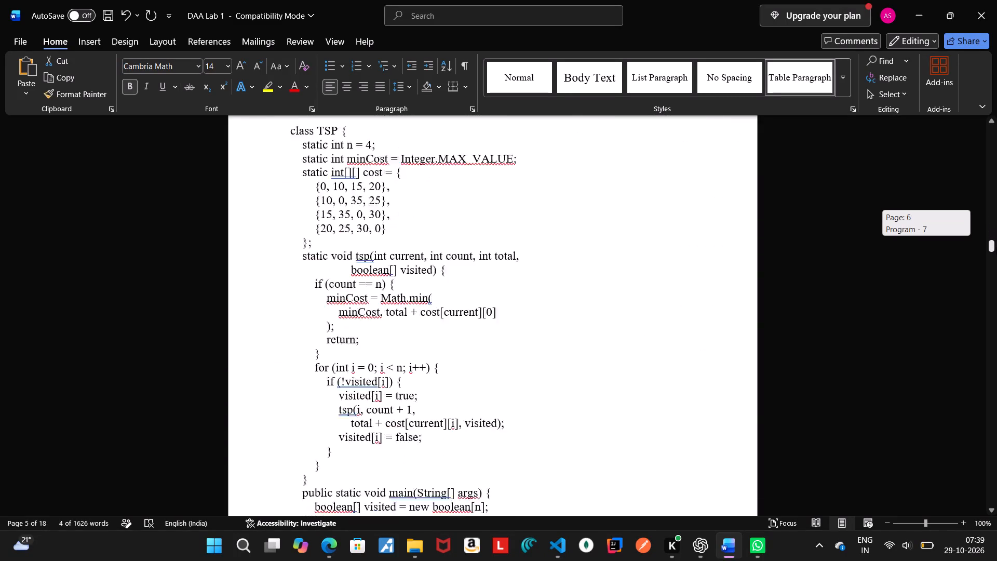
pyautogui.moveTo(996, 247); pyautogui.dragTo(996, 288)
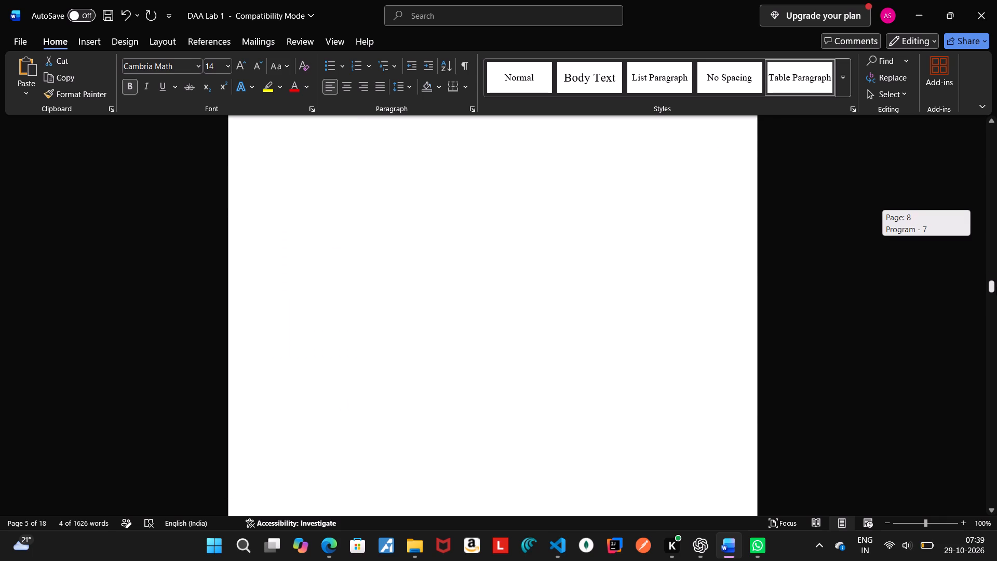
pyautogui.moveTo(996, 288); pyautogui.dragTo(996, 304)
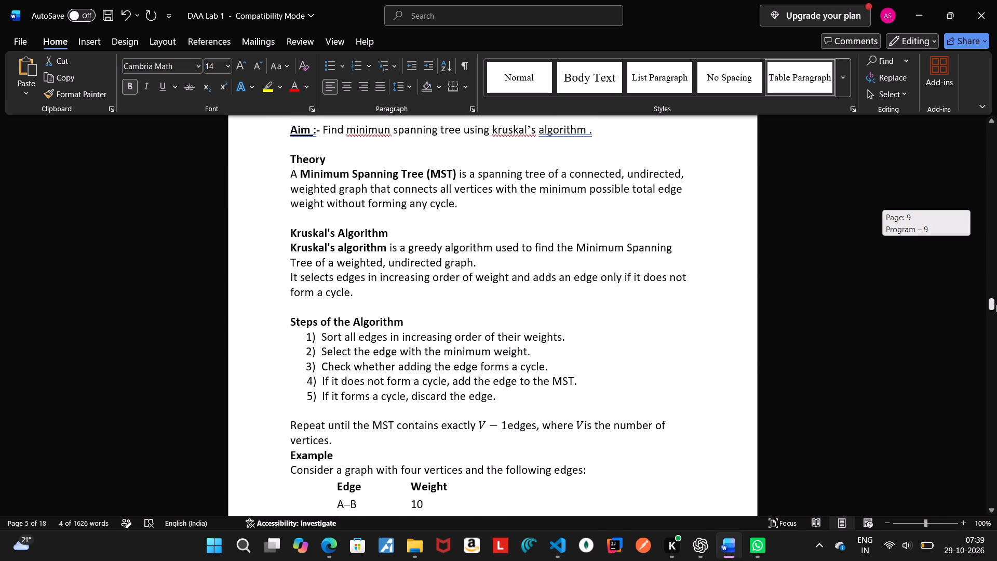
pyautogui.moveTo(996, 304); pyautogui.dragTo(996, 301)
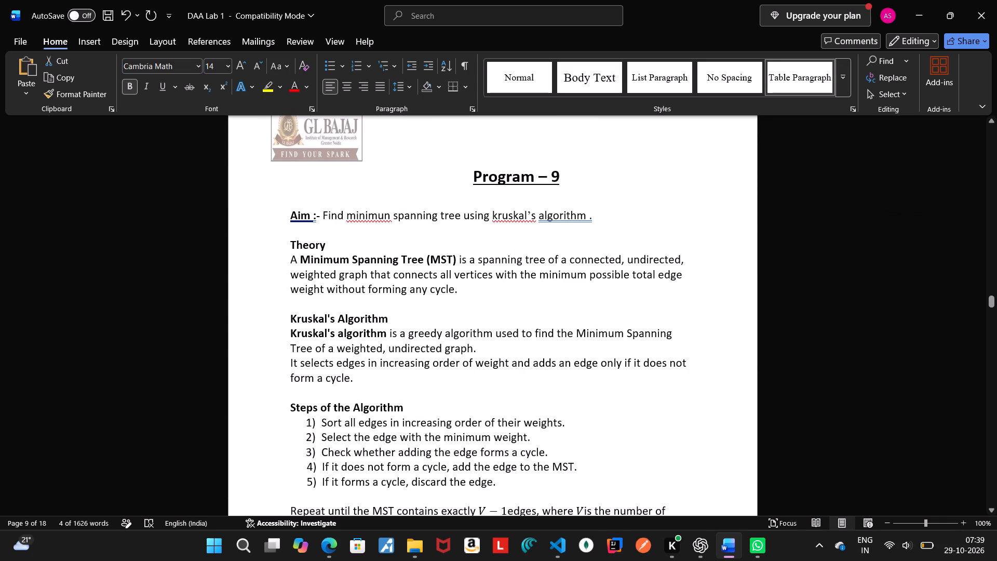
pyautogui.moveTo(322, 218); pyautogui.dragTo(586, 214)
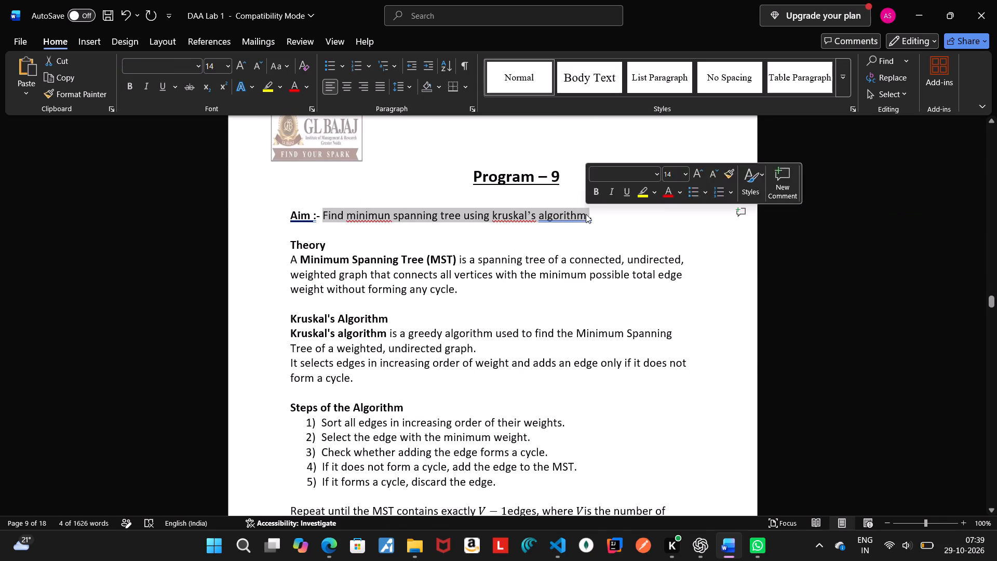
pyautogui.click(129, 83)
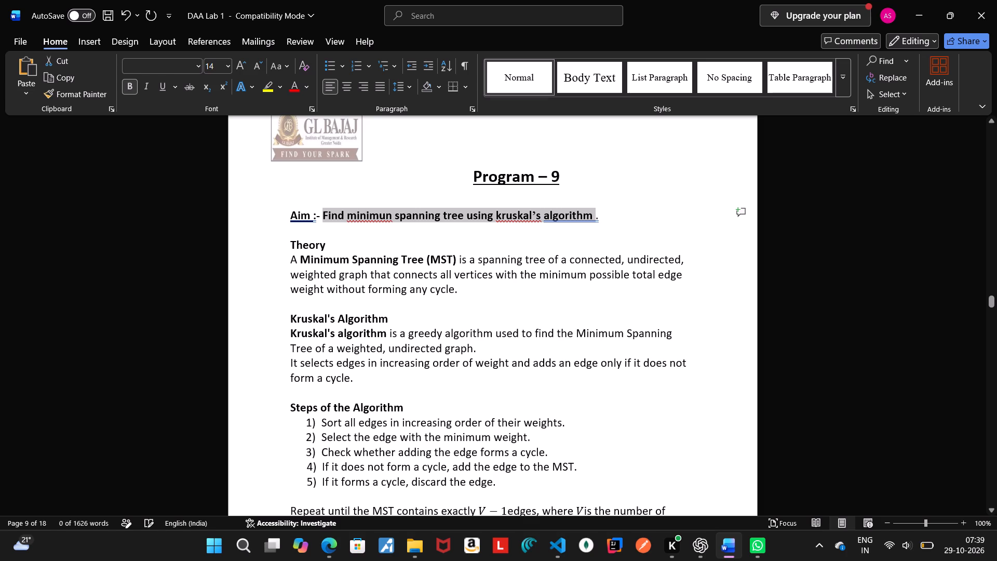
# Underline the Theory and "Kruskal's Algorithm" headings in Program 9.
pyautogui.click(335, 237)
pyautogui.moveTo(289, 242); pyautogui.dragTo(325, 244)
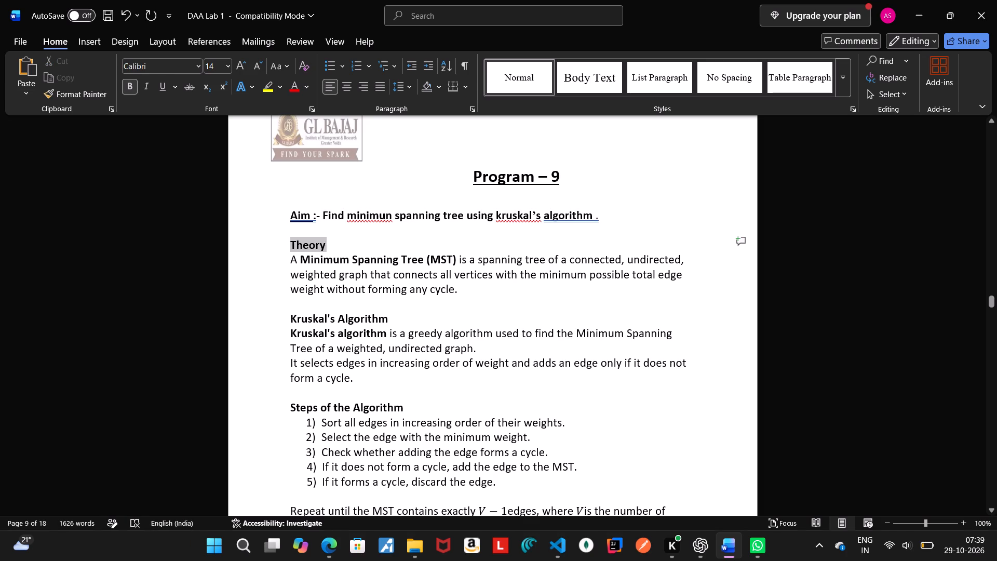
pyautogui.moveTo(325, 244); pyautogui.dragTo(325, 244)
pyautogui.click(163, 87)
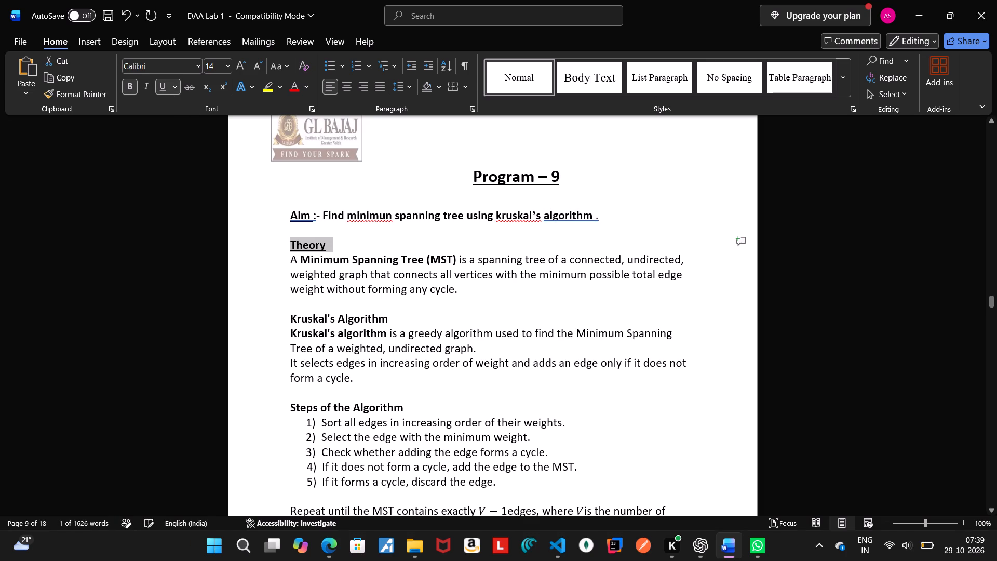
pyautogui.moveTo(290, 314); pyautogui.dragTo(376, 323)
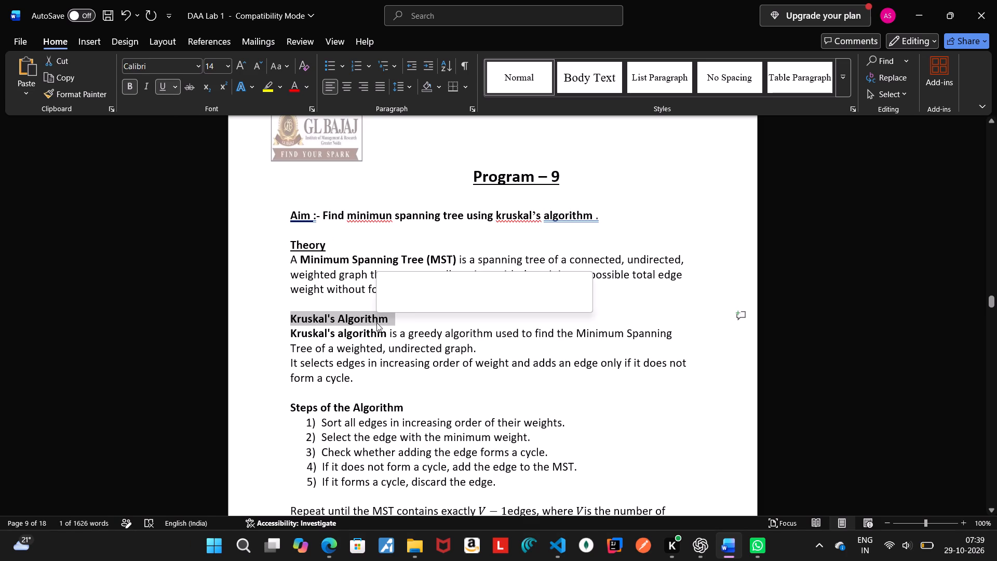
pyautogui.click(167, 85)
pyautogui.click(410, 383)
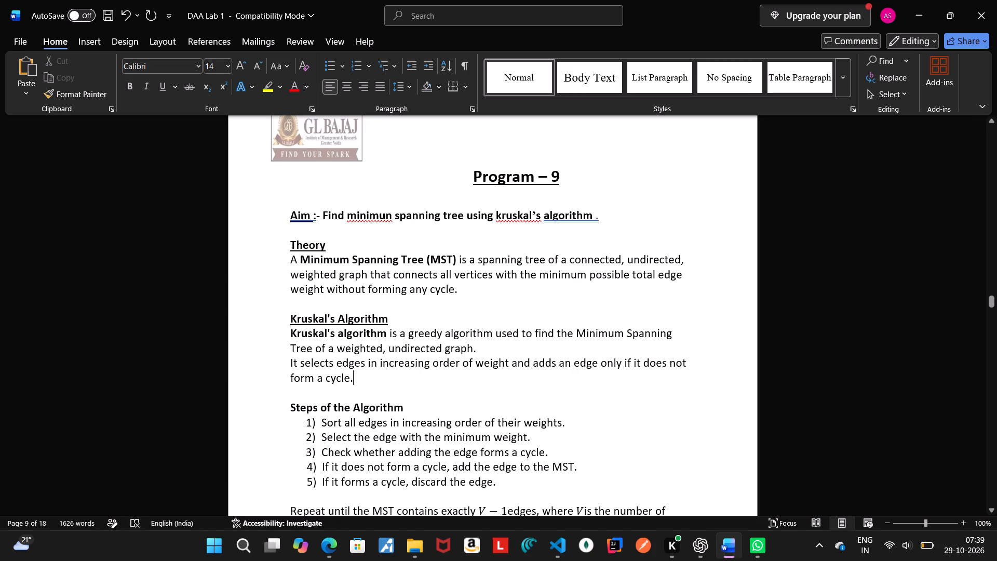
# Remove the indent from the "Let:" line and the Complexity Analysis heading after Program 9's output.
pyautogui.moveTo(989, 301); pyautogui.dragTo(992, 304)
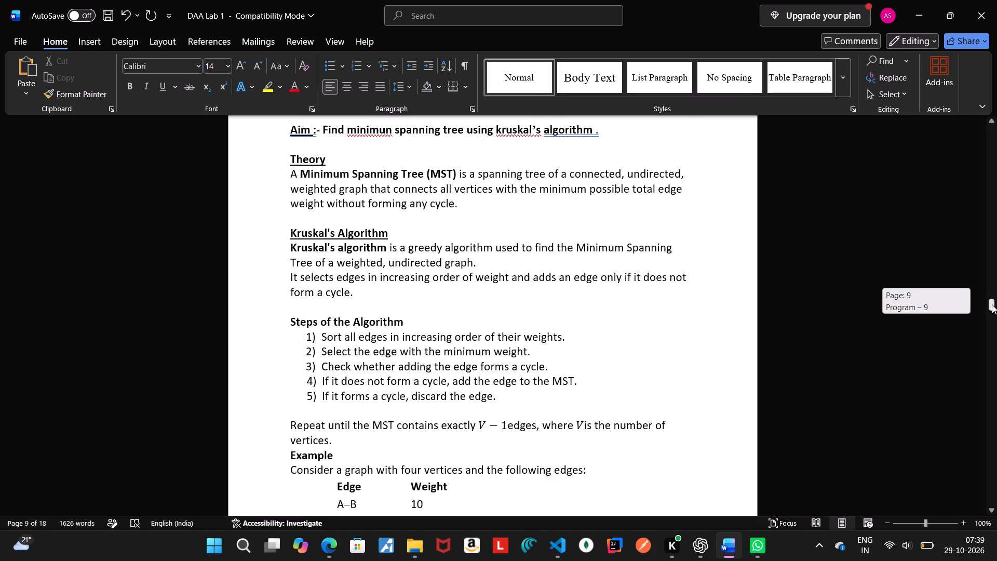
pyautogui.moveTo(992, 304); pyautogui.dragTo(996, 320)
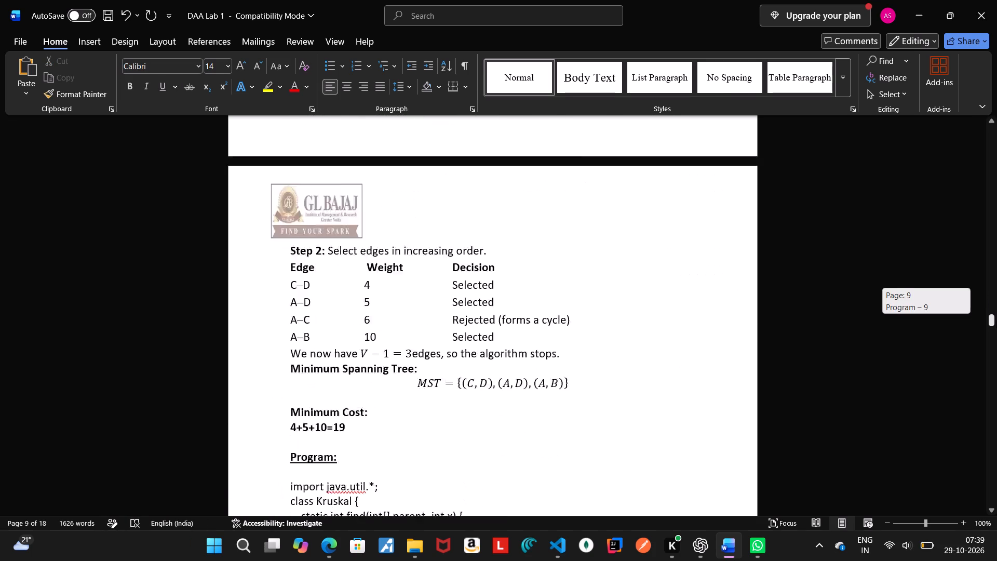
pyautogui.moveTo(996, 320); pyautogui.dragTo(996, 322)
pyautogui.click(564, 319)
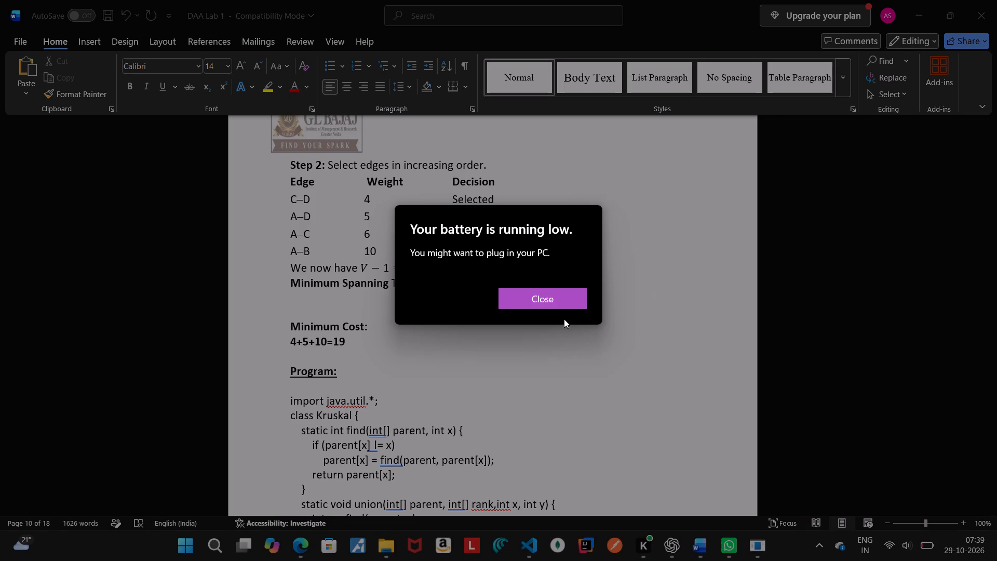
pyautogui.click(566, 300)
pyautogui.moveTo(991, 325); pyautogui.dragTo(996, 365)
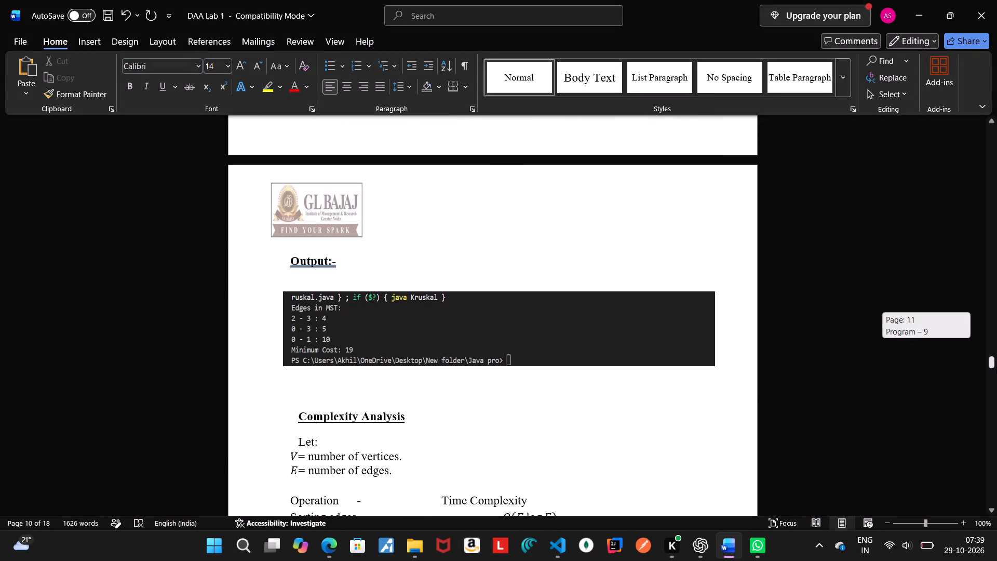
pyautogui.moveTo(996, 365); pyautogui.dragTo(996, 371)
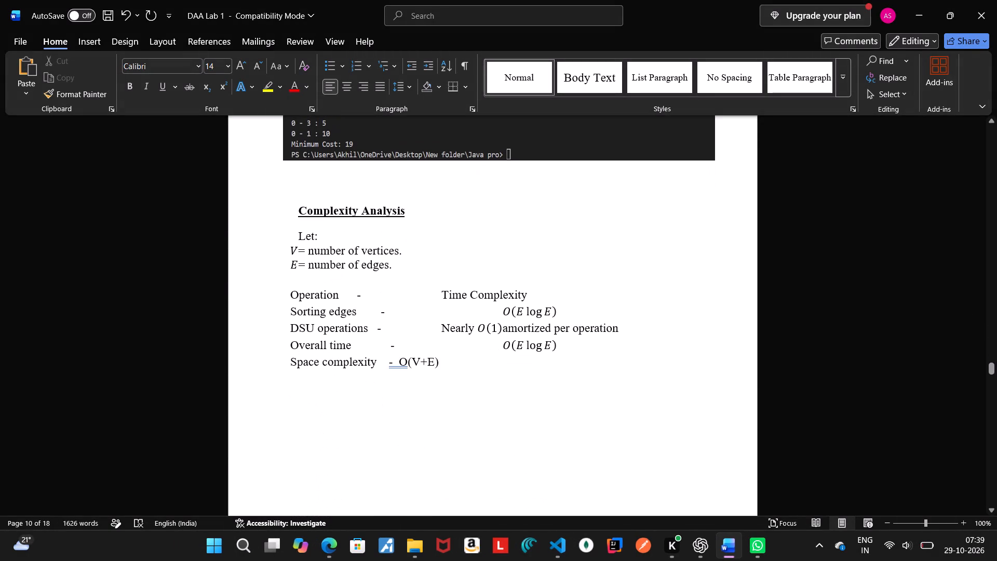
pyautogui.click(300, 230)
pyautogui.press('BackSpace')
pyautogui.click(298, 208)
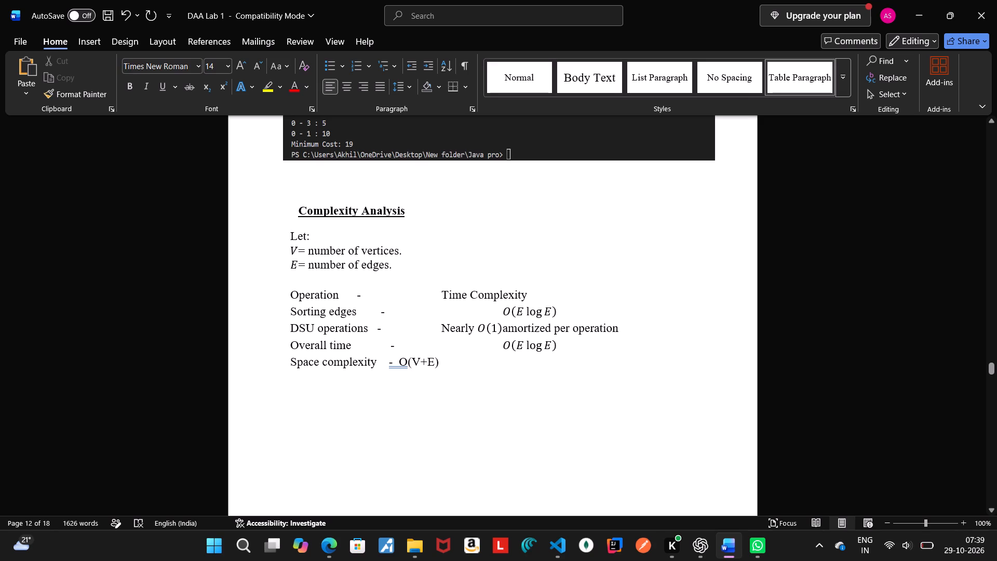
pyautogui.press('BackSpace')
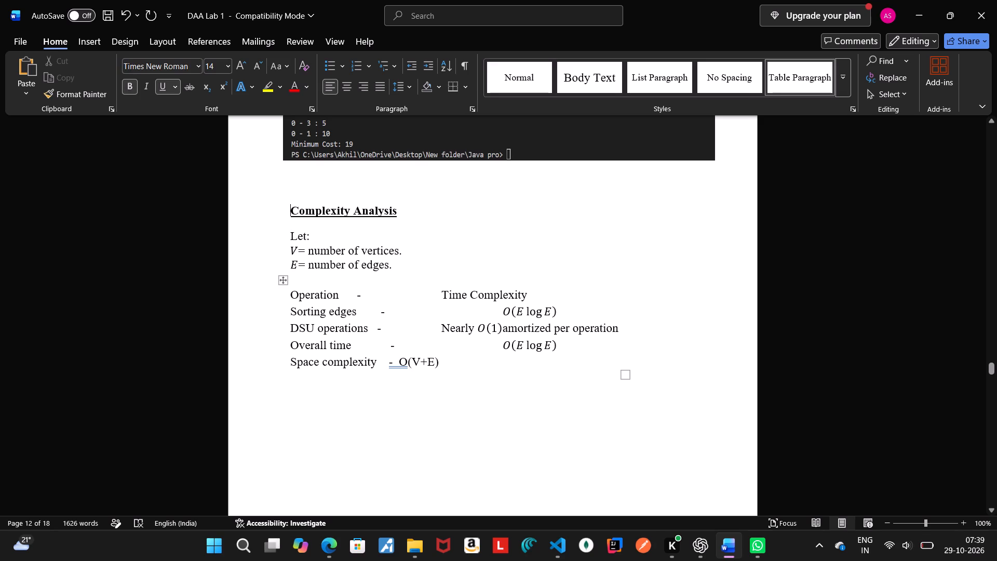
# Remove the indents of the Aim line and the Theory heading in Program 10 so both start at the margin.
pyautogui.moveTo(991, 365); pyautogui.dragTo(996, 385)
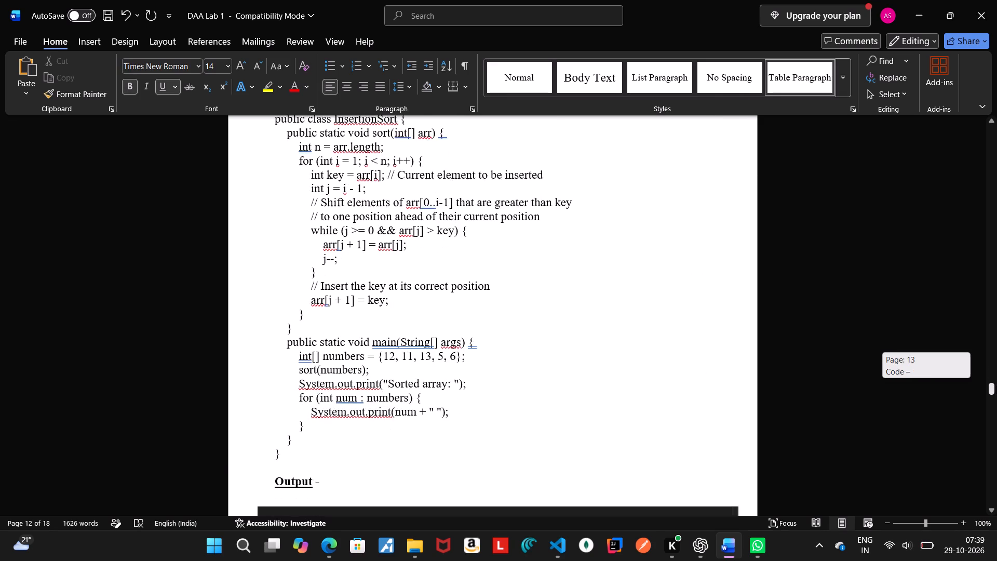
pyautogui.moveTo(996, 385); pyautogui.dragTo(996, 394)
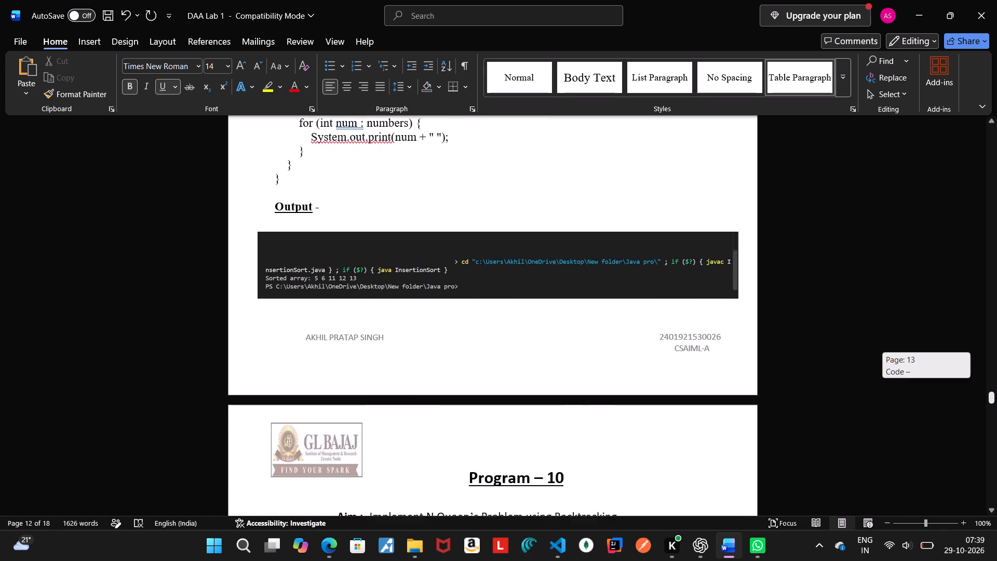
pyautogui.moveTo(996, 394); pyautogui.dragTo(996, 402)
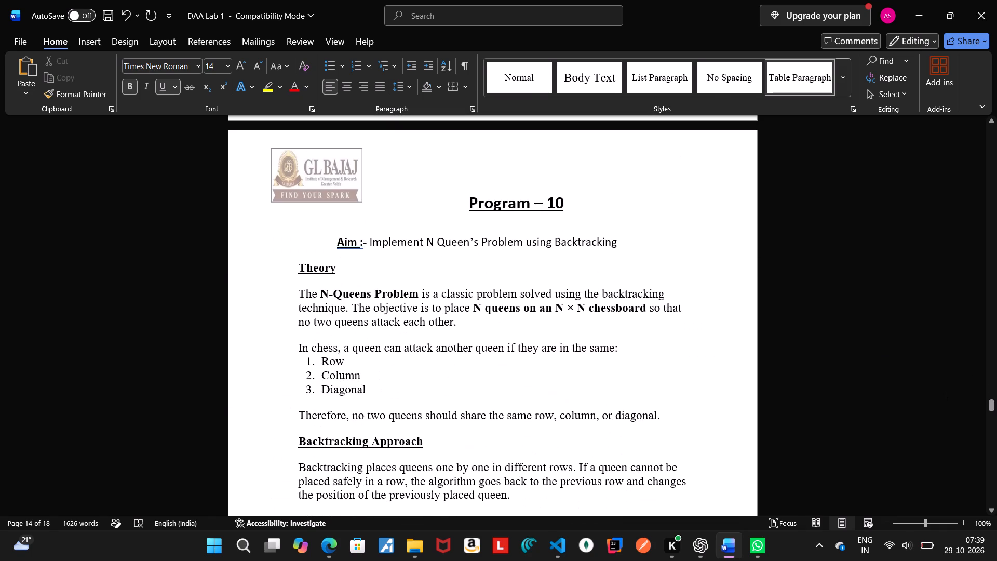
pyautogui.click(334, 241)
pyautogui.press('BackSpace')
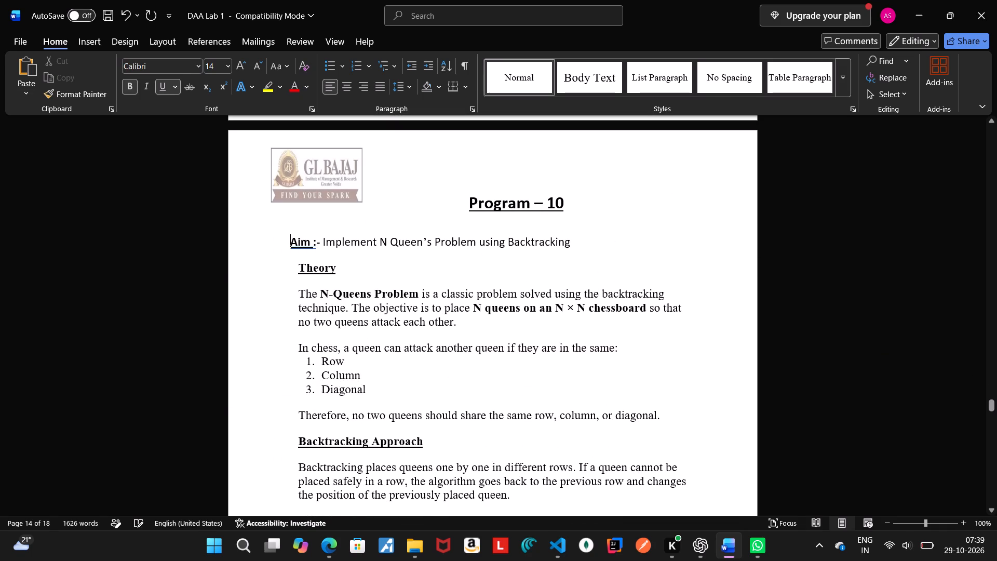
pyautogui.click(302, 268)
pyautogui.press('=')
pyautogui.press('BackSpace')
pyautogui.press('BackSpace')
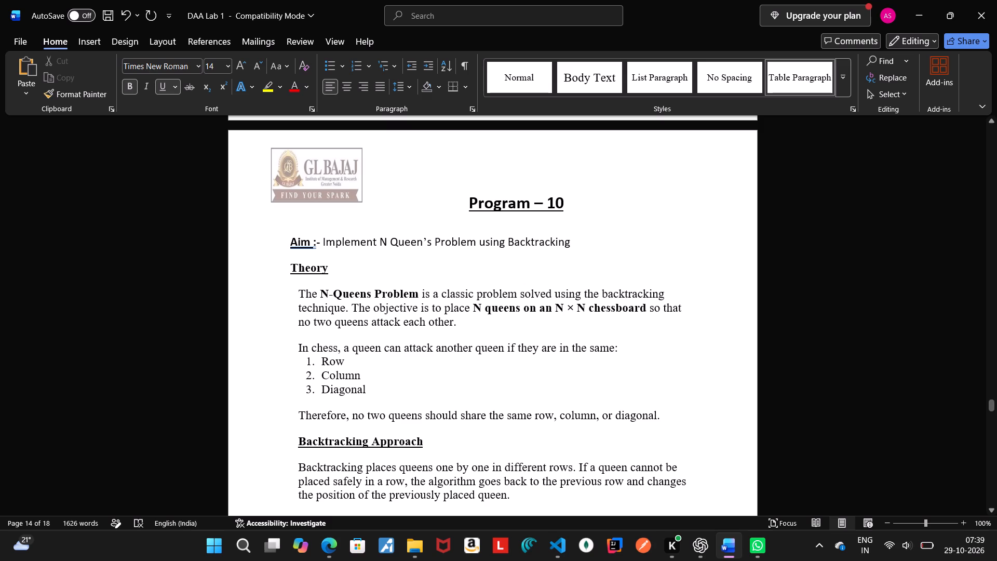
# Remove the indents from Program 10's Theory paragraphs starting "The N-Queens Problem", "In chess" and "Therefore".
pyautogui.click(301, 295)
pyautogui.press('BackSpace')
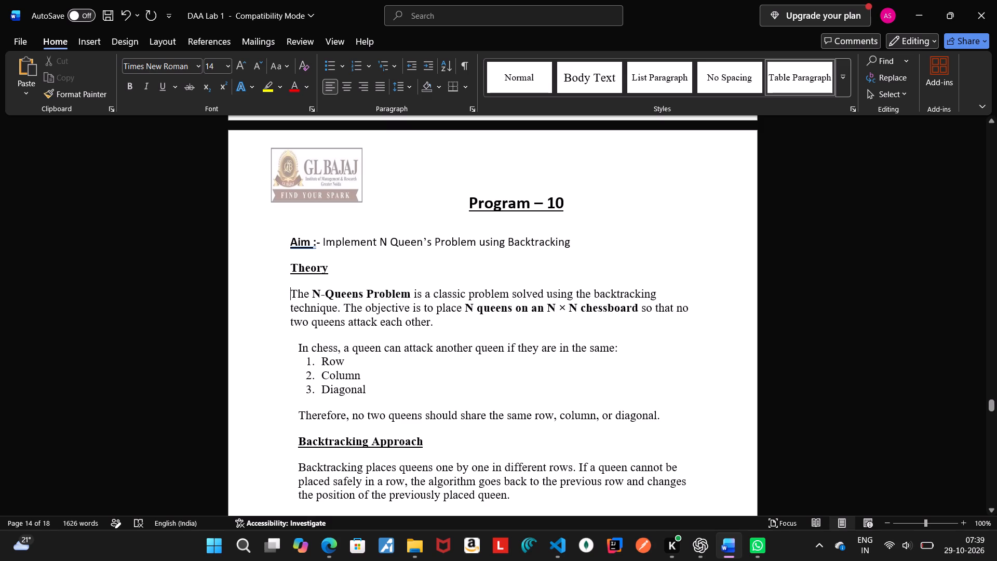
pyautogui.click(299, 349)
pyautogui.press('BackSpace')
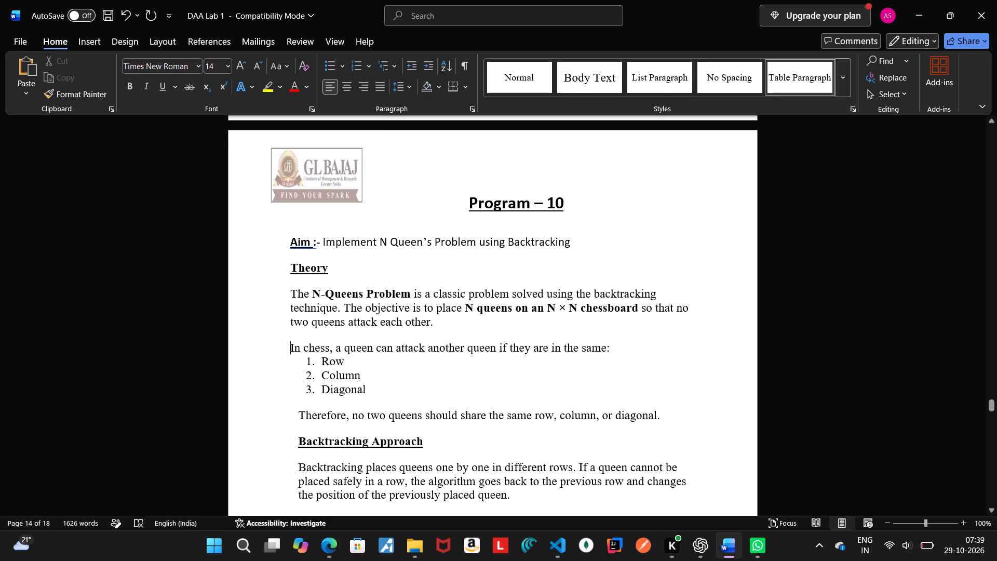
pyautogui.click(299, 419)
pyautogui.press('BackSpace')
# Remove the indents from the Backtracking Approach heading and the paragraph below it in Program 10.
pyautogui.click(300, 448)
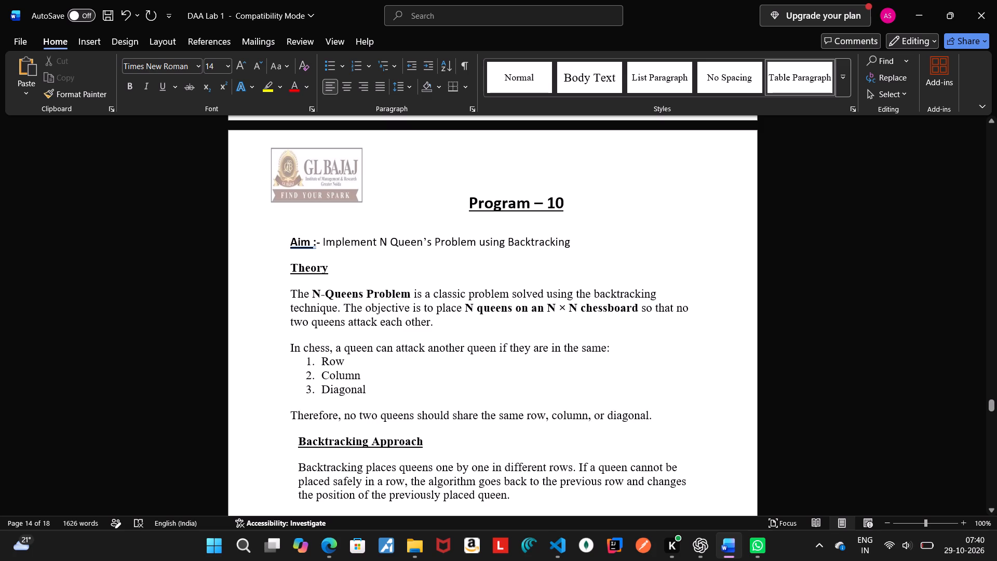
pyautogui.click(298, 442)
pyautogui.press('BackSpace')
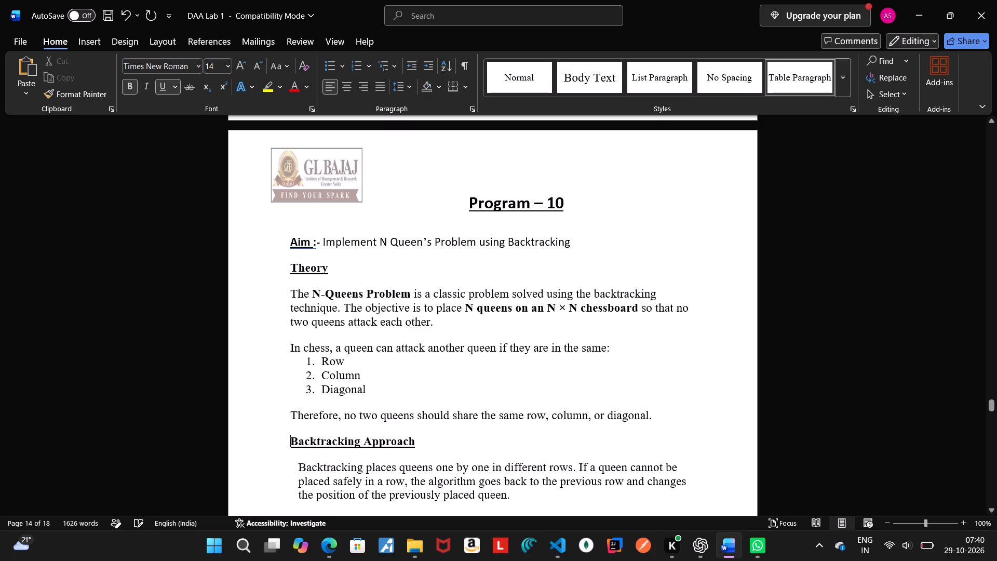
pyautogui.click(298, 466)
pyautogui.press('BackSpace')
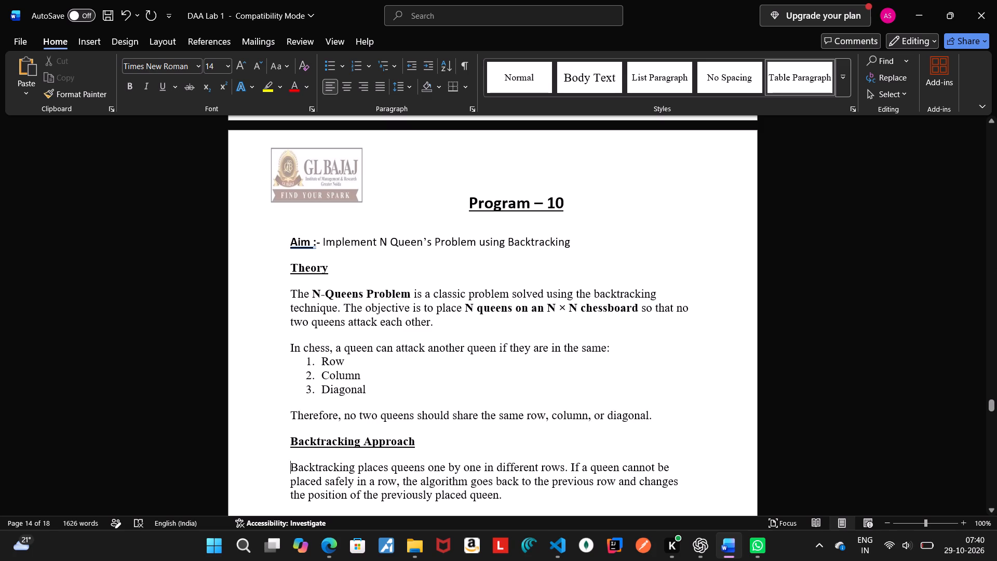
# Remove the indent from Program 10's Algorithm heading and reduce the indent of the "Continue until a solution is found." line.
pyautogui.moveTo(993, 405); pyautogui.dragTo(996, 414)
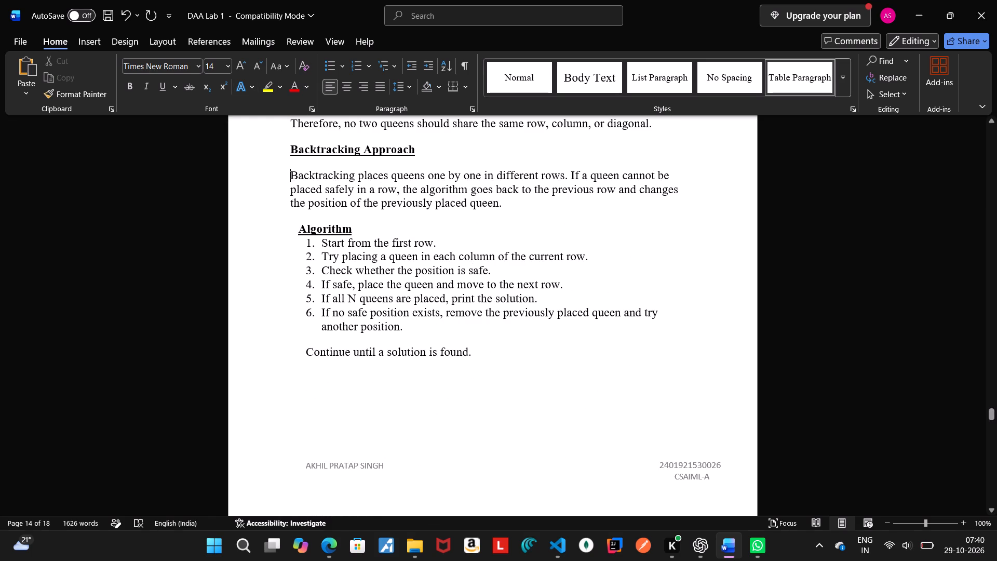
pyautogui.click(301, 228)
pyautogui.press('BackSpace')
pyautogui.click(307, 353)
pyautogui.press('BackSpace')
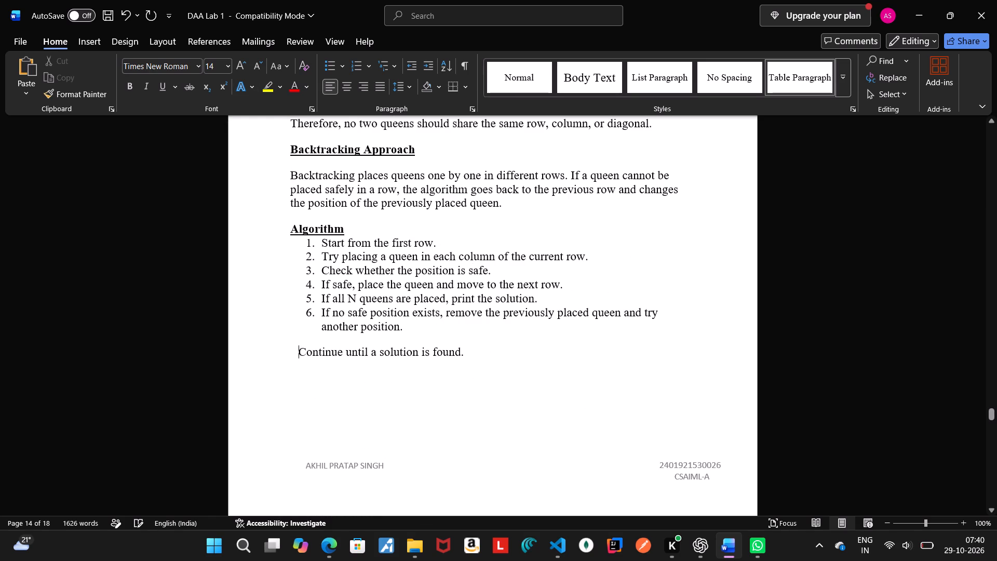
# Insert a blank line between the Complexity Analysis heading and the Time Complexity paragraph in Program 10.
pyautogui.moveTo(991, 415); pyautogui.dragTo(996, 450)
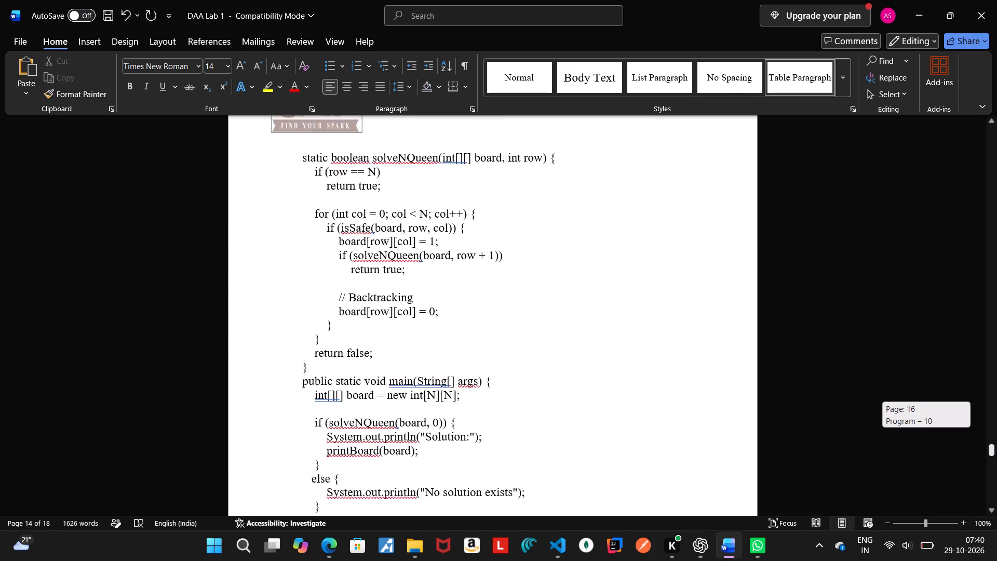
pyautogui.moveTo(996, 450); pyautogui.dragTo(996, 469)
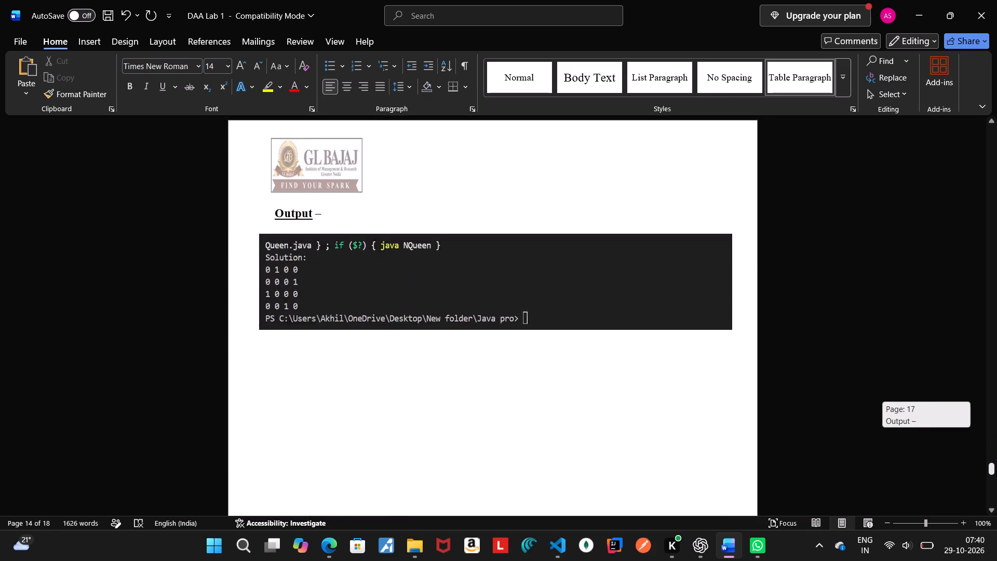
pyautogui.moveTo(996, 469); pyautogui.dragTo(996, 461)
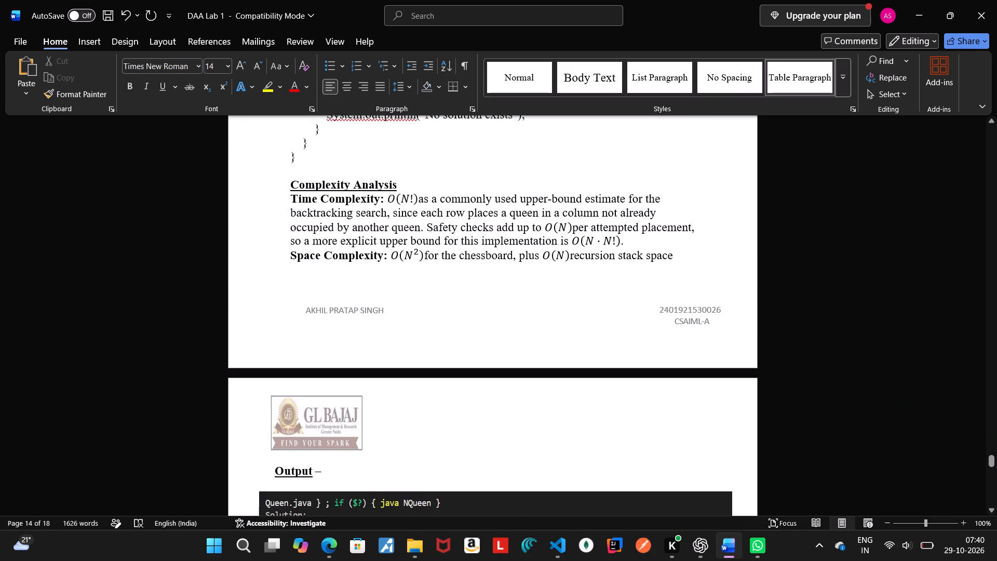
pyautogui.click(412, 176)
pyautogui.click(411, 180)
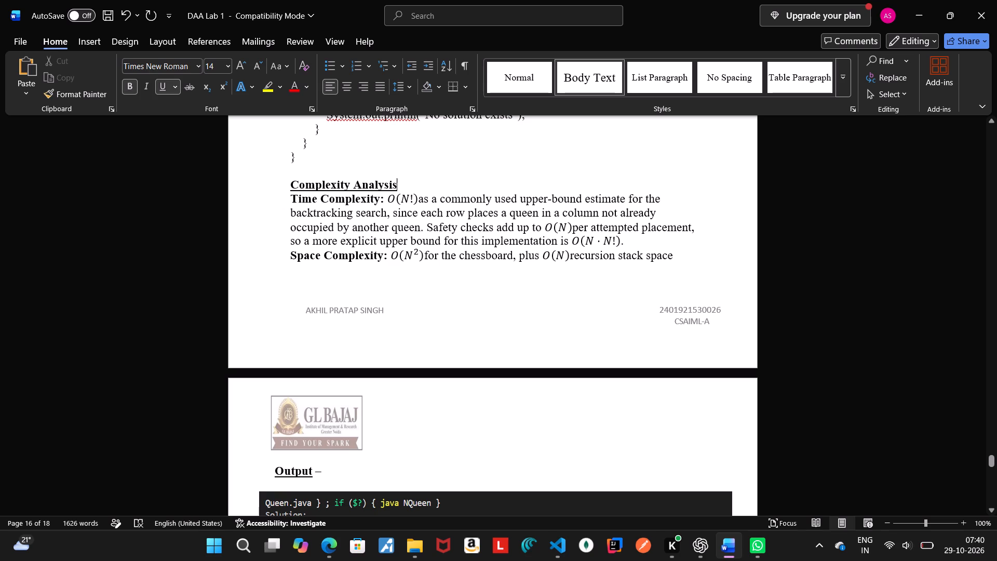
pyautogui.press('Return')
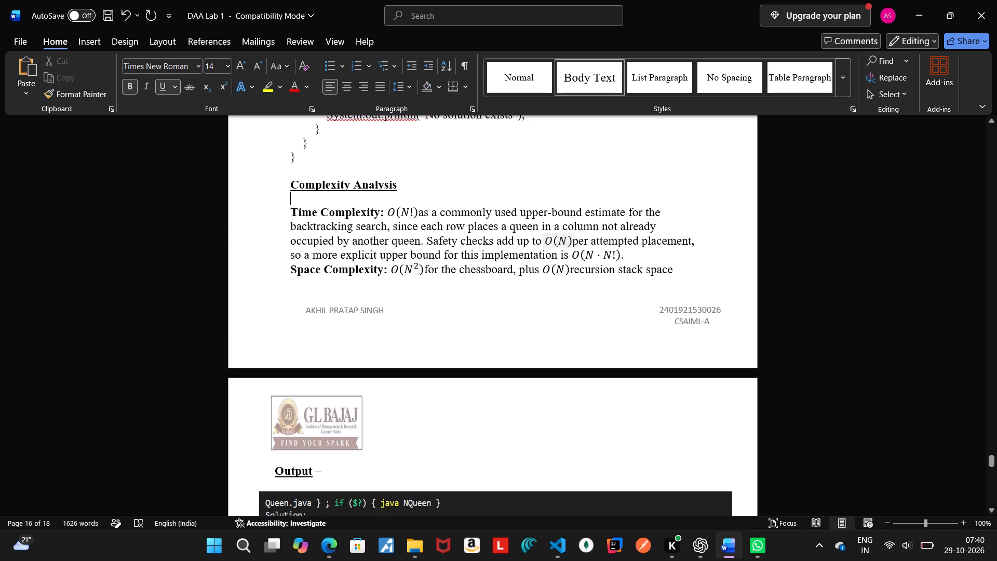
# Export the document as a PDF named "Daa done" to the Desktop.
pyautogui.moveTo(994, 458); pyautogui.dragTo(996, 468)
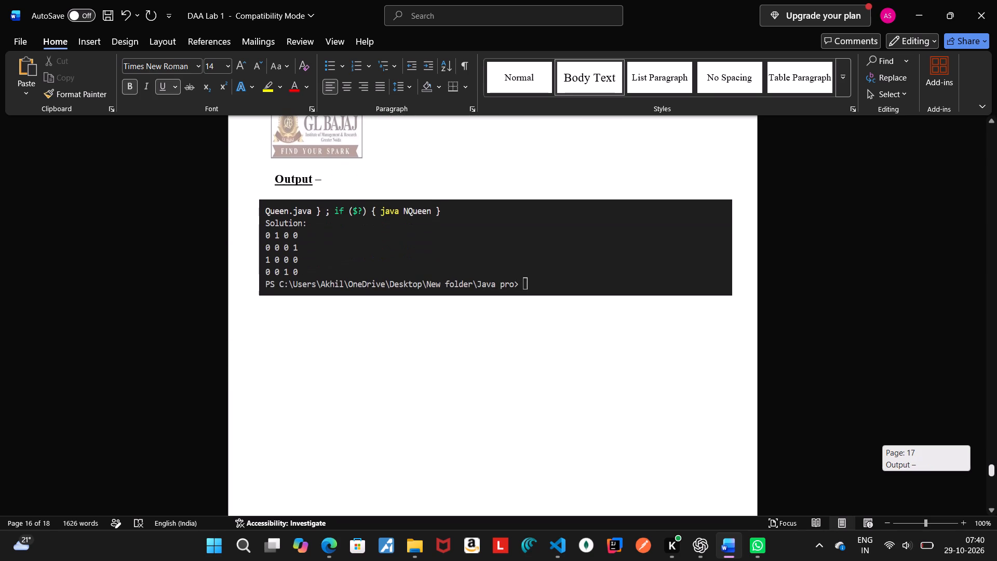
pyautogui.moveTo(996, 468); pyautogui.dragTo(994, 386)
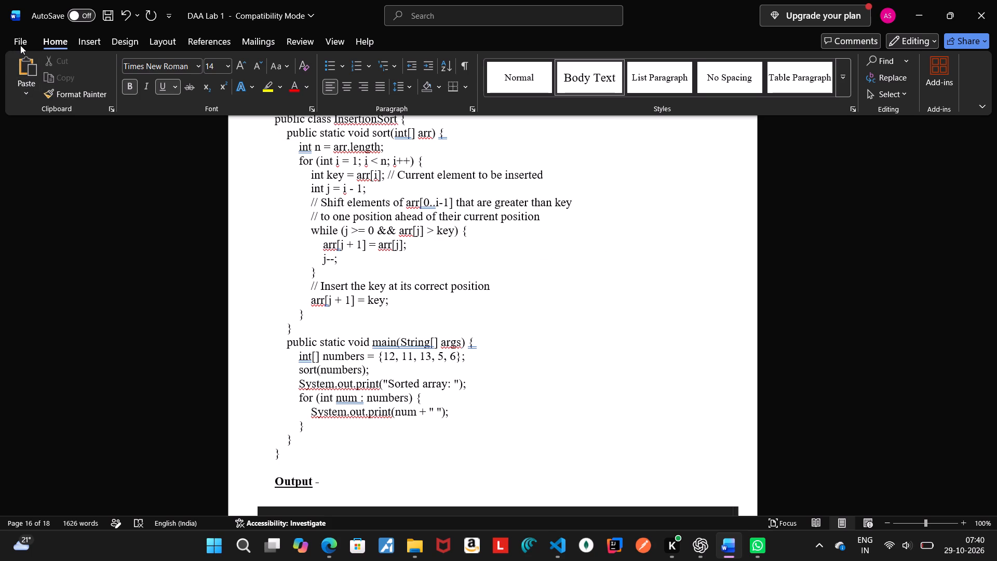
pyautogui.click(20, 45)
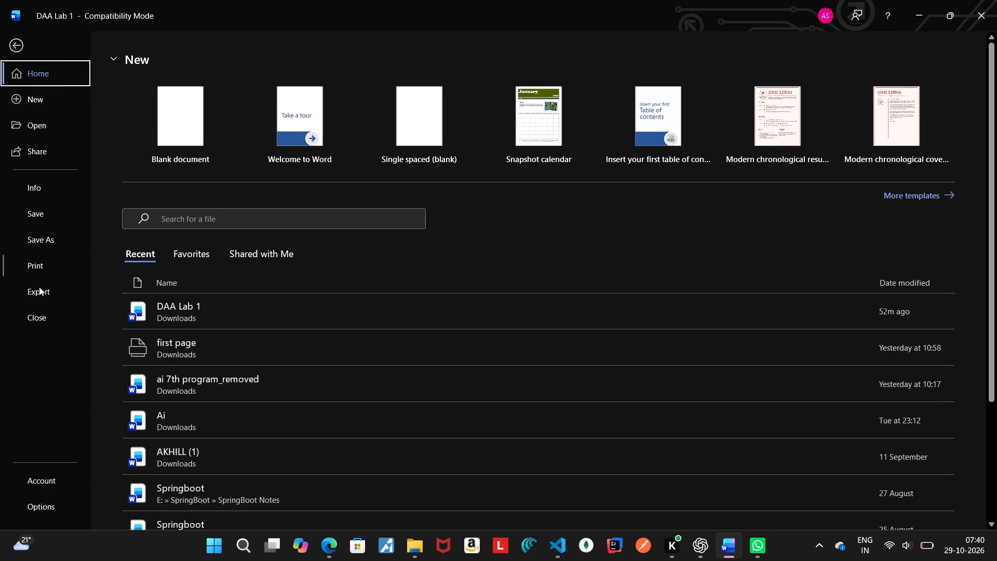
pyautogui.click(39, 287)
pyautogui.doubleClick(234, 78)
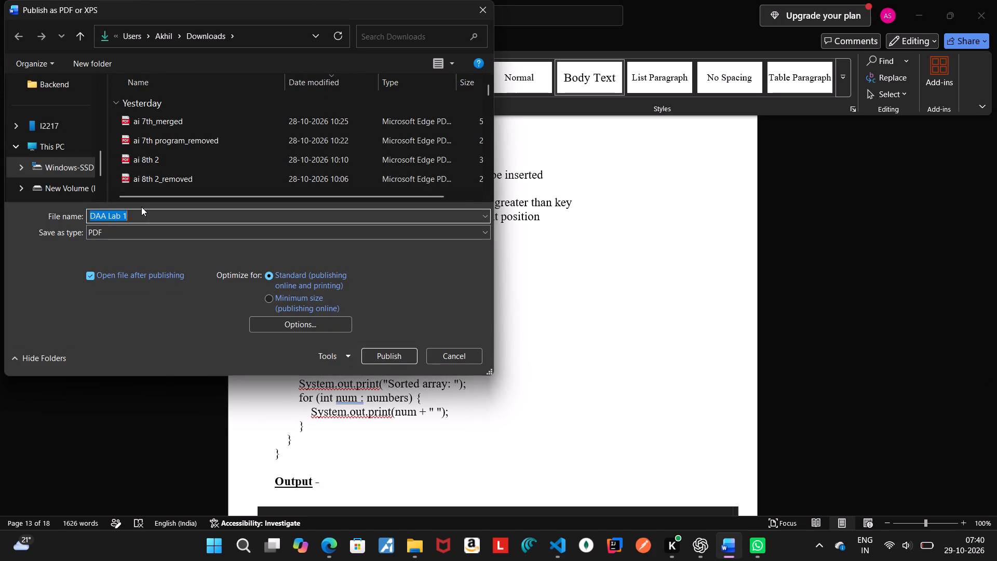
pyautogui.press('BackSpace')
pyautogui.press('d')
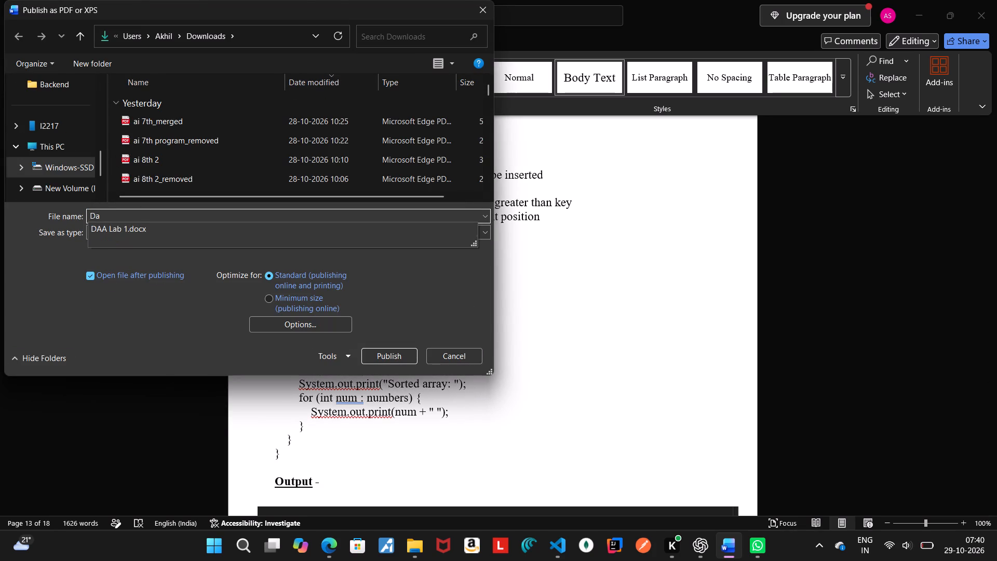
pyautogui.press('space')
pyautogui.write('done')
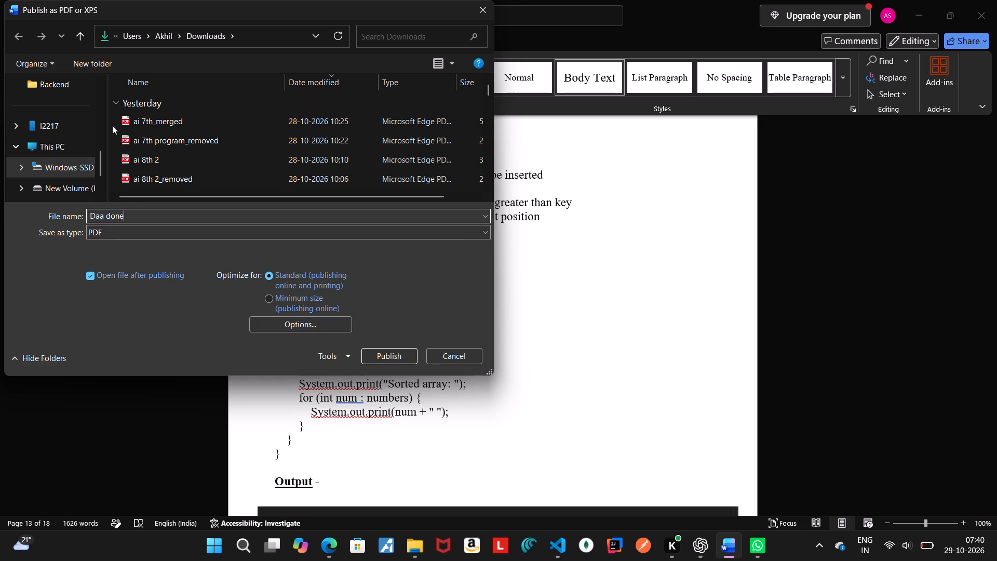
pyautogui.moveTo(100, 158); pyautogui.dragTo(109, 108)
pyautogui.click(68, 103)
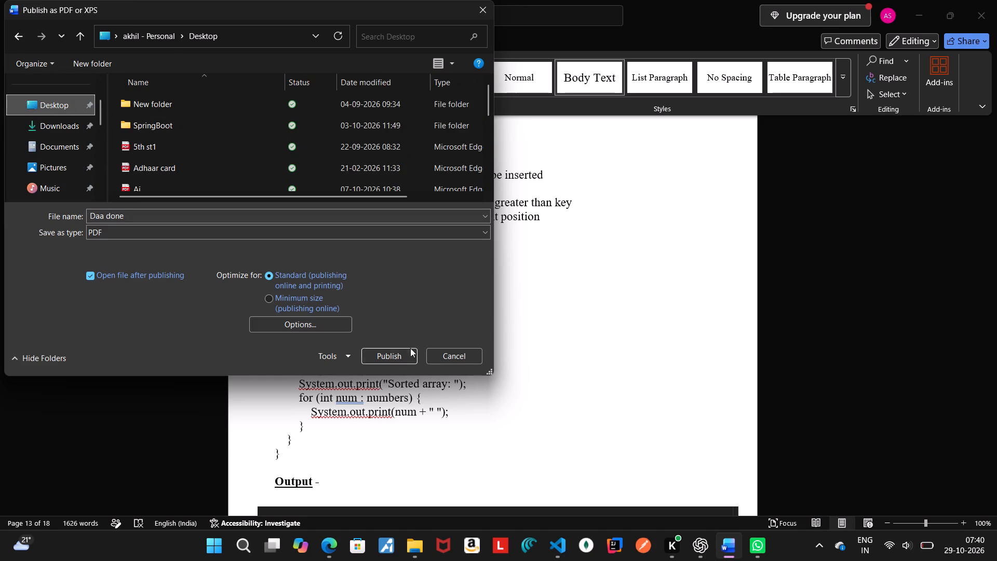
pyautogui.click(401, 349)
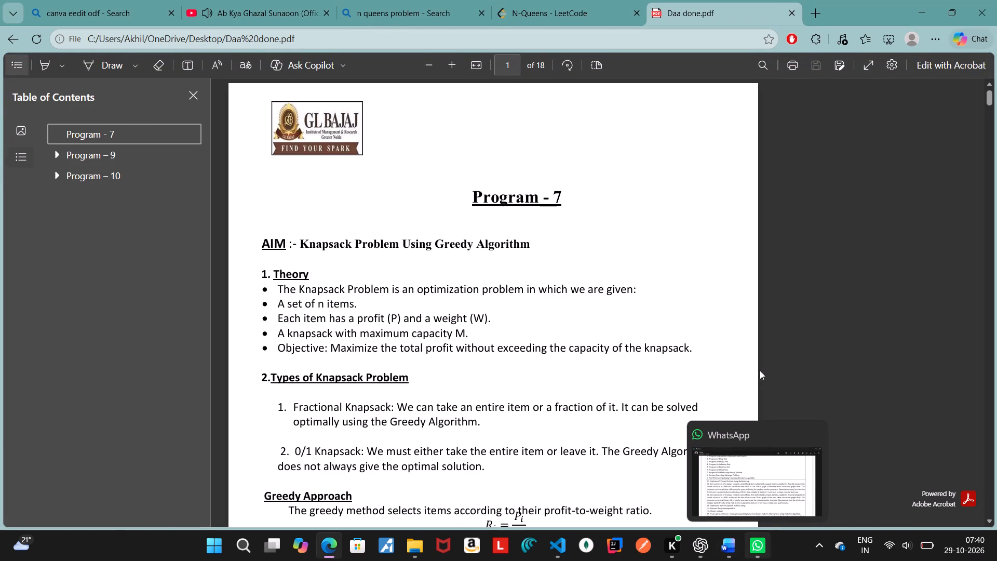
# Review the pages of the exported PDF from Program 7 through Program 10's output, and close the PDF viewer.
pyautogui.click(742, 360)
pyautogui.press('Down')
pyautogui.press('Down')
pyautogui.press('Down')
pyautogui.press('Down')
pyautogui.press('Down')
pyautogui.press('Down')
pyautogui.press('Down')
pyautogui.press('Down')
pyautogui.press('Down')
pyautogui.press('Down')
pyautogui.press('Down')
pyautogui.press('Down')
pyautogui.press('Down')
pyautogui.press('Down')
pyautogui.press('Down')
pyautogui.press('Down')
pyautogui.press('Down')
pyautogui.press('Down')
pyautogui.press('Down')
pyautogui.press('Down')
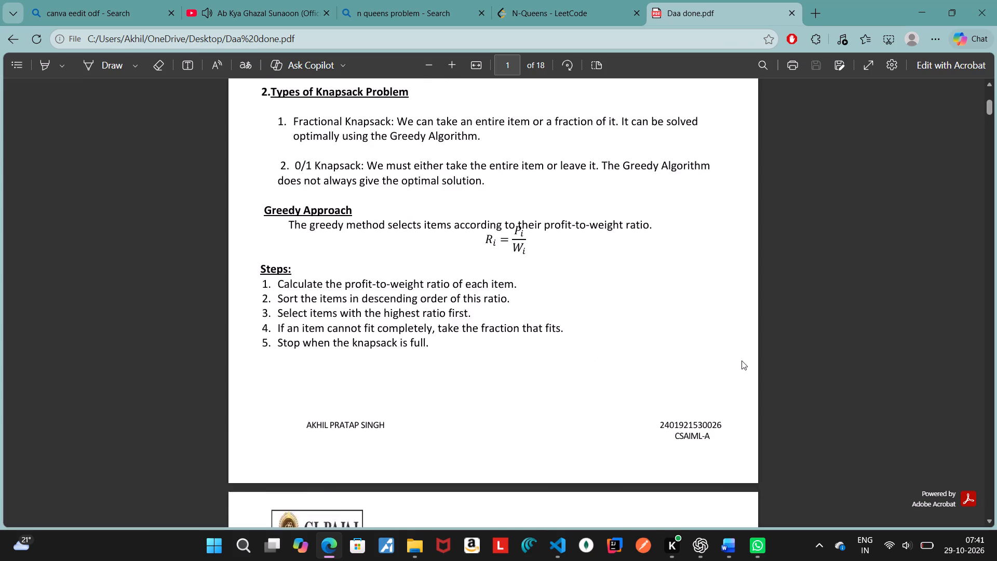
pyautogui.press('Down')
pyautogui.press('Down')
pyautogui.press('Down')
pyautogui.press('Down')
pyautogui.press('Down')
pyautogui.press('Down')
pyautogui.press('Down')
pyautogui.press('Down')
pyautogui.press('Down')
pyautogui.press('Down')
pyautogui.press('Down')
pyautogui.press('Down')
pyautogui.press('Down')
pyautogui.press('Down')
pyautogui.press('Down')
pyautogui.press('Down')
pyautogui.press('Down')
pyautogui.press('Down')
pyautogui.press('Down')
pyautogui.press('Down')
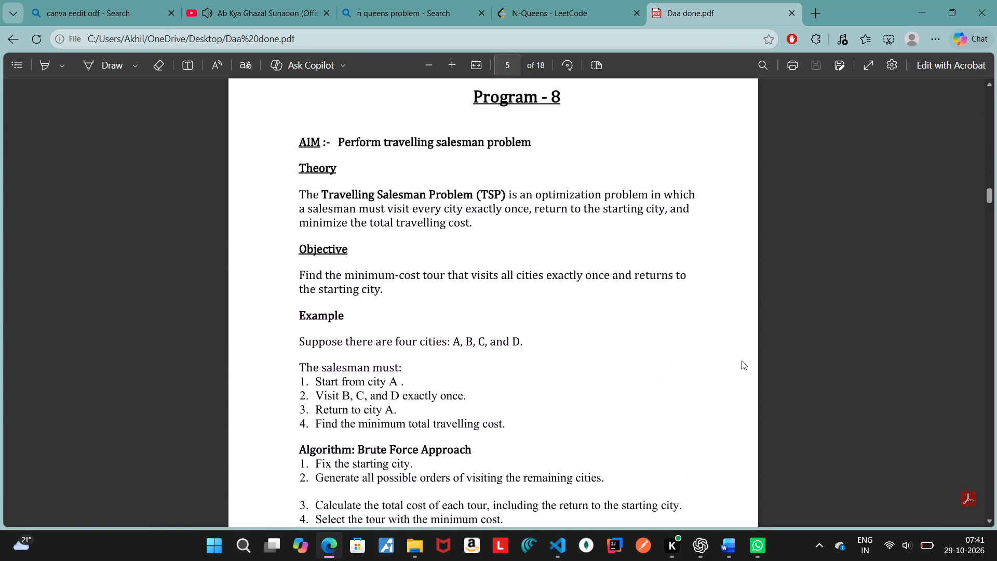
pyautogui.press('Up')
pyautogui.press('Up')
pyautogui.press('Up')
pyautogui.press('Up')
pyautogui.press('Up')
pyautogui.press('Down')
pyautogui.press('Down')
pyautogui.press('Down')
pyautogui.press('Down')
pyautogui.press('Down')
pyautogui.press('Down')
pyautogui.press('Down')
pyautogui.press('Down')
pyautogui.press('Down')
pyautogui.press('Down')
pyautogui.press('Down')
pyautogui.press('Down')
pyautogui.press('Down')
pyautogui.press('Down')
pyautogui.press('Down')
pyautogui.press('Down')
pyautogui.press('Down')
pyautogui.press('Down')
pyautogui.press('Down')
pyautogui.press('Down')
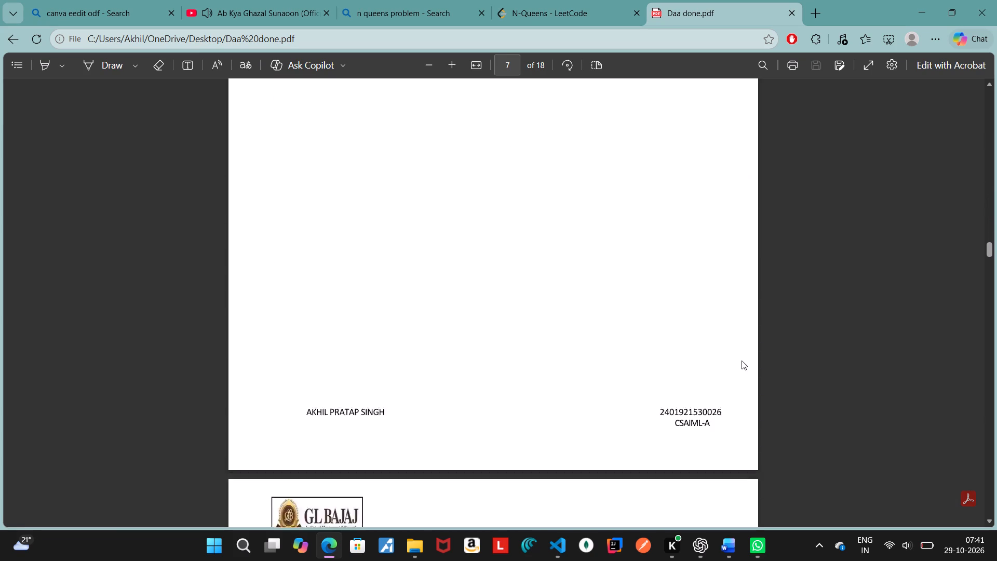
pyautogui.press('Down')
pyautogui.press('Down')
pyautogui.press('Down')
pyautogui.press('Down')
pyautogui.press('Down')
pyautogui.press('Down')
pyautogui.press('Down')
pyautogui.press('Down')
pyautogui.press('Down')
pyautogui.press('Down')
pyautogui.press('Down')
pyautogui.press('Down')
pyautogui.press('Down')
pyautogui.press('Down')
pyautogui.press('Down')
pyautogui.press('Down')
pyautogui.press('Down')
pyautogui.press('Down')
pyautogui.press('Down')
pyautogui.press('Down')
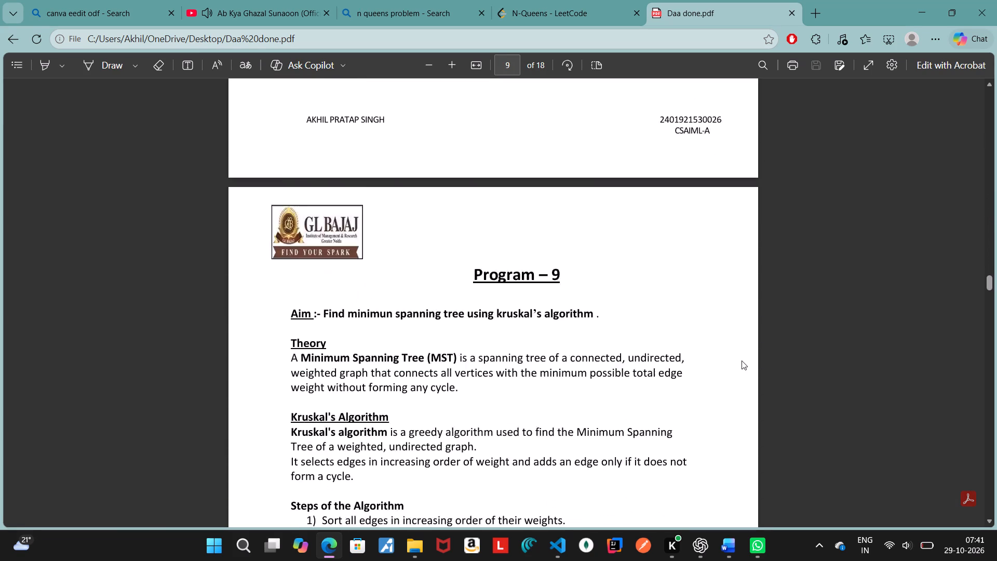
pyautogui.press('Down')
pyautogui.press('Down')
pyautogui.press('Down')
pyautogui.press('Down')
pyautogui.press('Down')
pyautogui.press('Down')
pyautogui.press('Down')
pyautogui.press('Down')
pyautogui.press('Down')
pyautogui.press('Down')
pyautogui.press('Down')
pyautogui.press('Down')
pyautogui.press('Down')
pyautogui.press('Down')
pyautogui.press('Down')
pyautogui.press('Down')
pyautogui.press('Down')
pyautogui.press('Down')
pyautogui.press('Down')
pyautogui.press('Down')
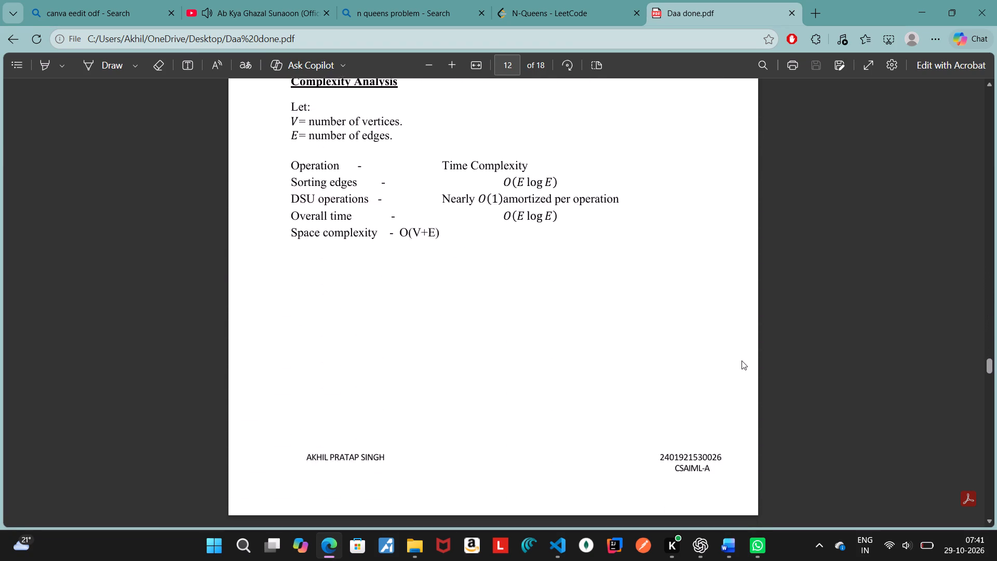
pyautogui.press('Down')
pyautogui.press('Down')
pyautogui.press('Down')
pyautogui.press('Down')
pyautogui.press('Down')
pyautogui.press('Down')
pyautogui.press('Down')
pyautogui.press('Down')
pyautogui.press('Down')
pyautogui.press('Down')
pyautogui.press('Down')
pyautogui.press('Down')
pyautogui.press('Down')
pyautogui.press('Down')
pyautogui.press('Down')
pyautogui.press('Down')
pyautogui.press('Down')
pyautogui.press('Down')
pyautogui.press('Down')
pyautogui.press('Down')
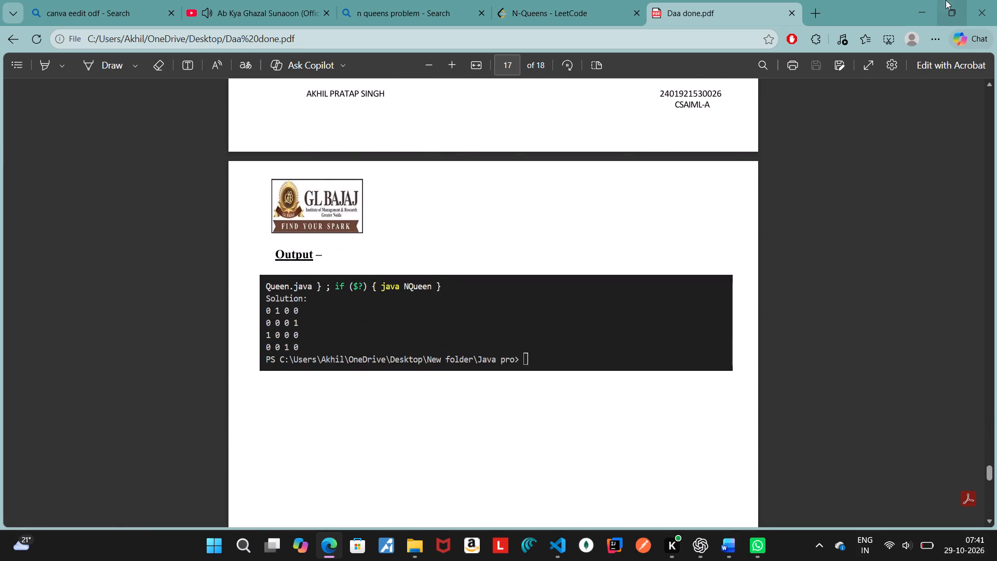
pyautogui.click(977, 21)
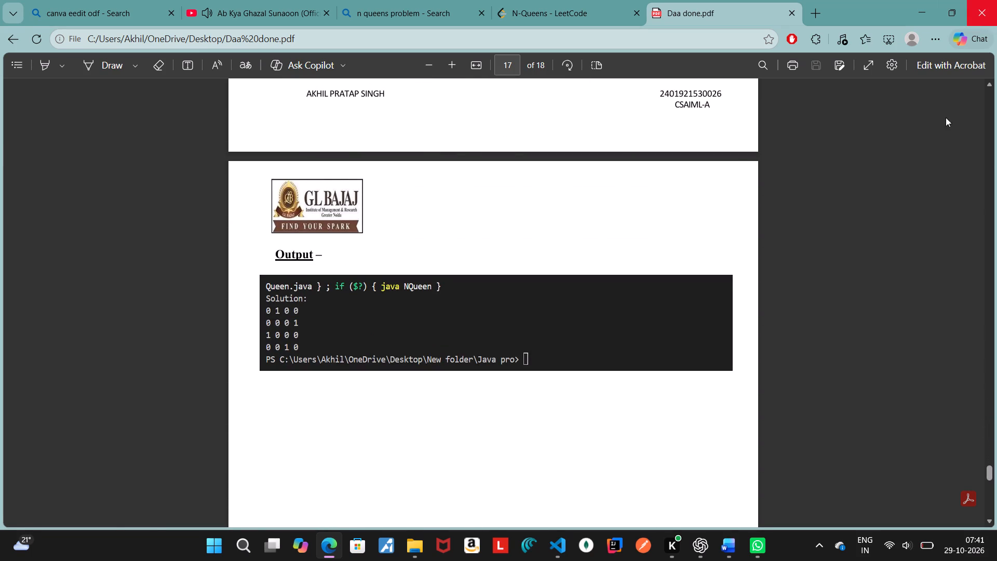
# Close the DAA Lab 1 document, saving its changes in the Downloads folder.
pyautogui.click(982, 0)
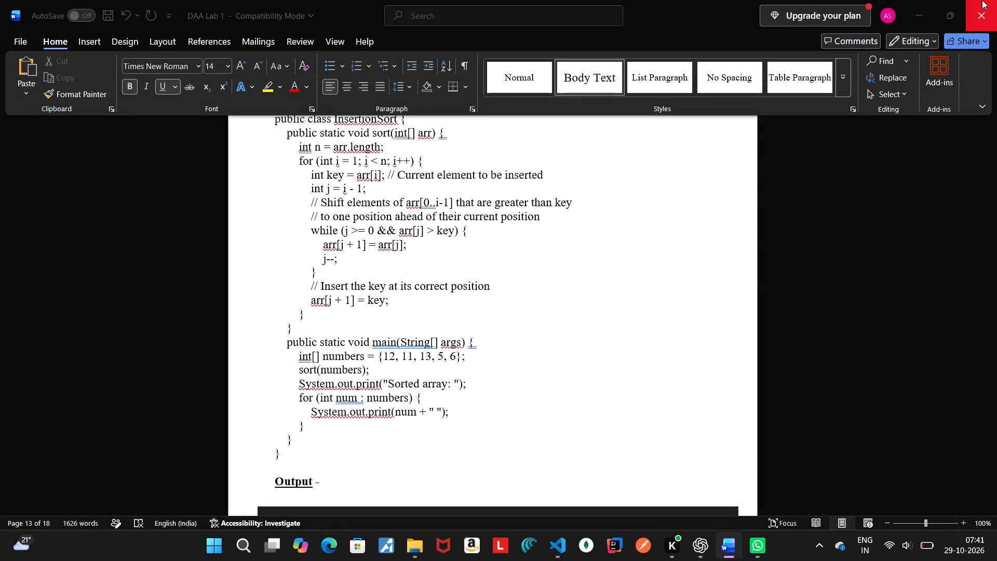
pyautogui.click(511, 364)
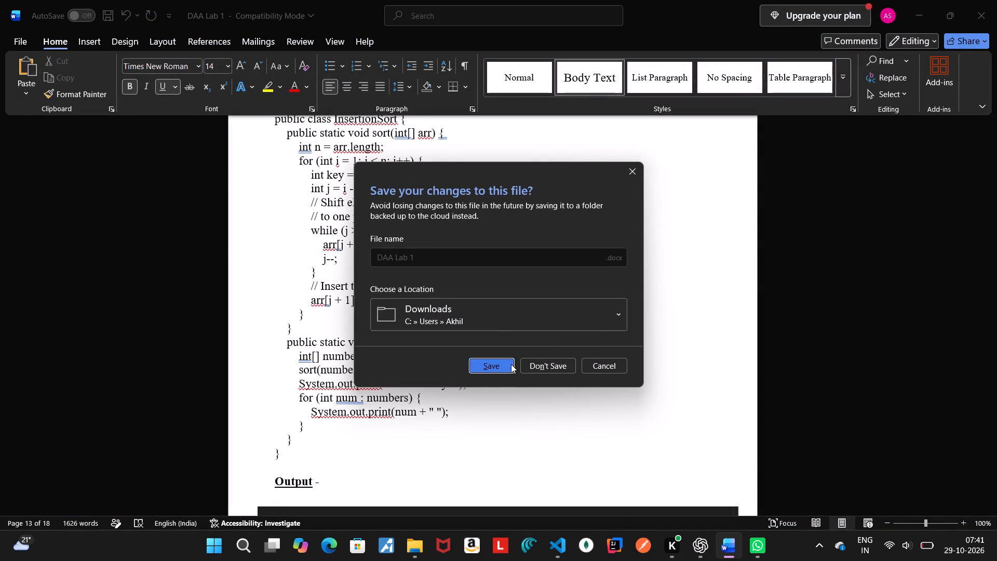
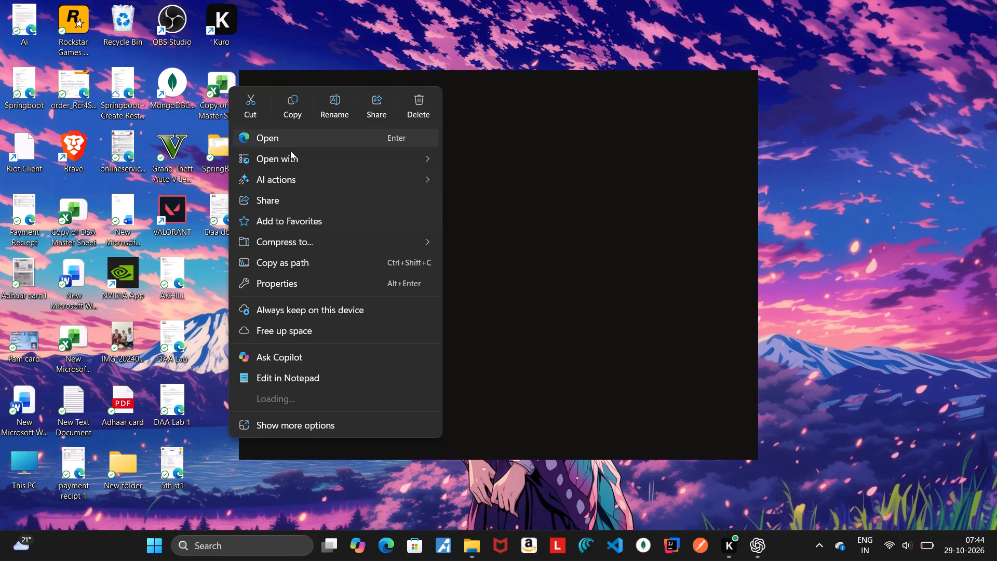
# Open link sharing for the desktop file "Daa done.pdf" and check the link's permission options.
pyautogui.click(373, 93)
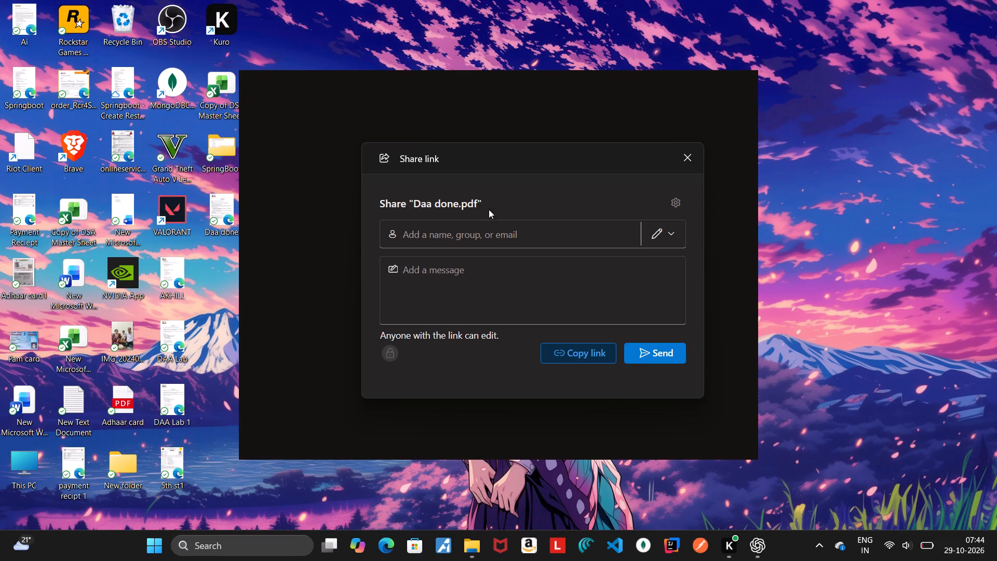
pyautogui.click(664, 235)
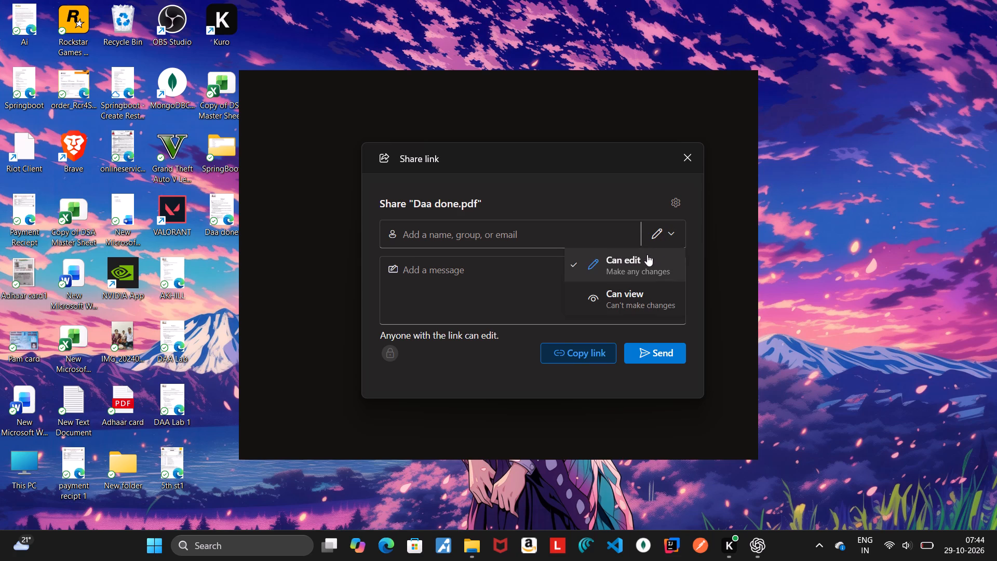
pyautogui.click(491, 230)
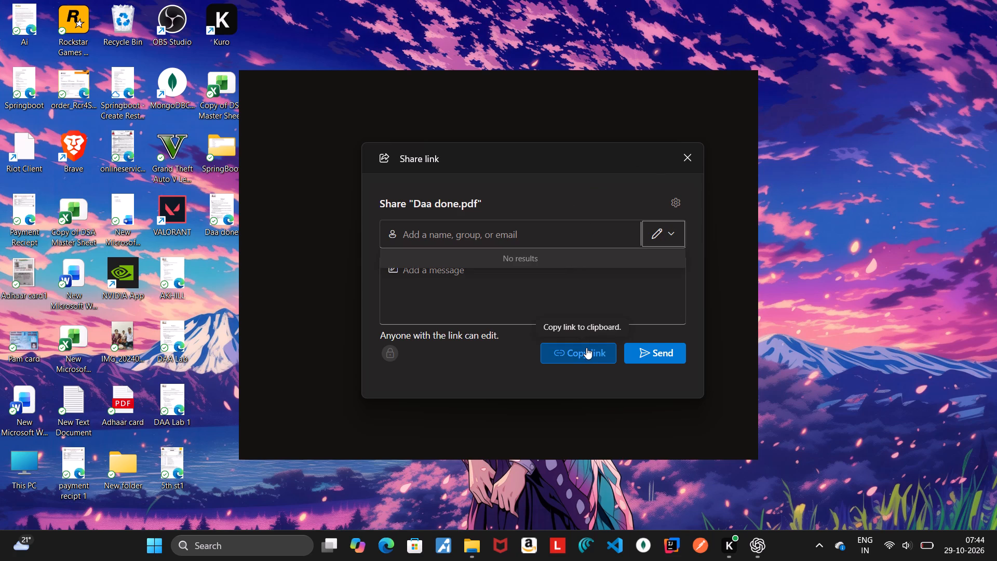
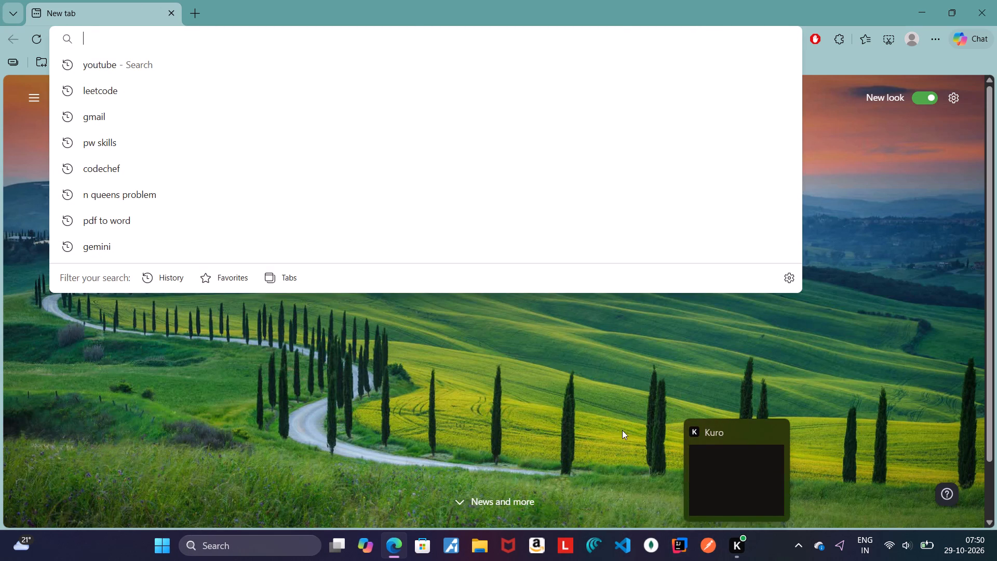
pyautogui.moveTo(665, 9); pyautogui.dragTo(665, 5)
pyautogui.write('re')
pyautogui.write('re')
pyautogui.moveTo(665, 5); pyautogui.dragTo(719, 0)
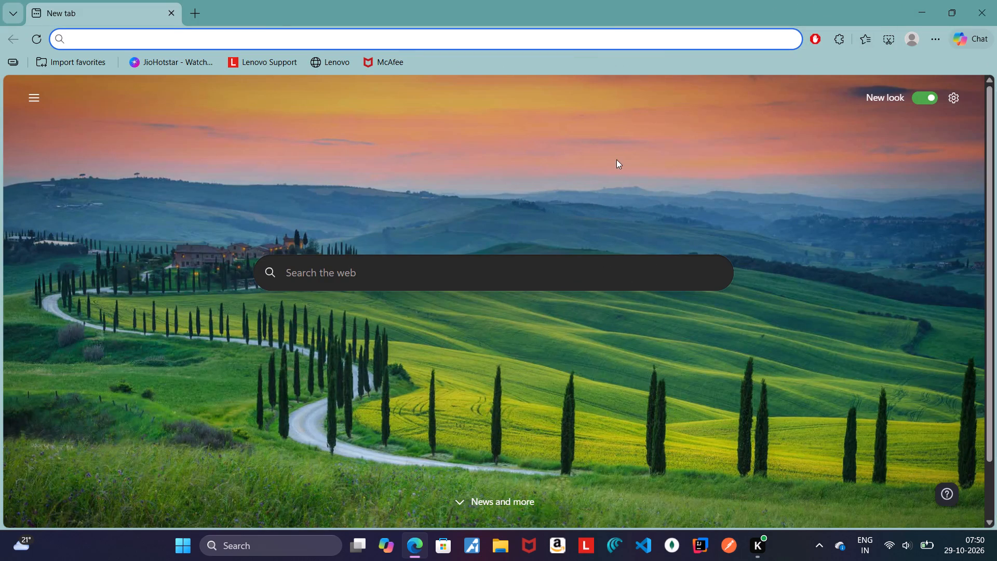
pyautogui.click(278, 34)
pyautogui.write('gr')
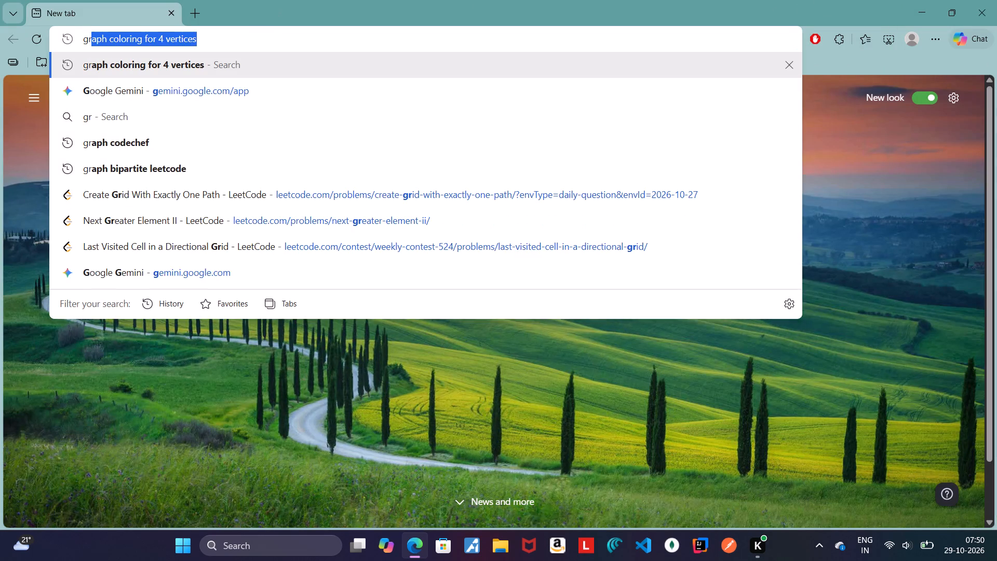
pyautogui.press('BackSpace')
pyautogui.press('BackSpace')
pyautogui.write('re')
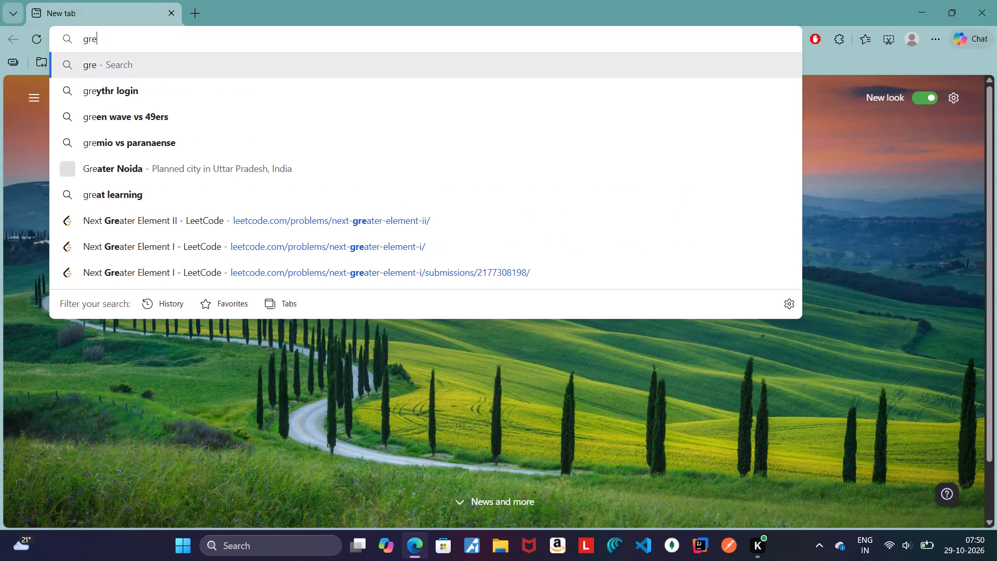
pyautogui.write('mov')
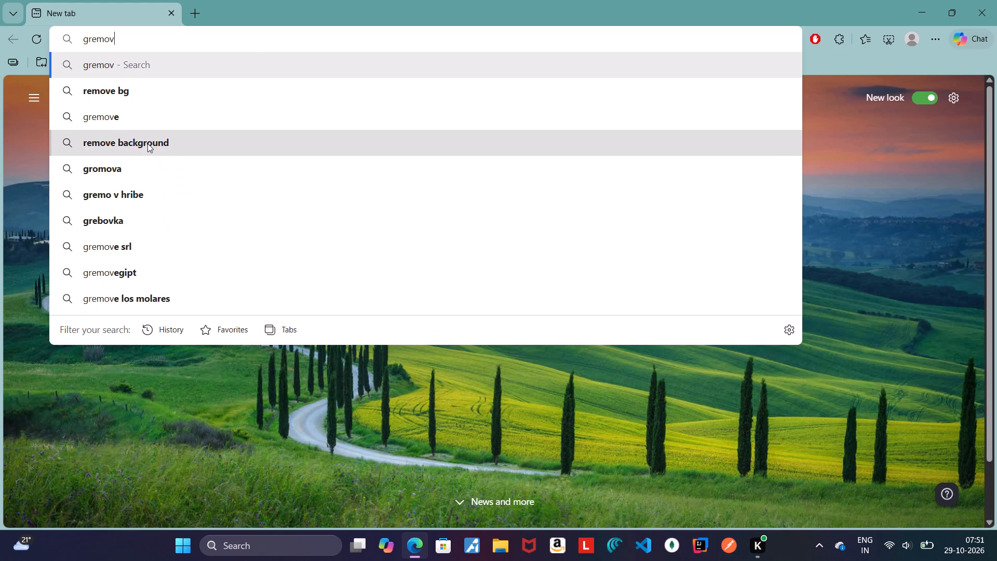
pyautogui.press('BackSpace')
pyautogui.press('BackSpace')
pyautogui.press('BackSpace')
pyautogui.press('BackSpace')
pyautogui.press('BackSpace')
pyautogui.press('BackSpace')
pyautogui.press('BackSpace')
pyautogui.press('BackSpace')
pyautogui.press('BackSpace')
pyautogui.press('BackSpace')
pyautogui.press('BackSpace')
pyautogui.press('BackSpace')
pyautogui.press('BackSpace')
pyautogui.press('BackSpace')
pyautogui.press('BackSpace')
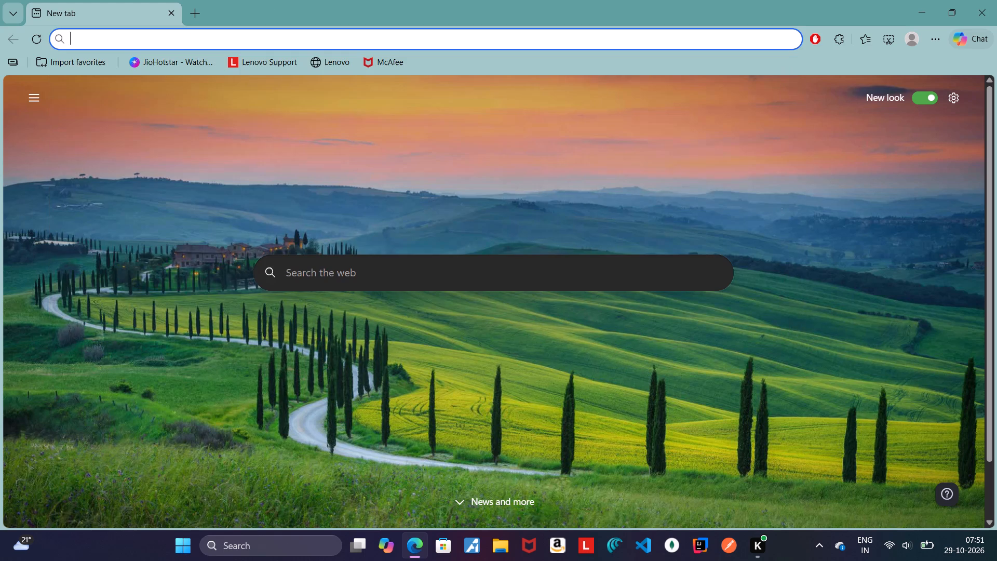
# Search the web for "remove pages" and open iLovePDF's Remove PDF pages tool.
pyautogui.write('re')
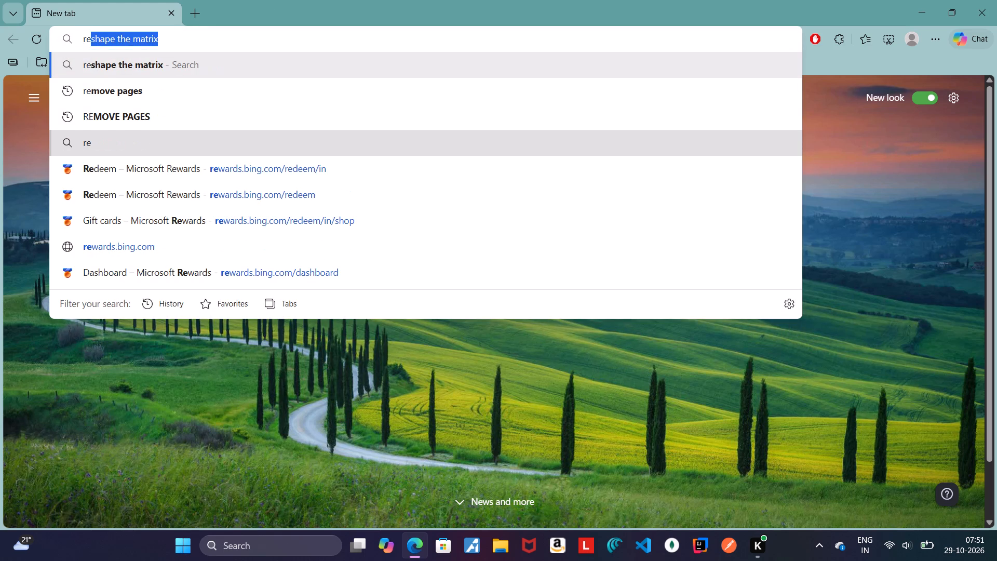
pyautogui.click(89, 94)
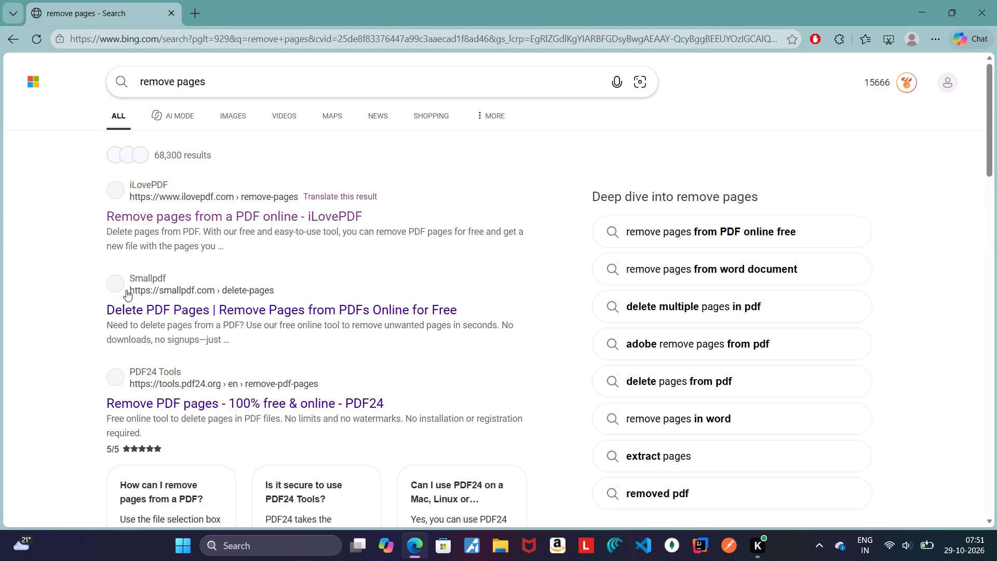
pyautogui.click(164, 198)
pyautogui.click(547, 300)
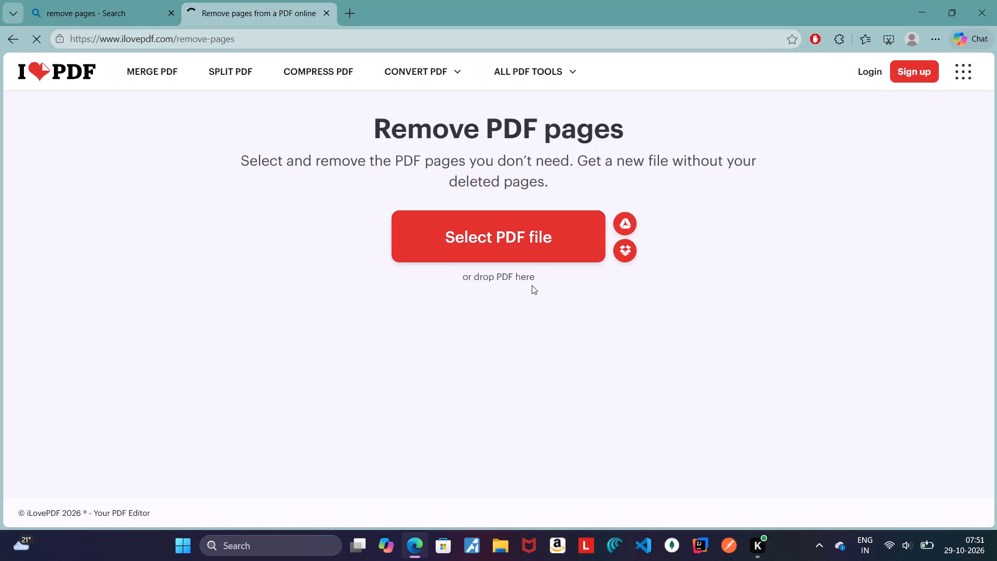
# Load the "Daa done" PDF from the Desktop into the page removal tool.
pyautogui.click(537, 242)
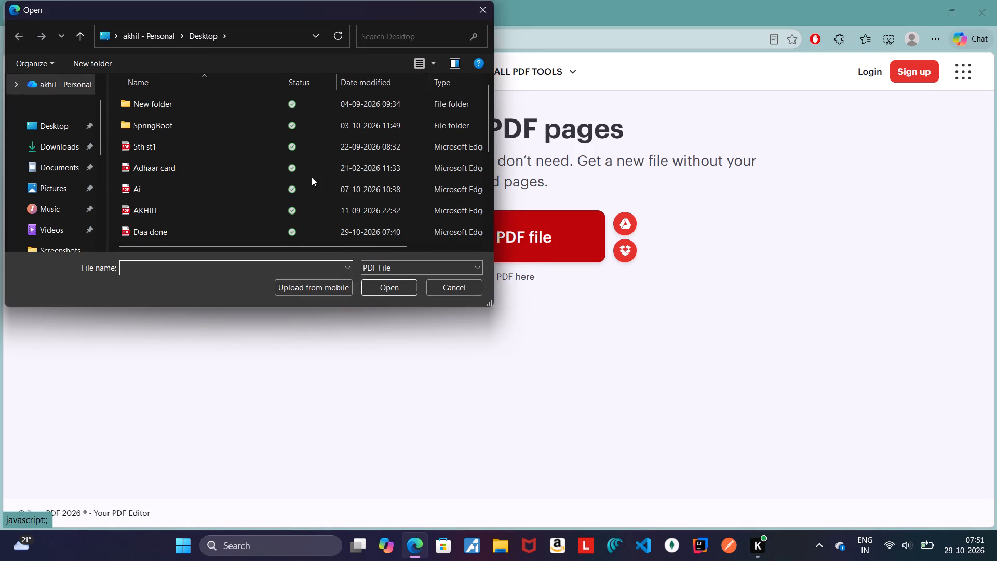
pyautogui.scroll(-2, 312, 177)
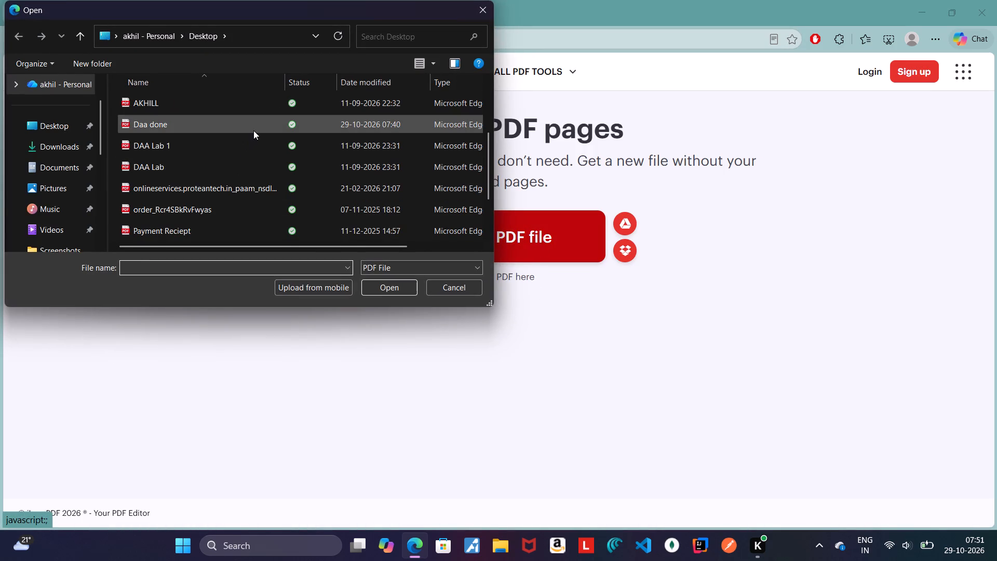